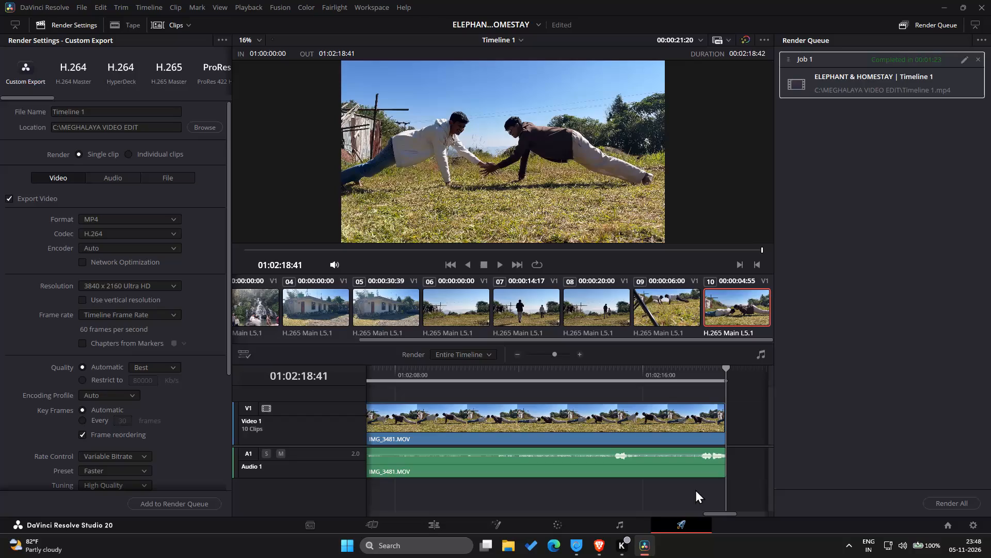
Create a new project named KOLKATA.
click(78, 4)
click(109, 15)
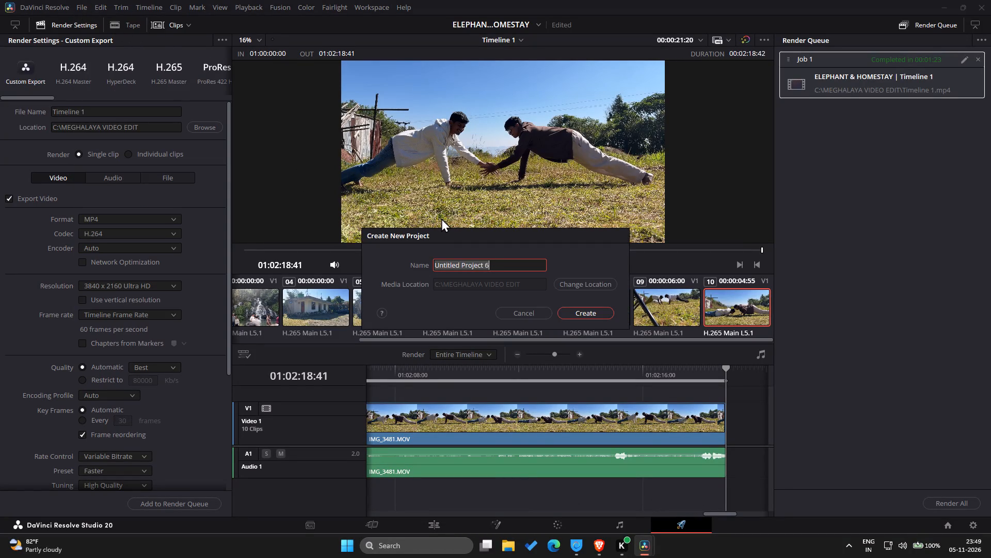
key(BackSpace)
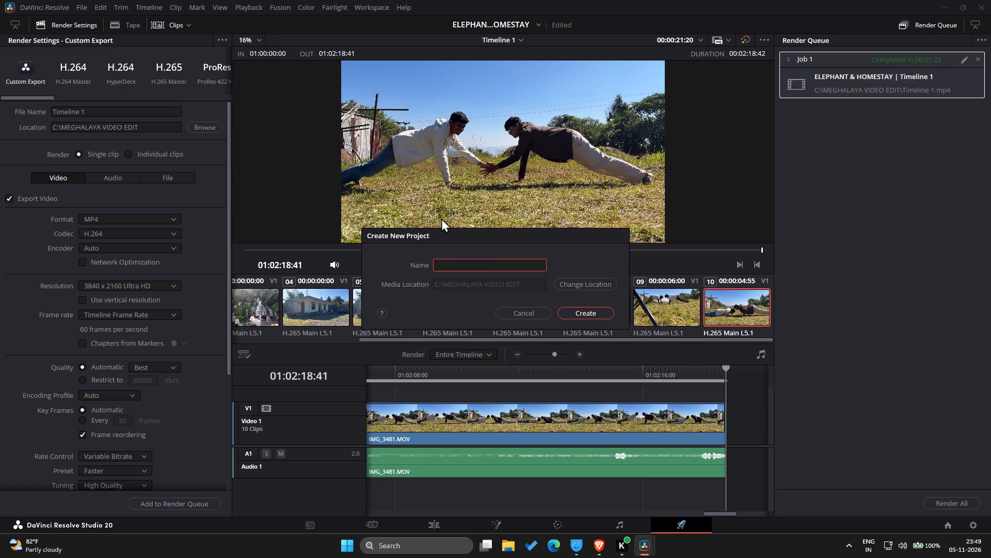
text(KOLKATA)
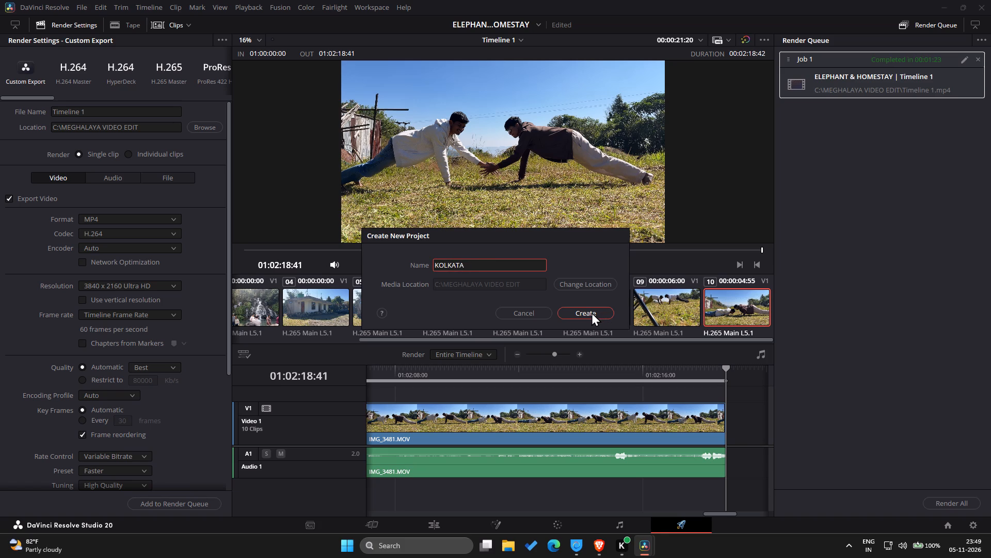
click(592, 312)
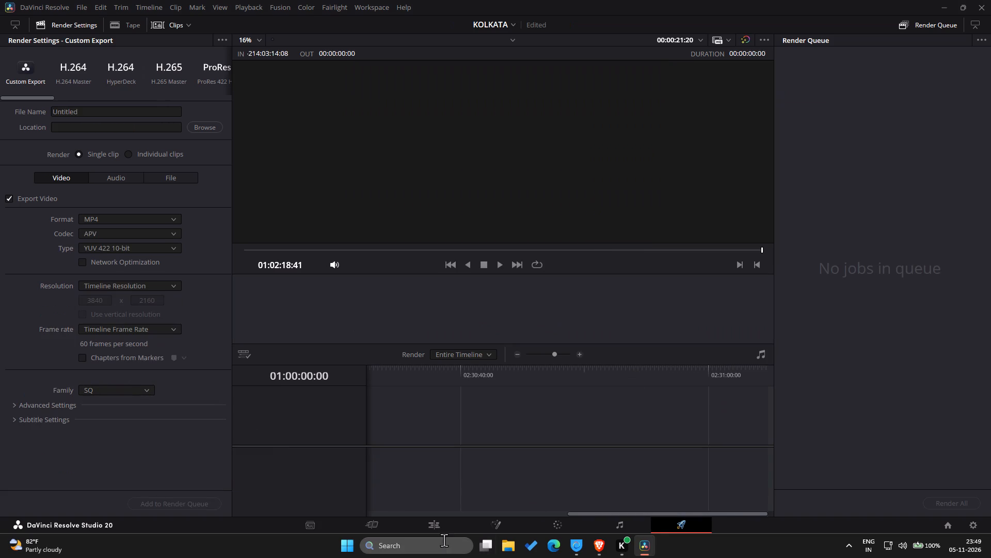
Go to the Edit page, then open the D: drive's Kolkata folder in File Explorer and place its window beside the media pool.
click(441, 530)
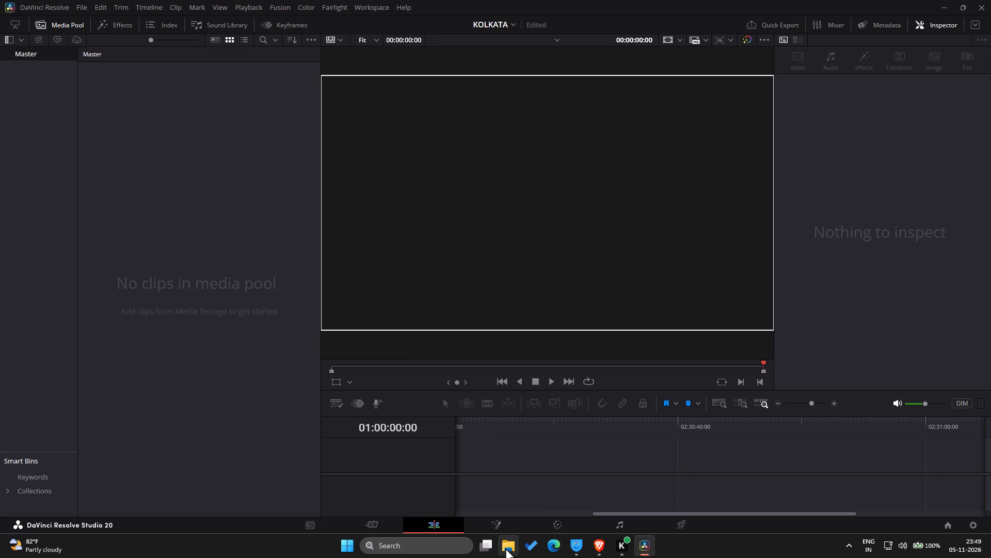
click(505, 548)
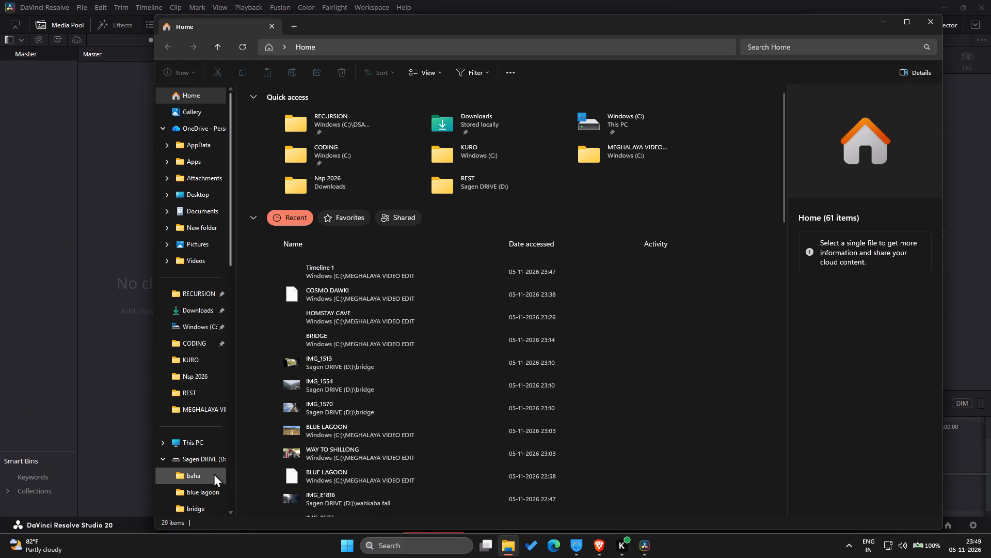
scroll(204, 447, down, 3)
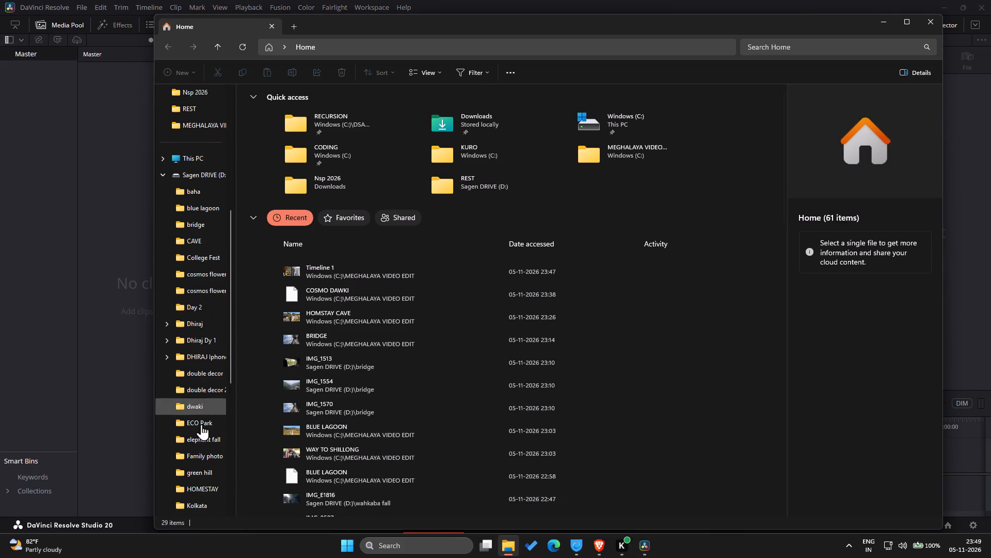
scroll(201, 424, down, 2)
click(204, 427)
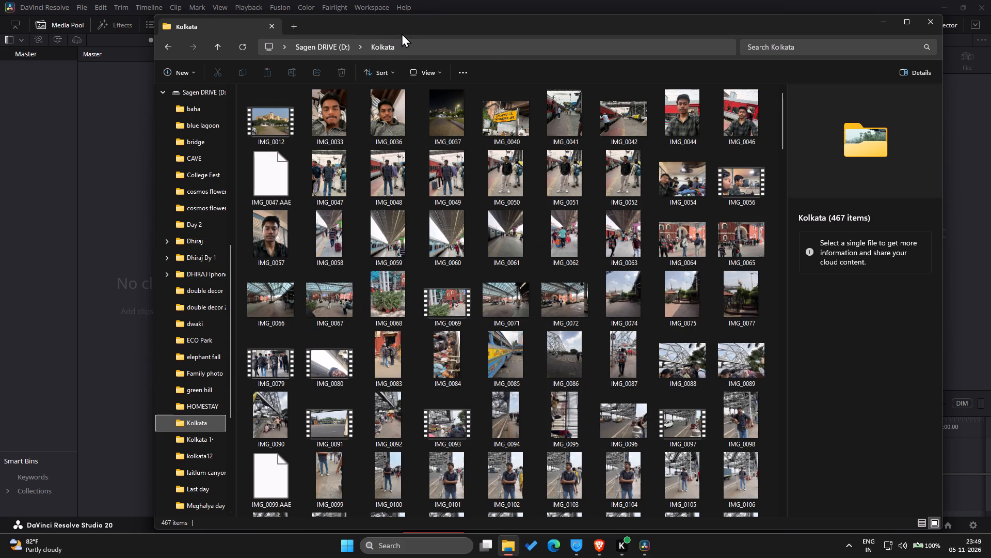
drag(420, 21, 521, 30)
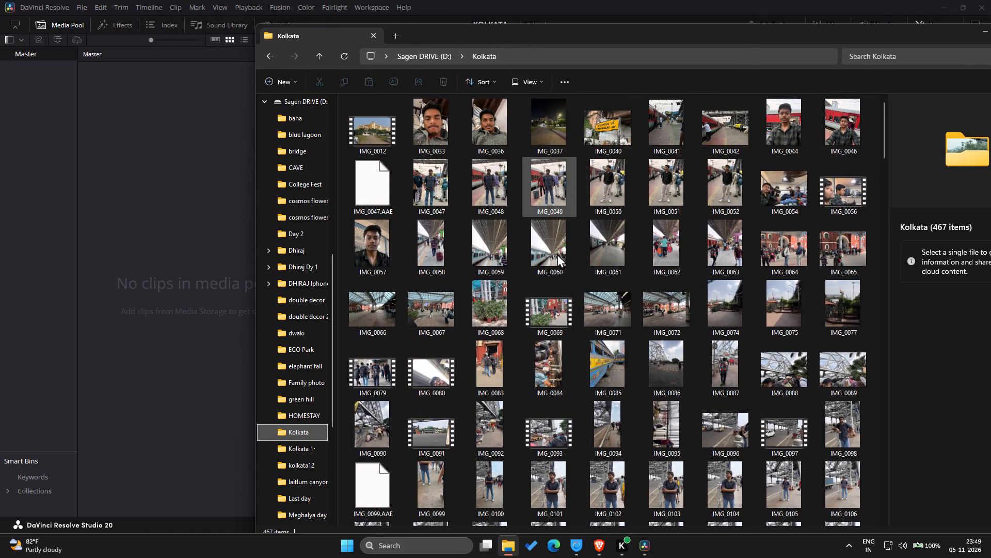
Import the video clips IMG_0079 and IMG_0093 from the Kolkata folder into the Master bin.
scroll(557, 254, down, 2)
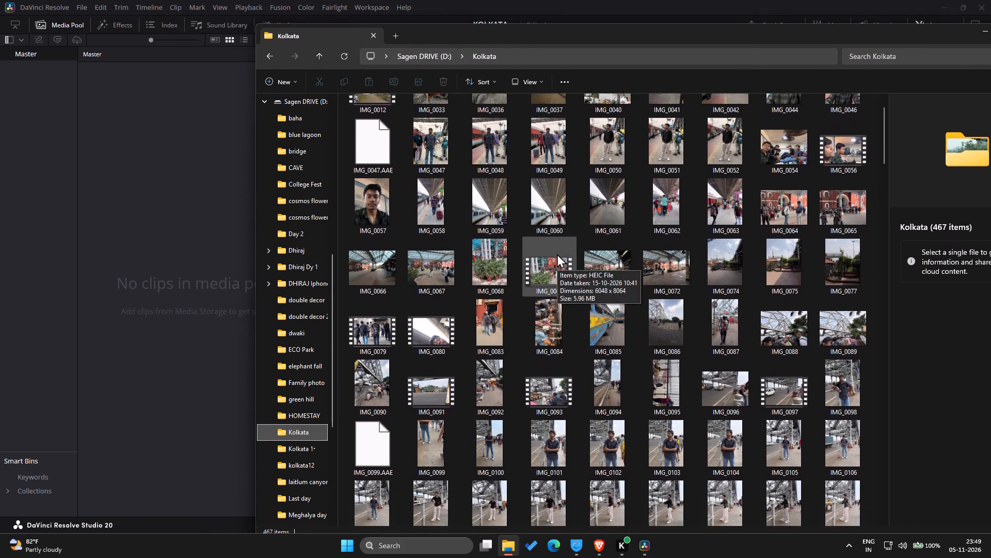
scroll(557, 254, down, 1)
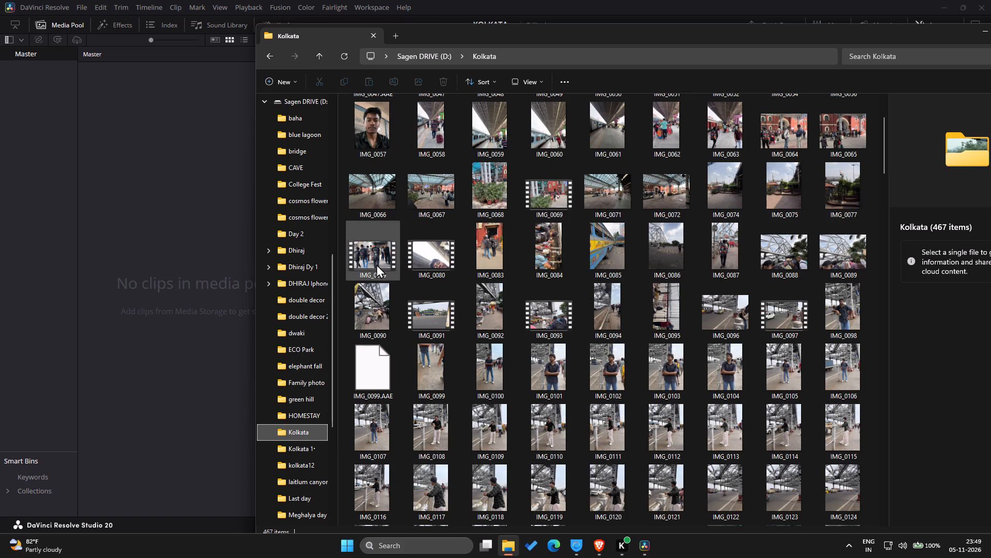
drag(376, 264, 133, 189)
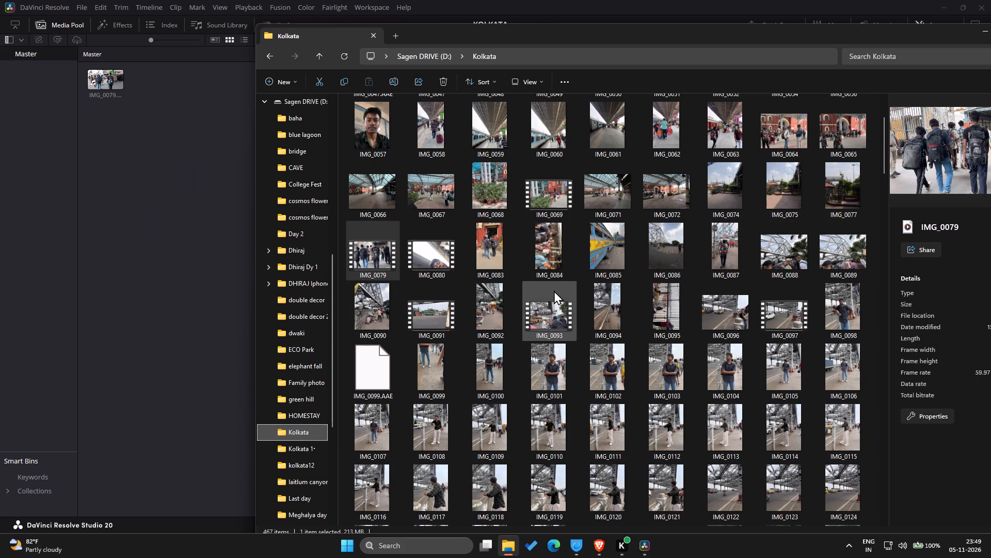
drag(554, 307, 322, 214)
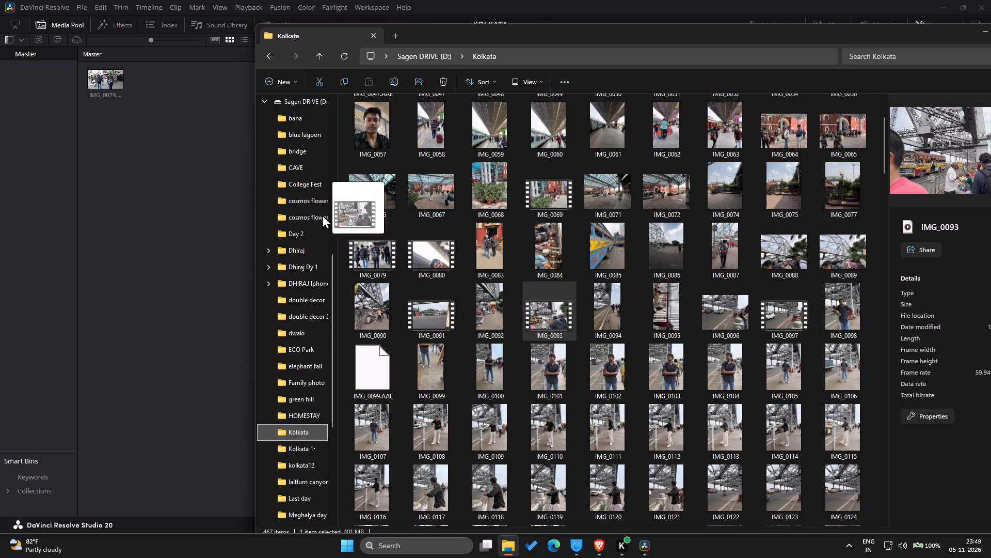
drag(322, 214, 187, 165)
Import the river video clips IMG_0134, IMG_0135 and IMG_0139 from the Kolkata folder into the Master bin.
scroll(540, 304, down, 1)
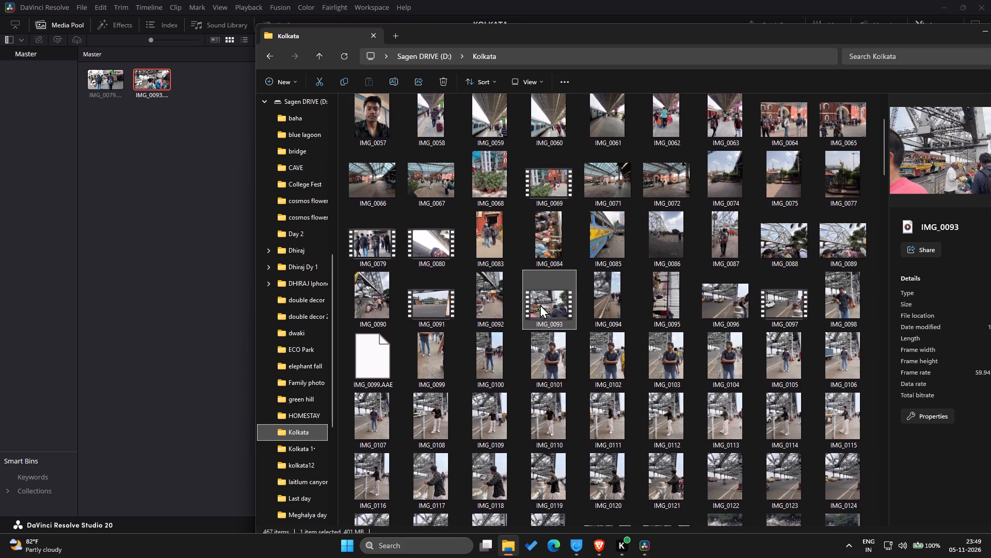
scroll(540, 304, down, 1)
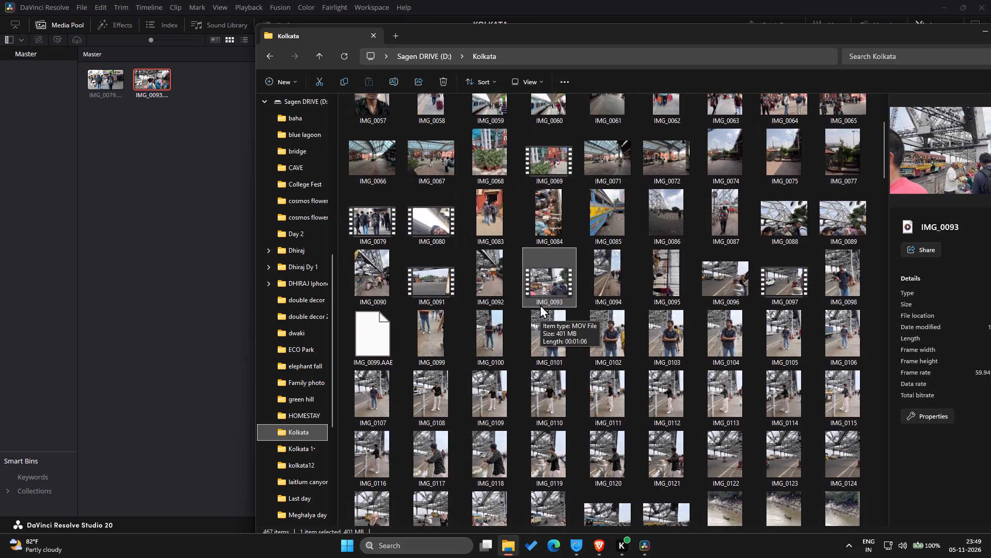
scroll(540, 304, down, 4)
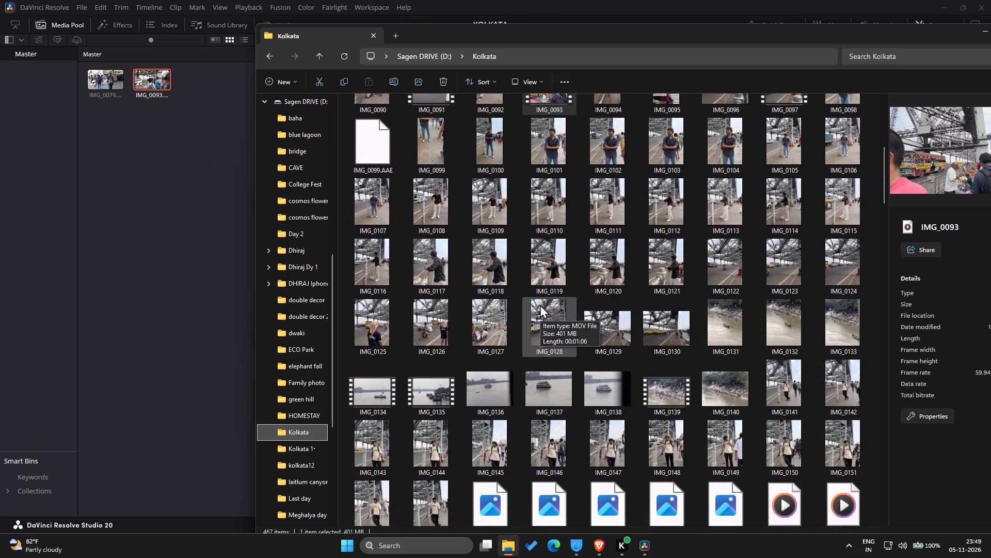
scroll(540, 304, down, 3)
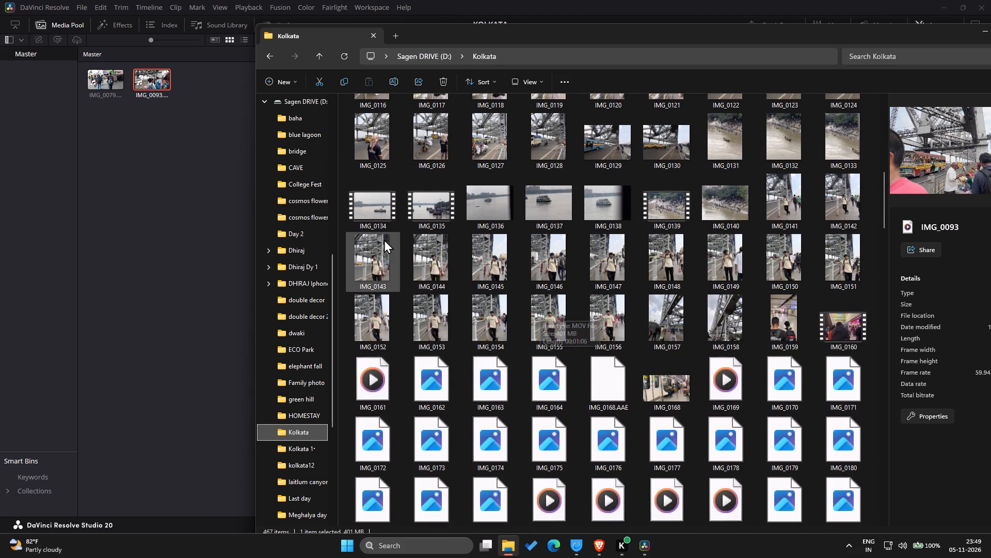
scroll(387, 205, up, 2)
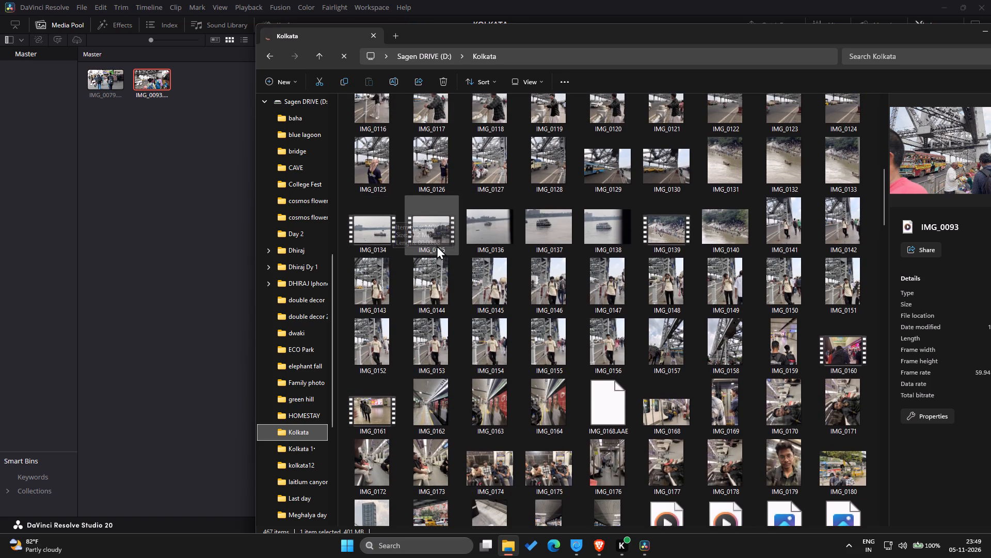
drag(383, 228, 202, 177)
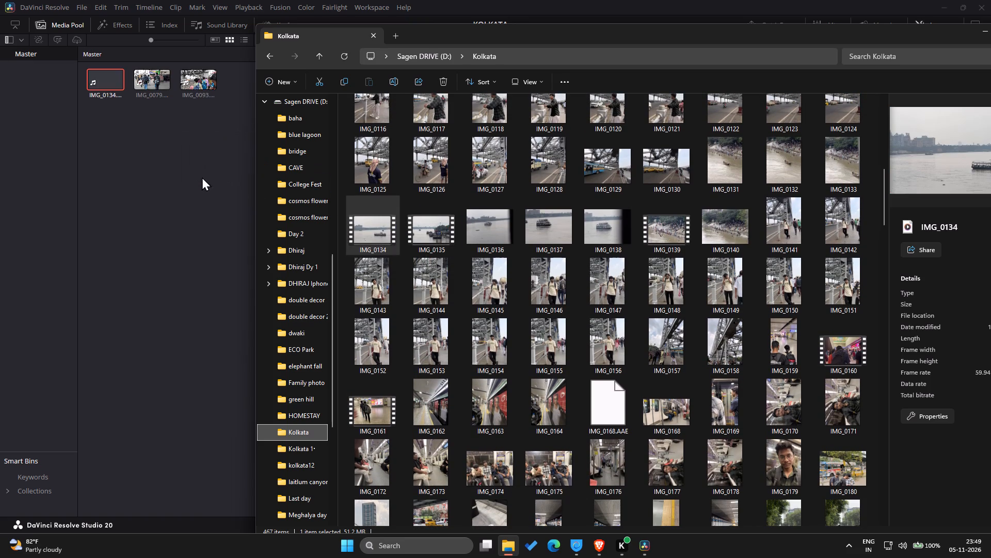
drag(416, 236, 200, 193)
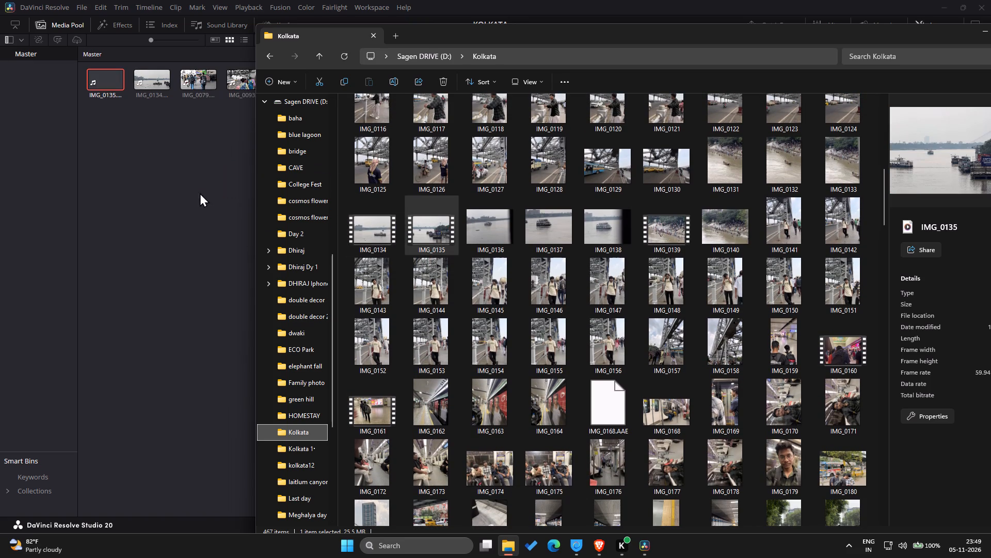
drag(672, 229, 305, 231)
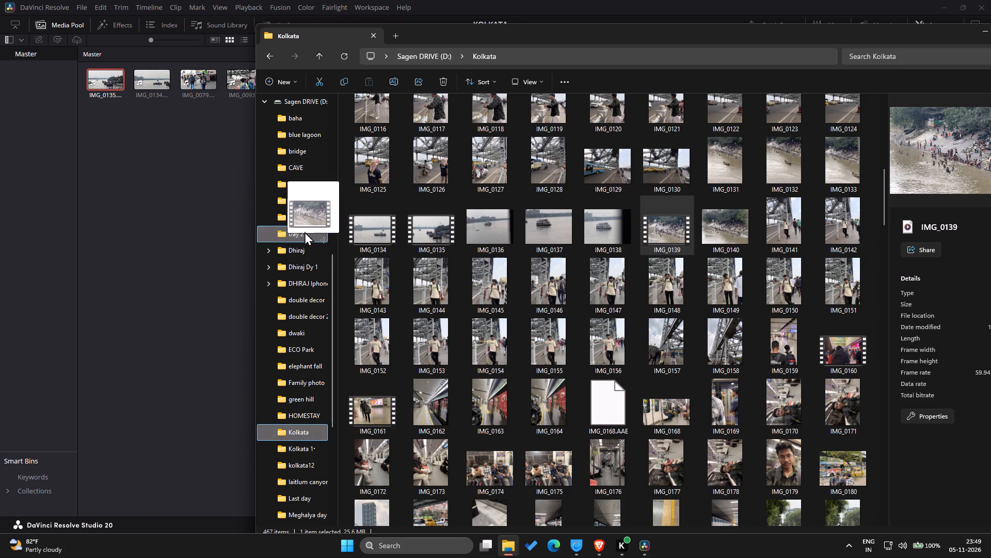
drag(305, 231, 229, 250)
Import the garden video clips IMG_0212 and IMG_0213 from the Kolkata folder into the Master bin.
scroll(439, 344, down, 2)
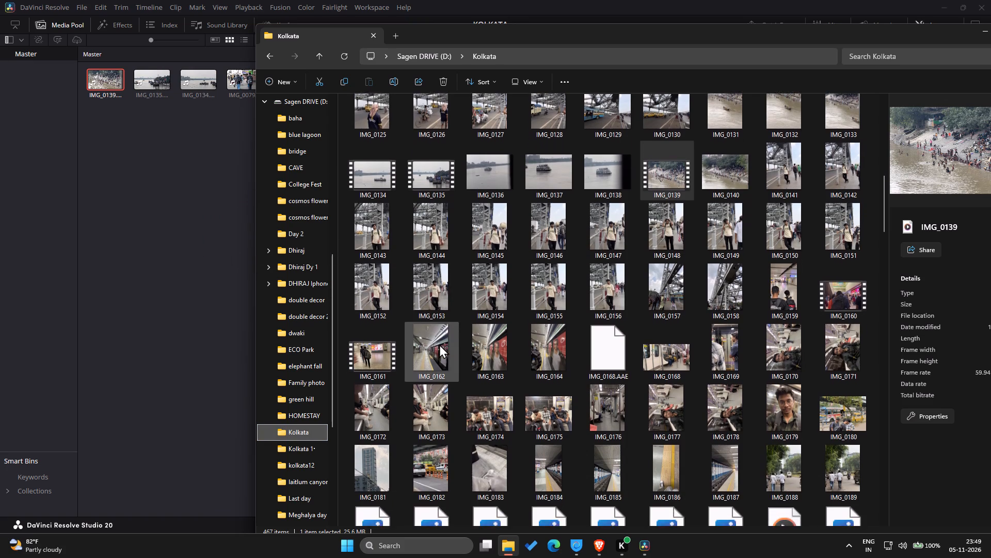
scroll(439, 344, down, 3)
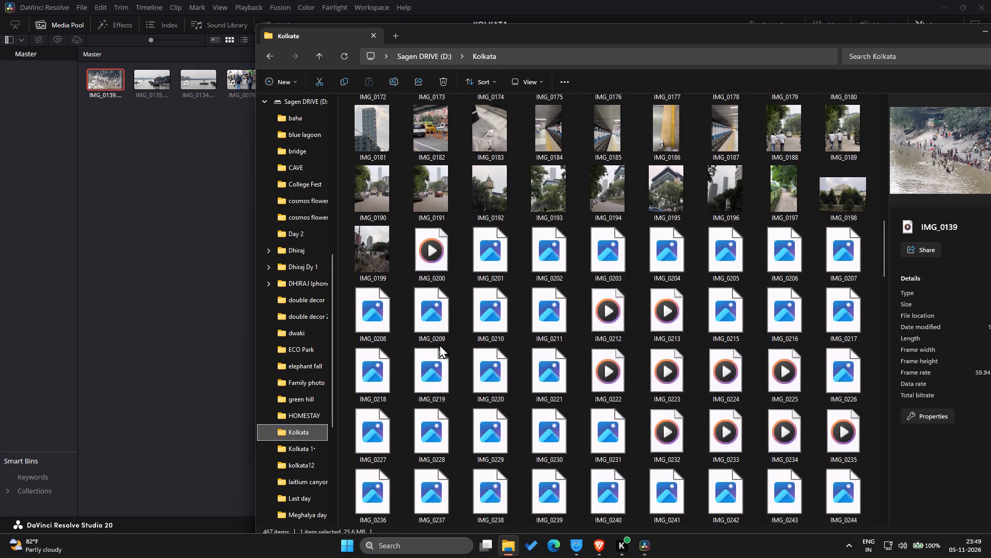
scroll(439, 344, down, 1)
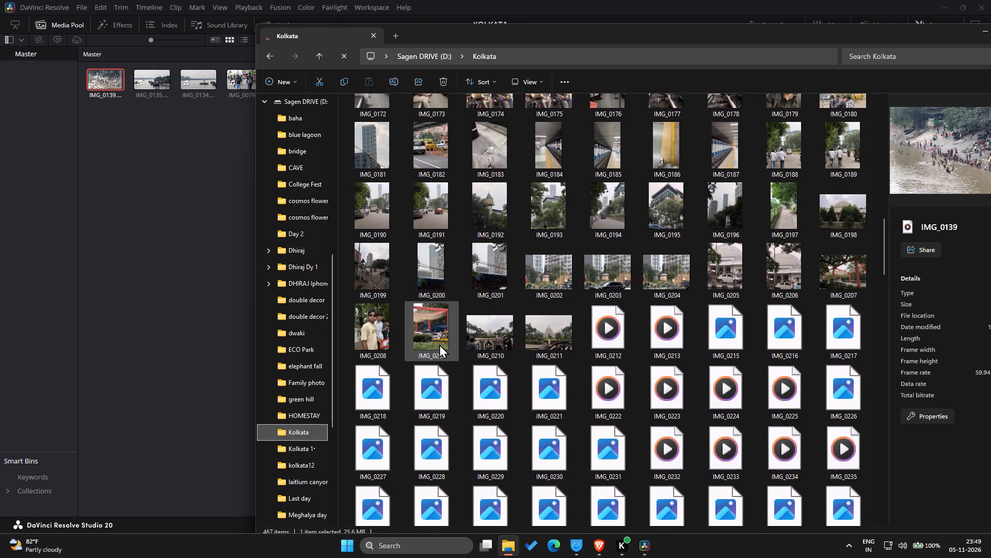
scroll(439, 344, down, 2)
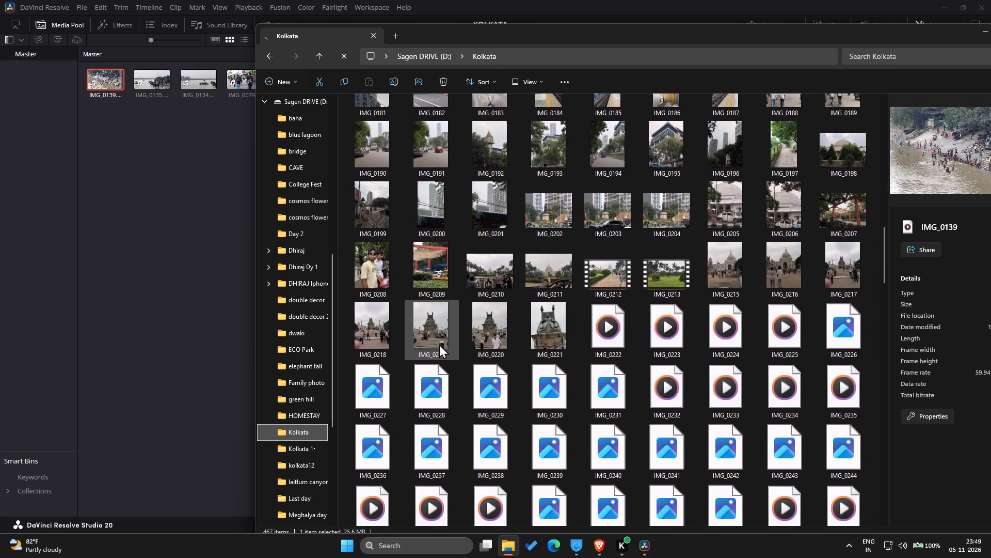
scroll(439, 344, down, 3)
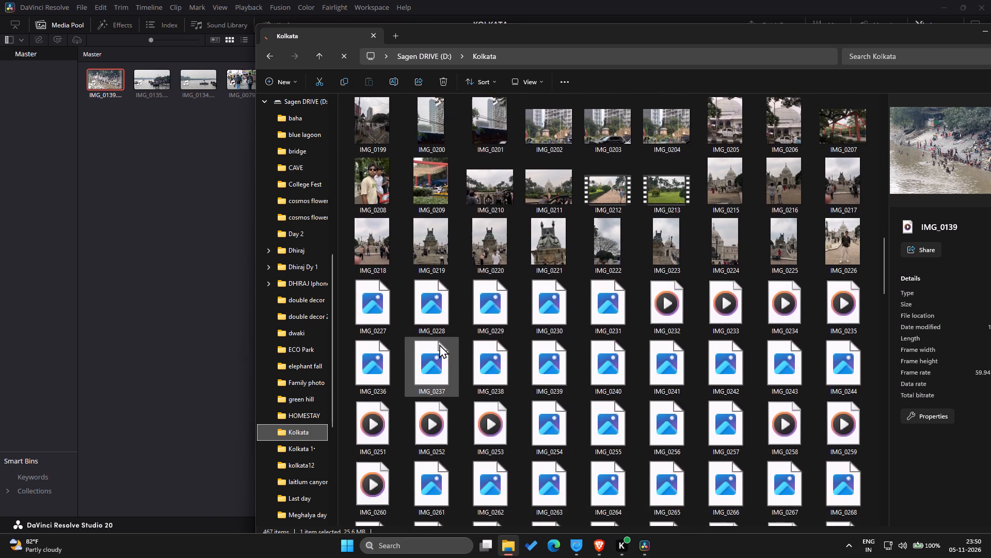
scroll(439, 344, down, 2)
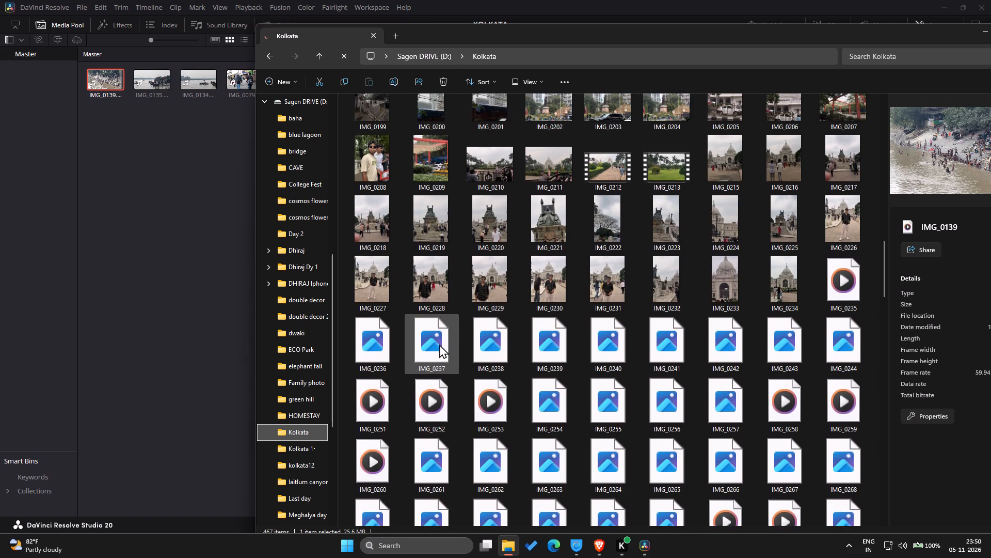
scroll(439, 344, up, 1)
drag(595, 189, 576, 189)
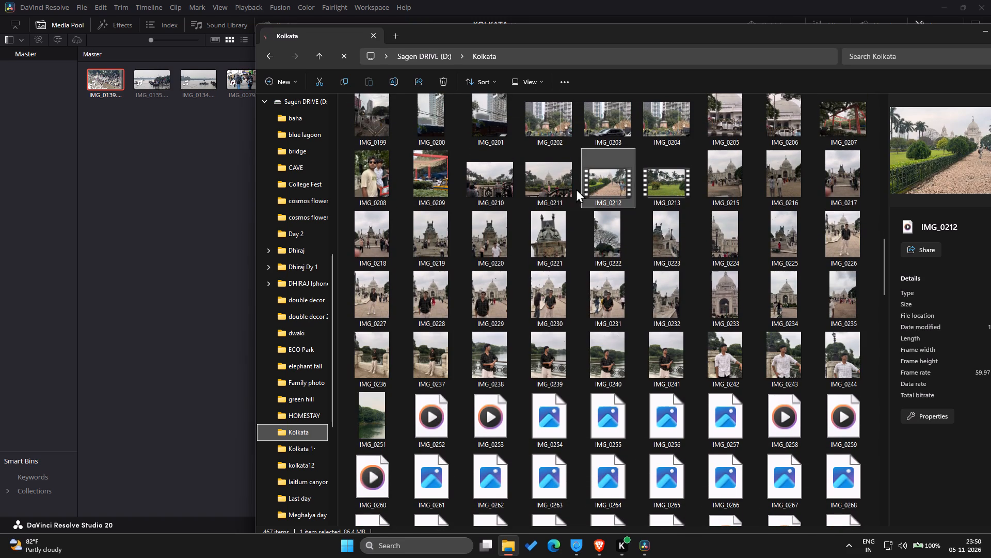
drag(576, 189, 188, 277)
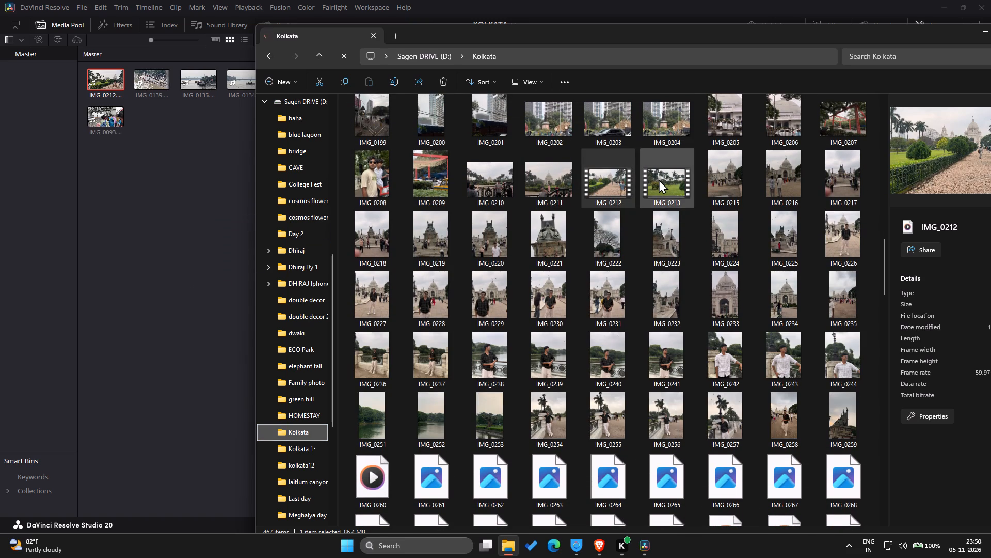
drag(659, 179, 191, 308)
Look through the Kolkata folder's files after IMG_0213, down to the end and back, for more video clips to import.
scroll(518, 421, down, 2)
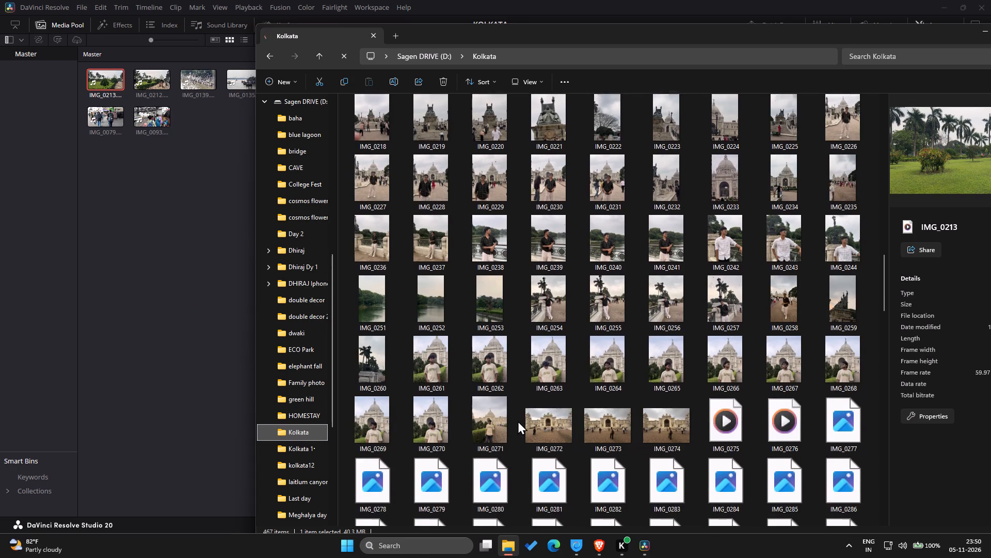
scroll(518, 421, down, 3)
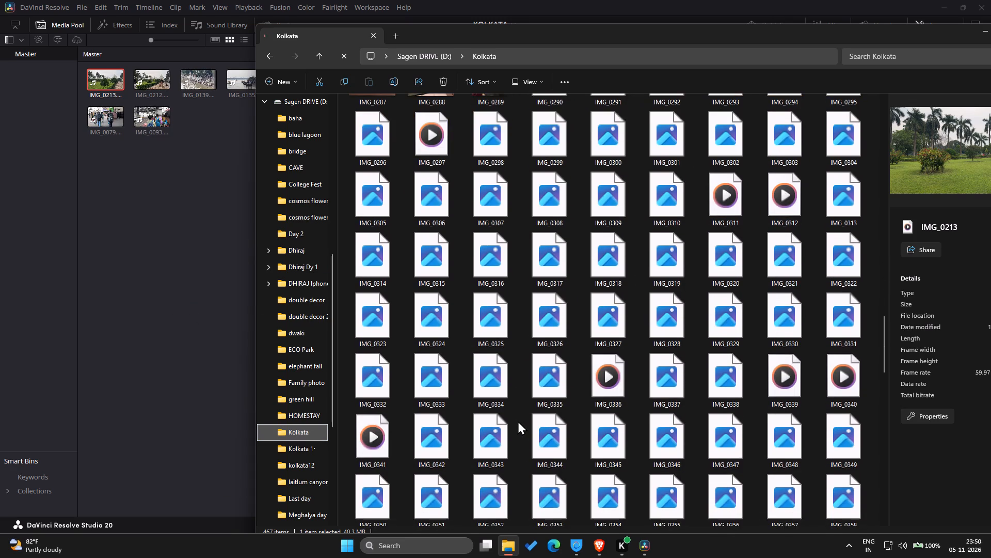
scroll(518, 421, down, 7)
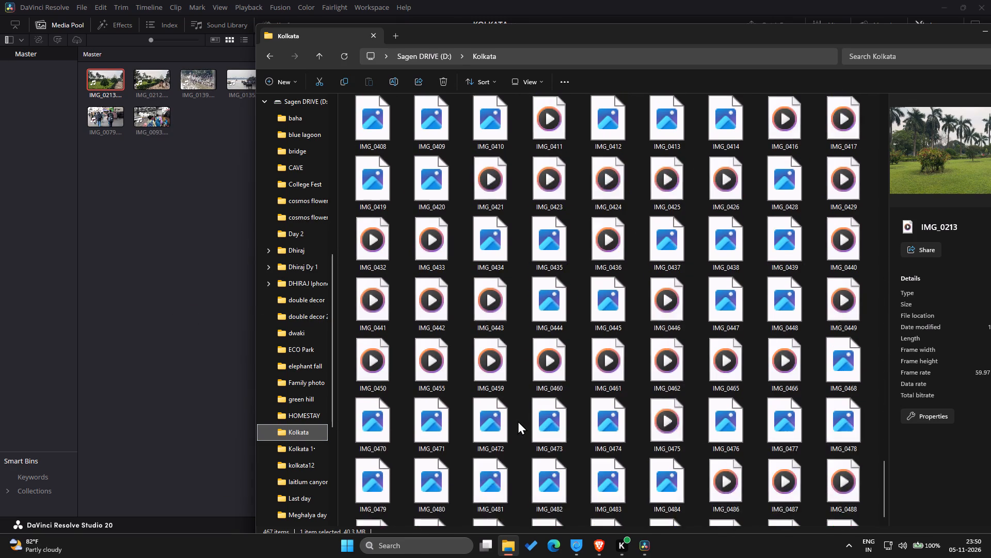
scroll(518, 421, down, 2)
scroll(518, 421, up, 2)
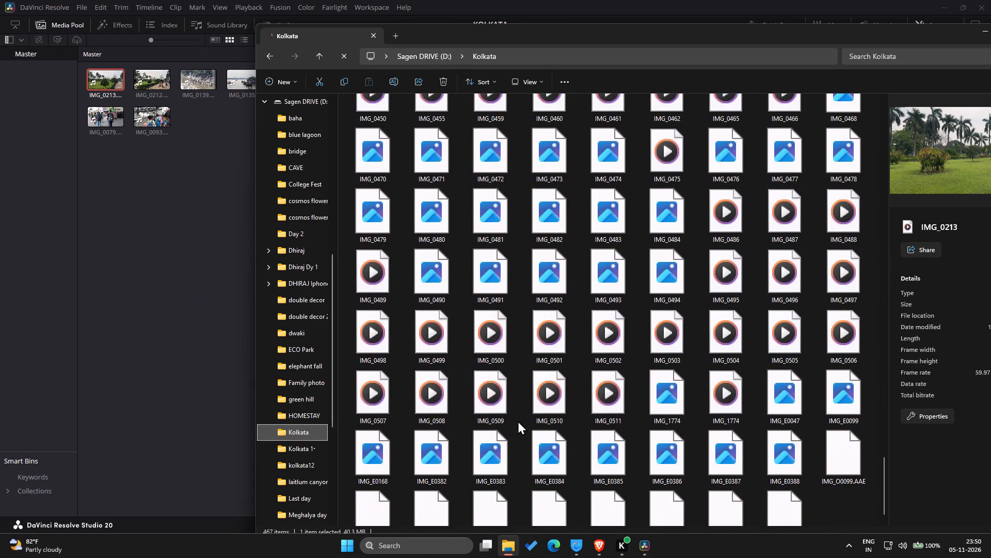
scroll(518, 421, up, 3)
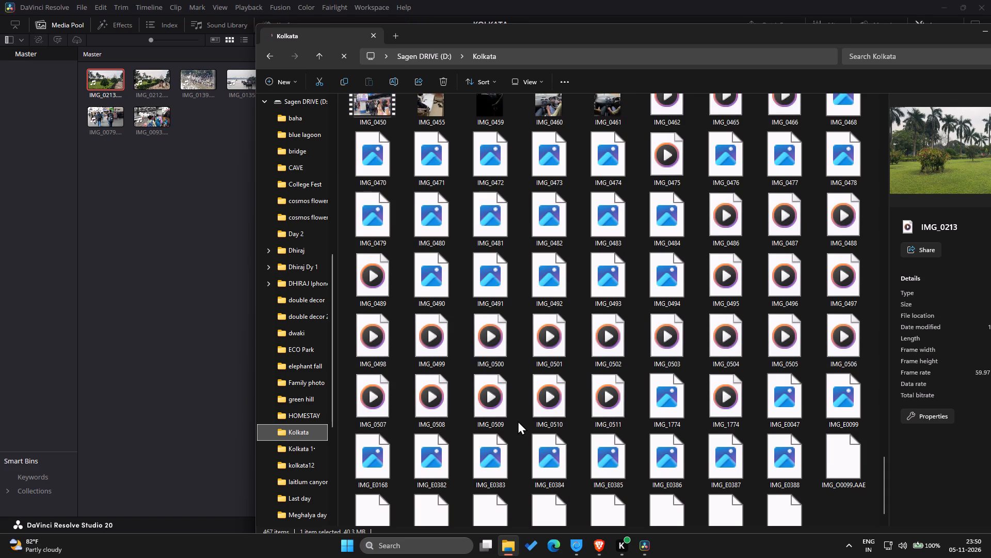
scroll(518, 421, up, 2)
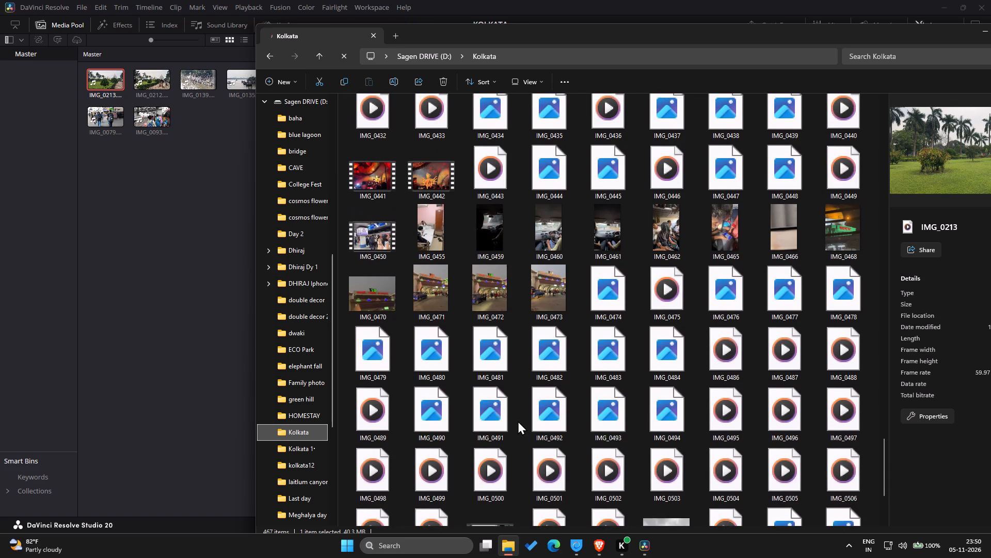
scroll(518, 421, up, 4)
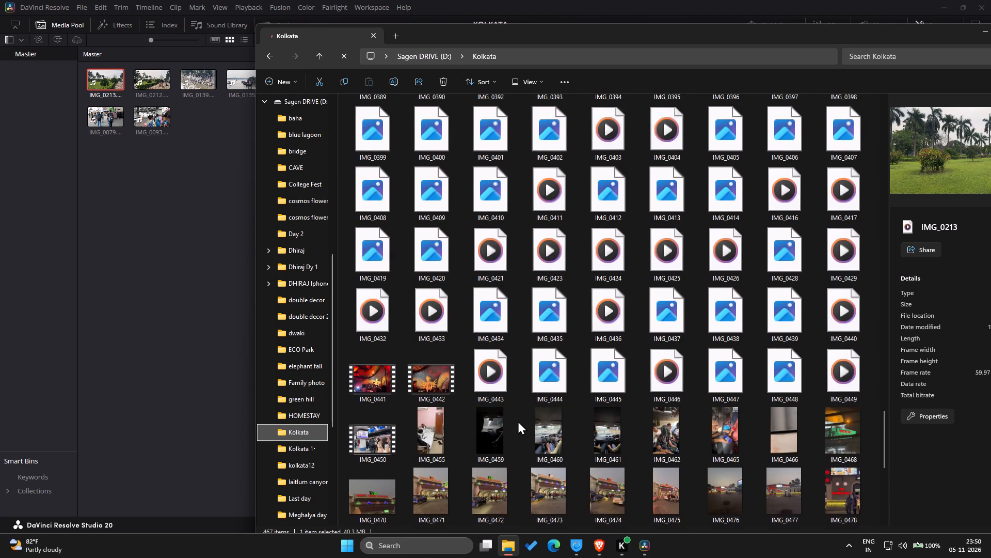
scroll(518, 421, up, 3)
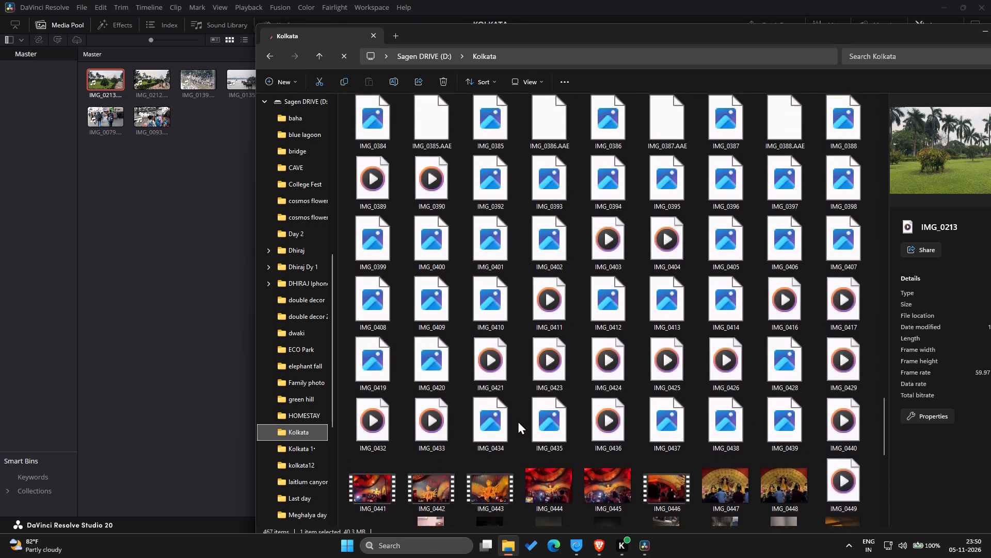
scroll(518, 421, up, 3)
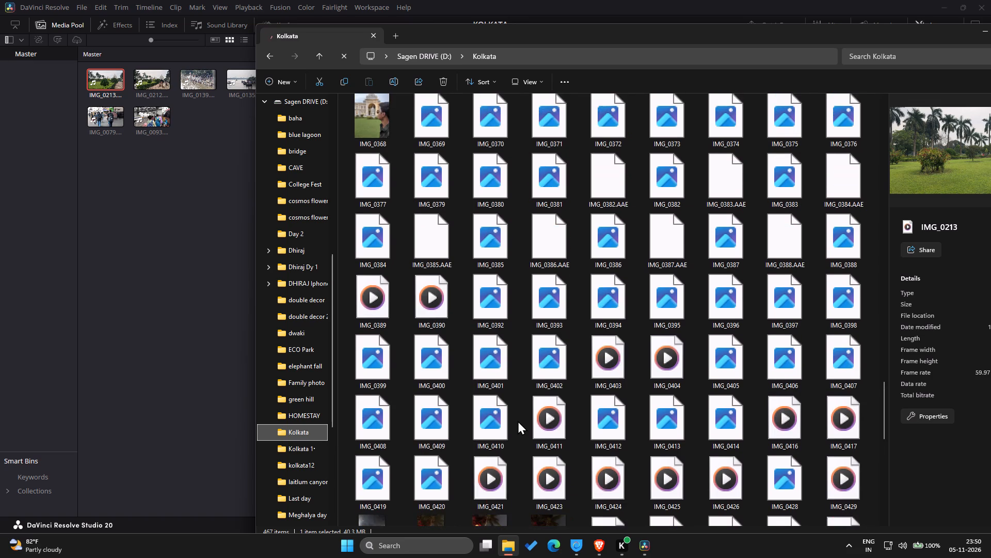
scroll(518, 421, up, 3)
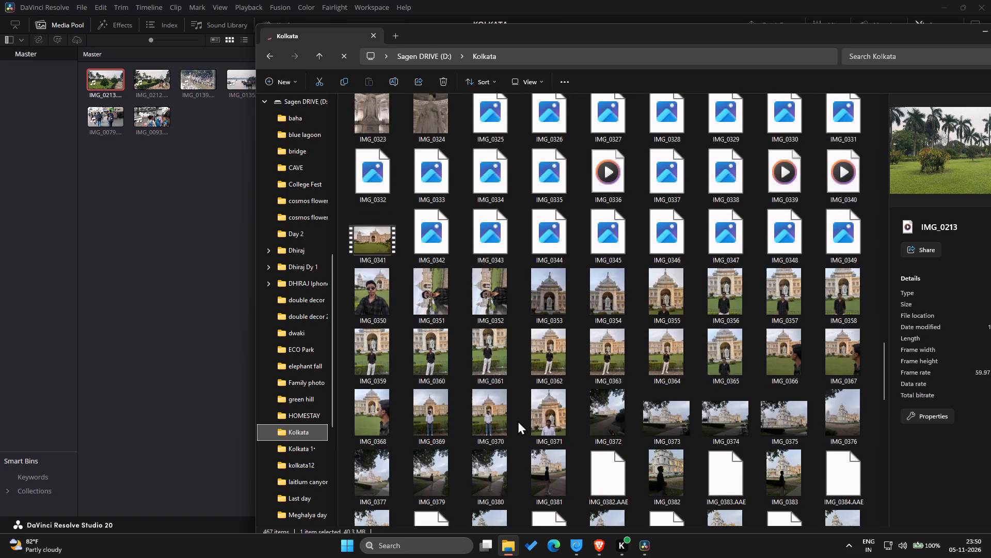
scroll(518, 421, up, 1)
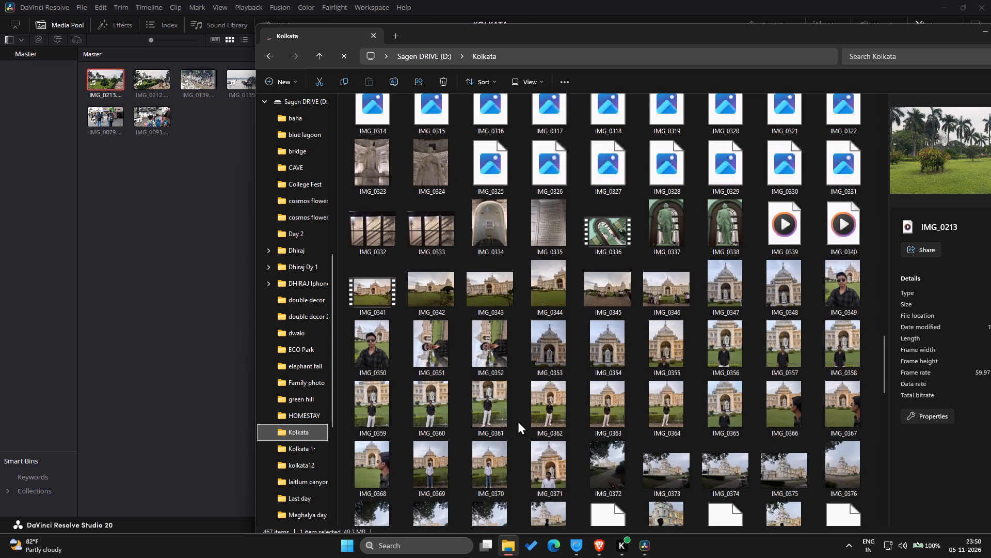
scroll(518, 421, up, 3)
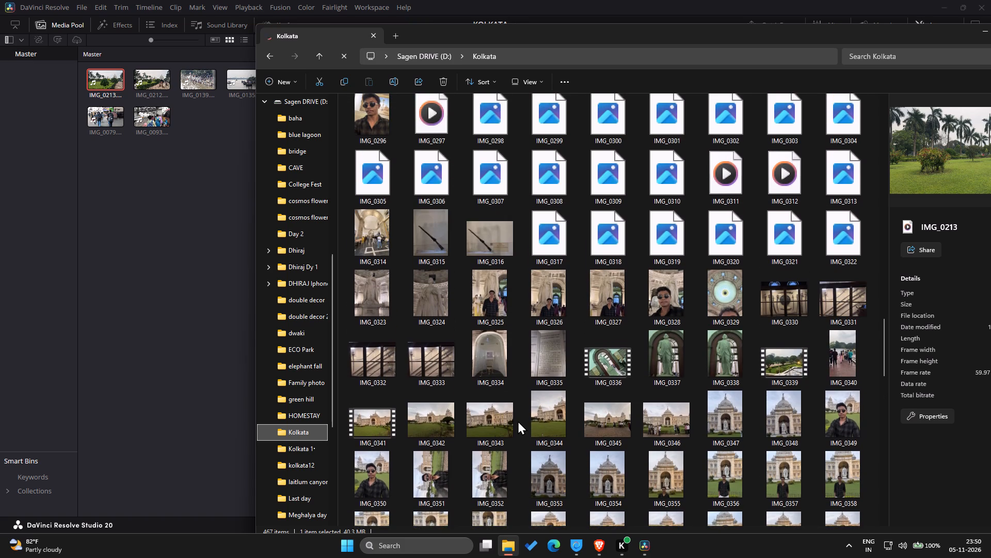
scroll(518, 421, up, 1)
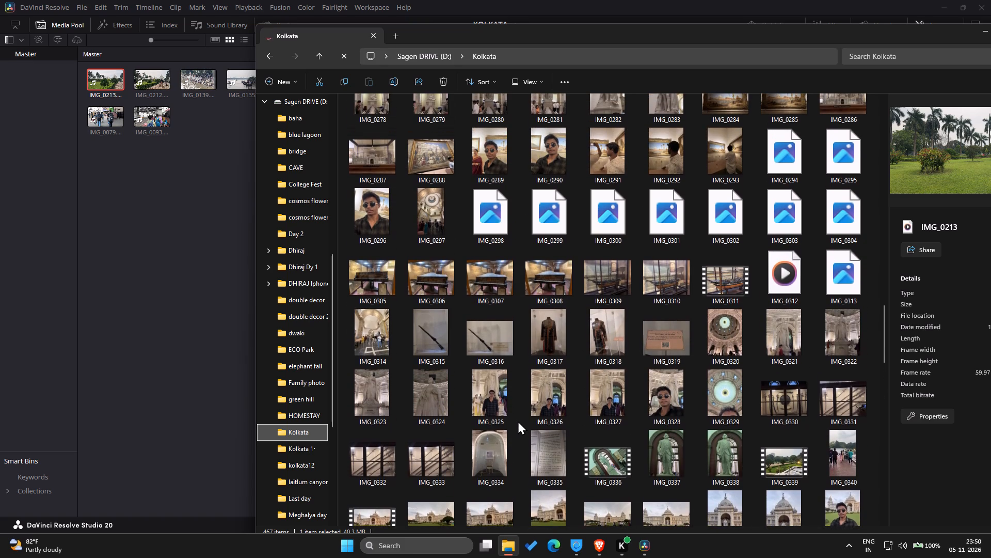
scroll(518, 421, up, 3)
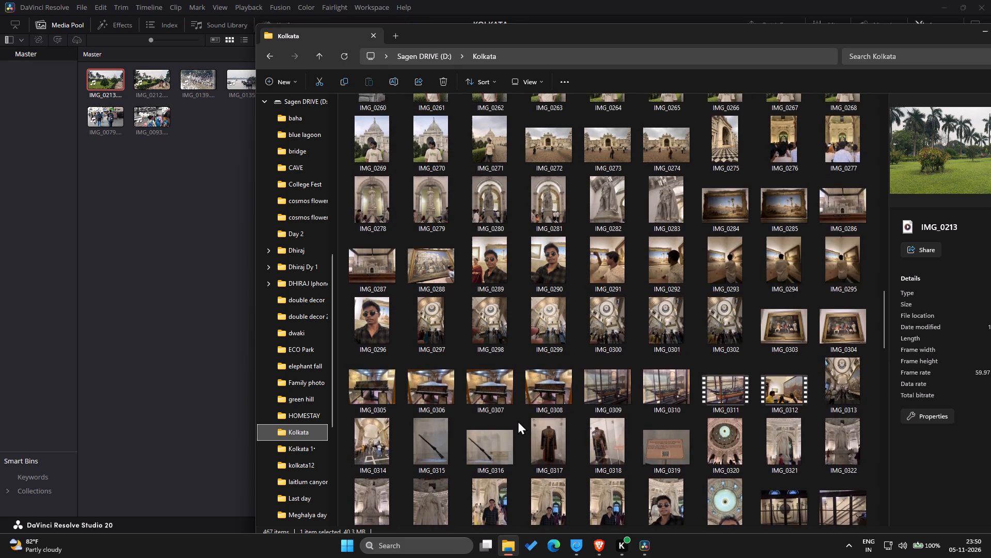
scroll(518, 421, up, 4)
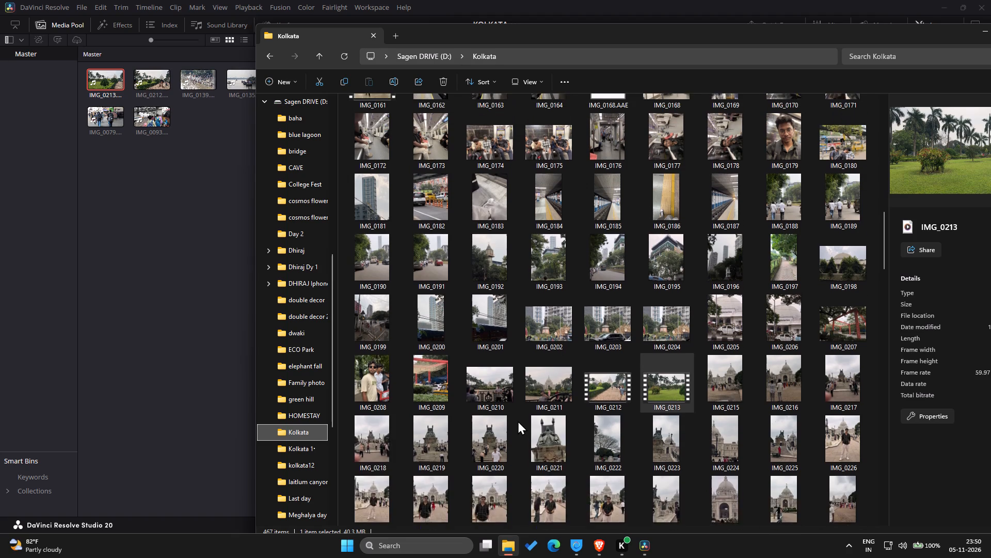
Import the museum gallery video clips IMG_0311 and IMG_0312 from the Kolkata folder into the Master bin.
scroll(518, 421, down, 2)
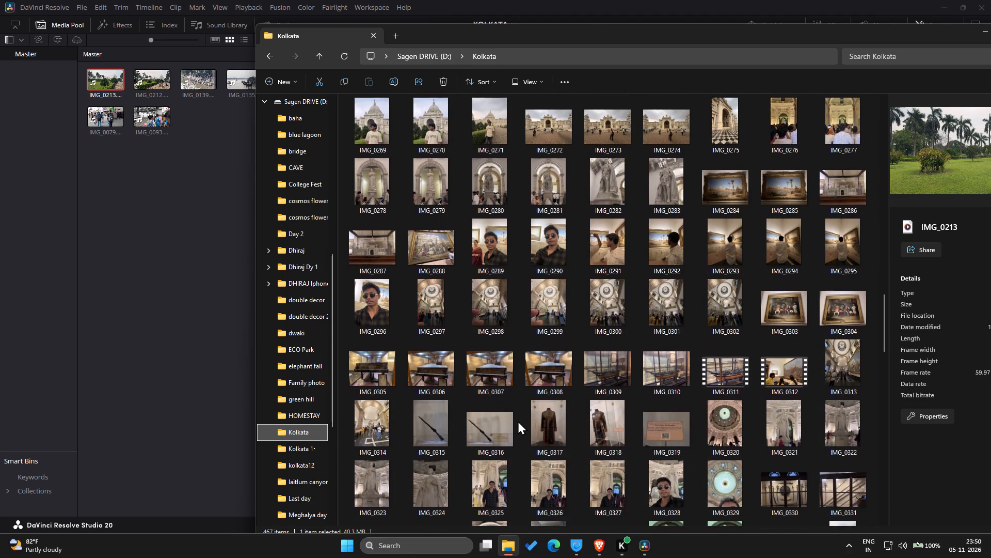
drag(723, 354, 636, 329)
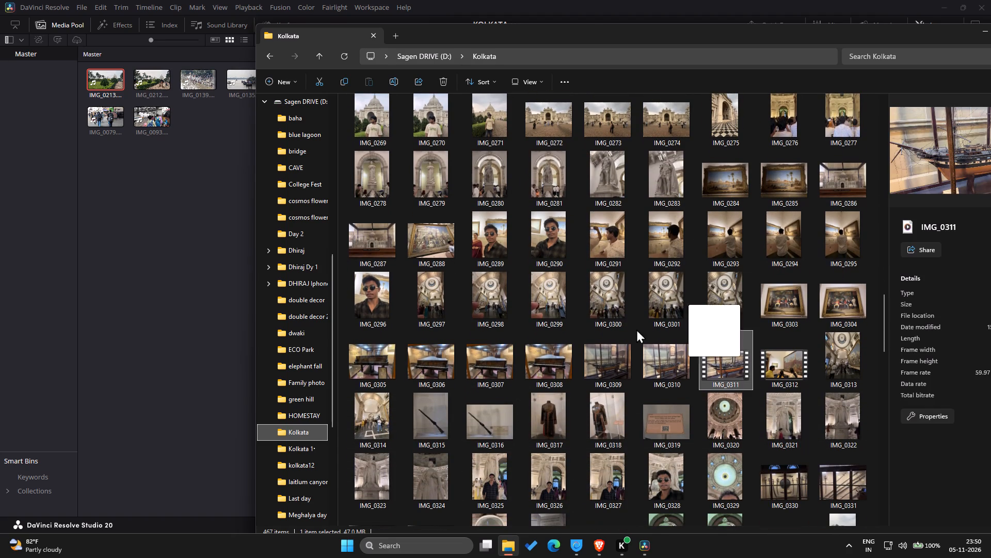
drag(636, 329, 217, 353)
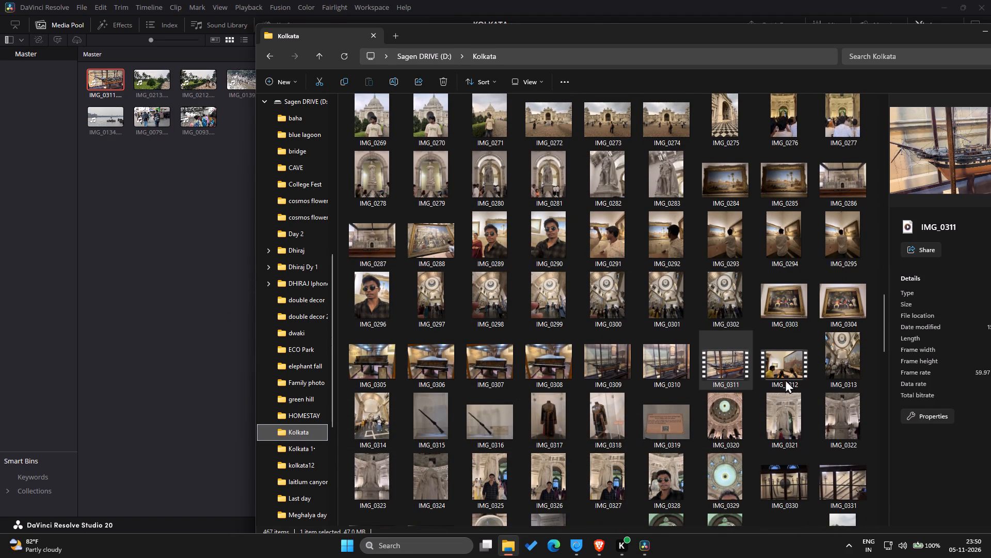
drag(797, 366, 238, 387)
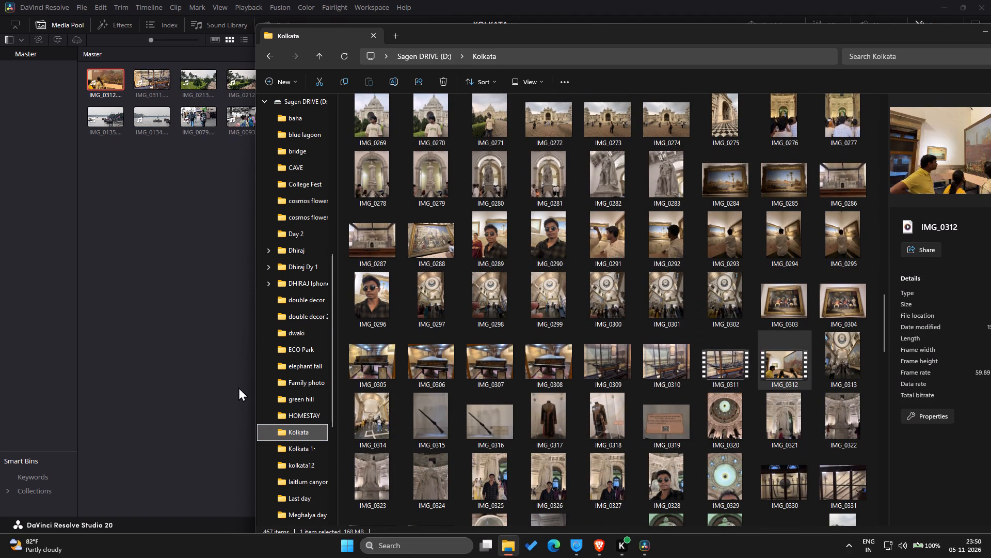
Import the statue, garden and palace video clips IMG_0336, IMG_0339 and IMG_0341 from the Kolkata folder into the Master bin.
scroll(574, 473, down, 3)
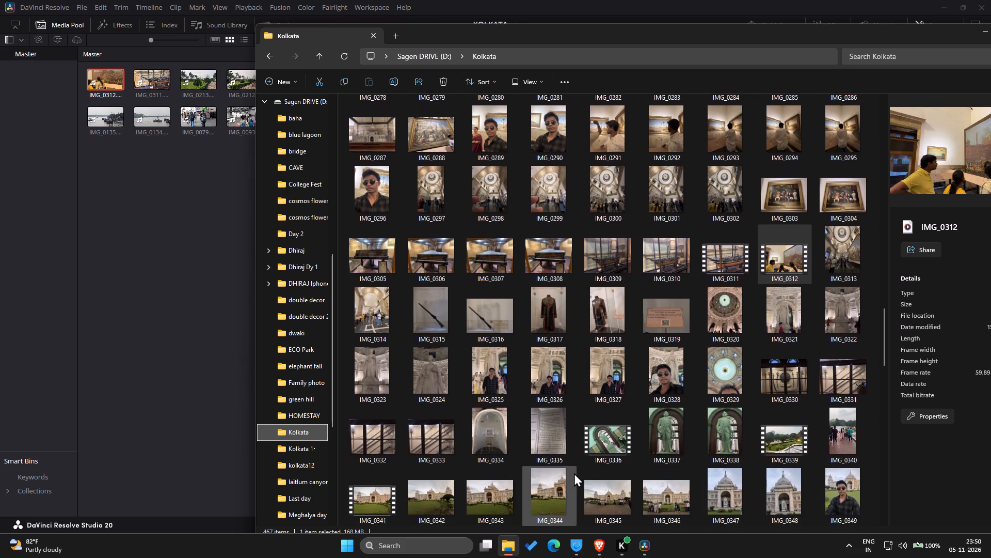
scroll(574, 473, down, 3)
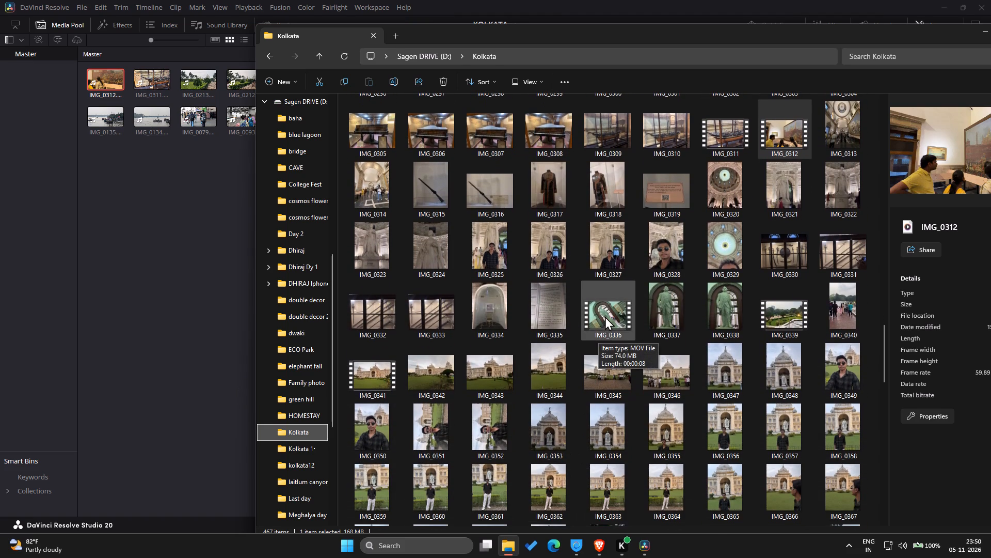
drag(605, 317, 209, 372)
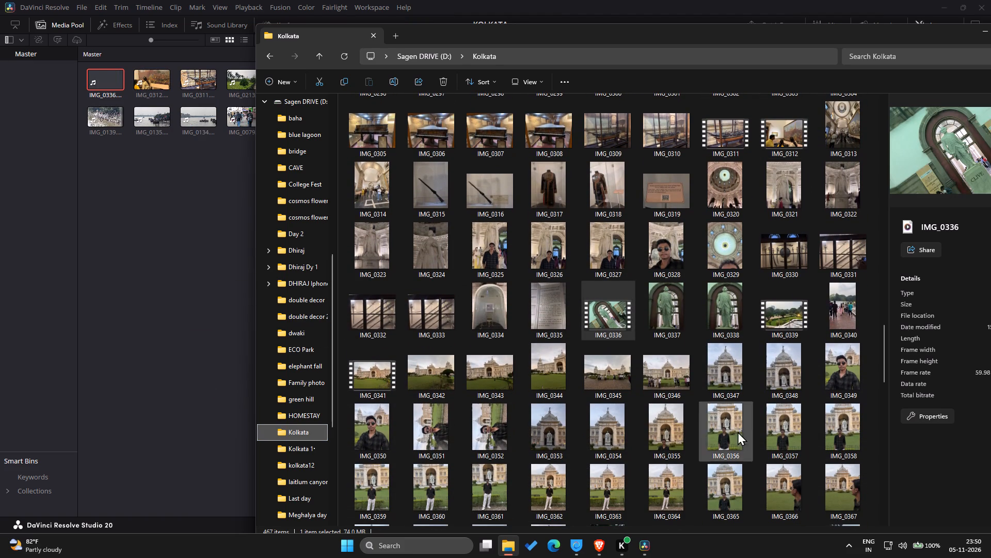
drag(784, 321, 194, 374)
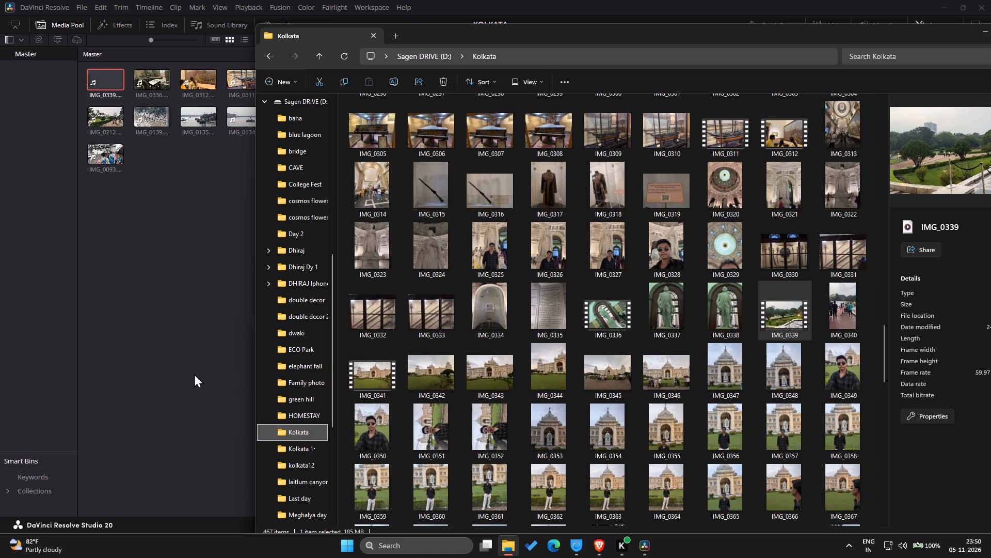
scroll(377, 437, down, 2)
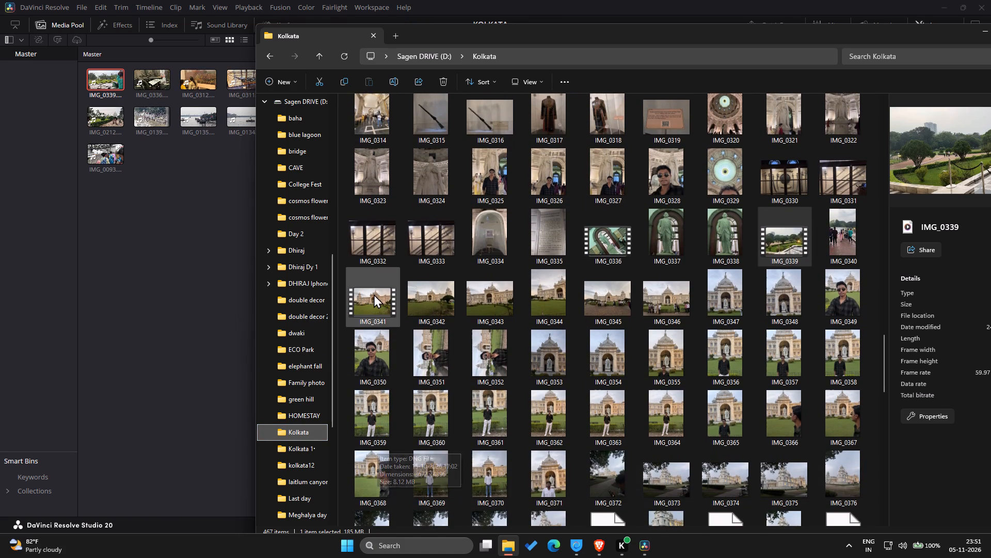
drag(374, 294, 59, 343)
Import the red-lit festival video clips IMG_0436, IMG_0441 and IMG_0446 from the Kolkata folder into the Master bin.
scroll(400, 462, down, 2)
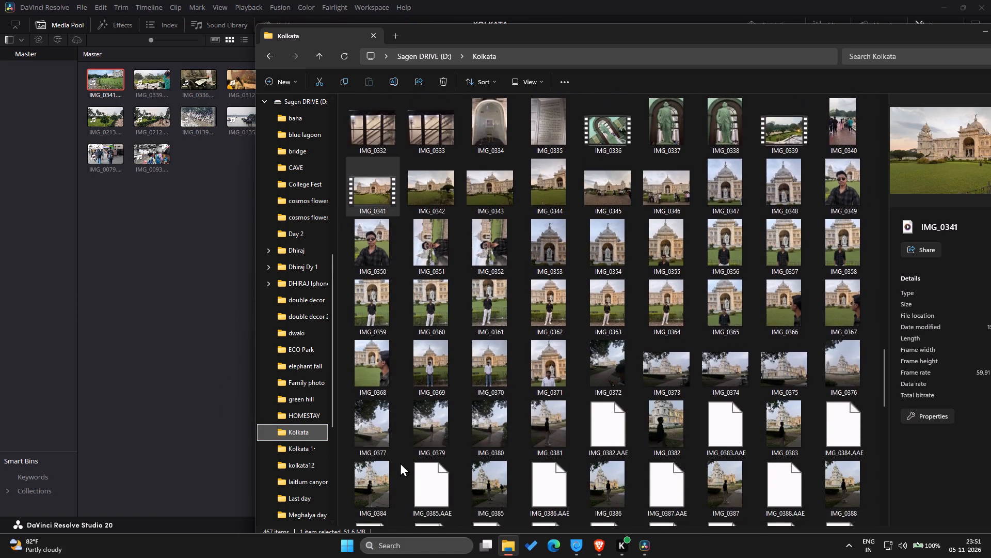
scroll(400, 462, down, 4)
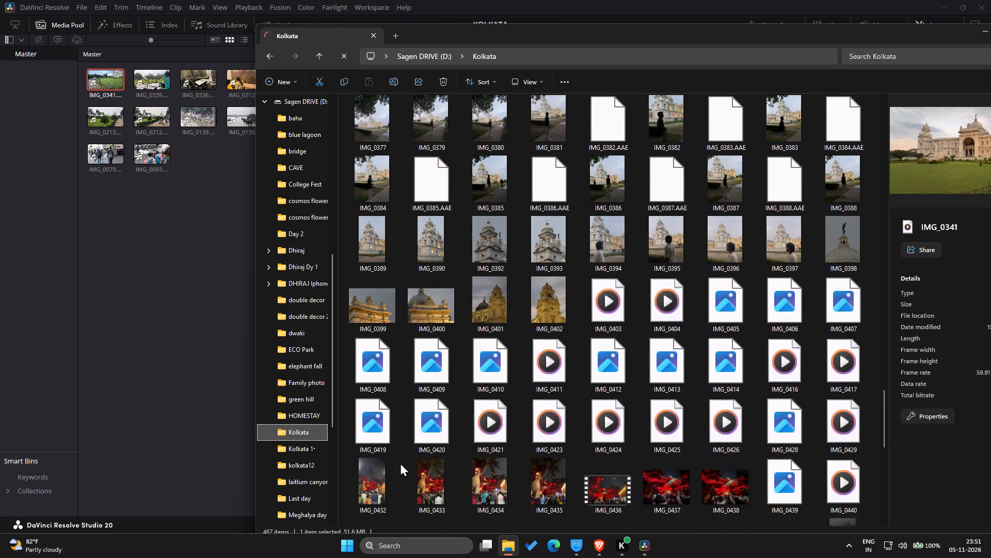
scroll(400, 462, down, 3)
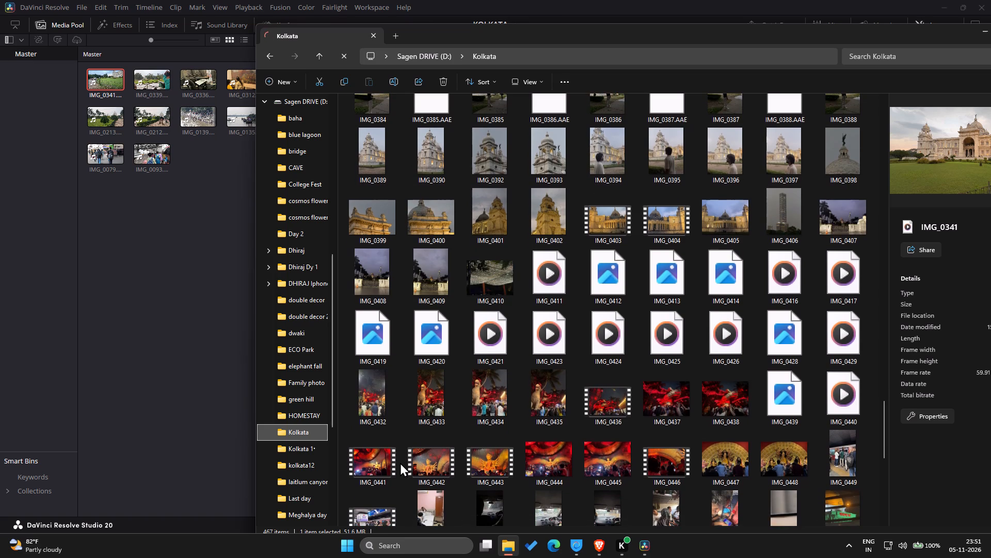
scroll(400, 462, down, 2)
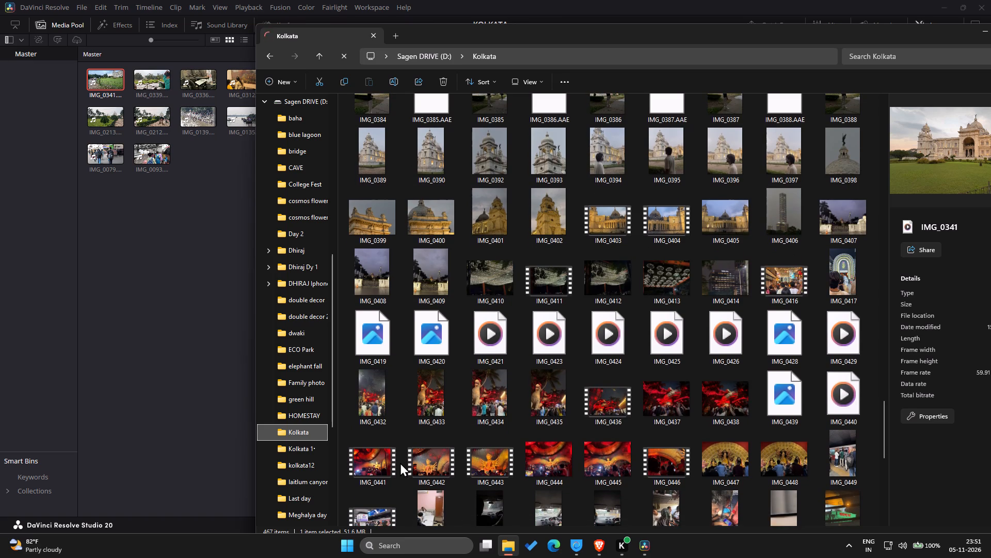
scroll(400, 462, down, 1)
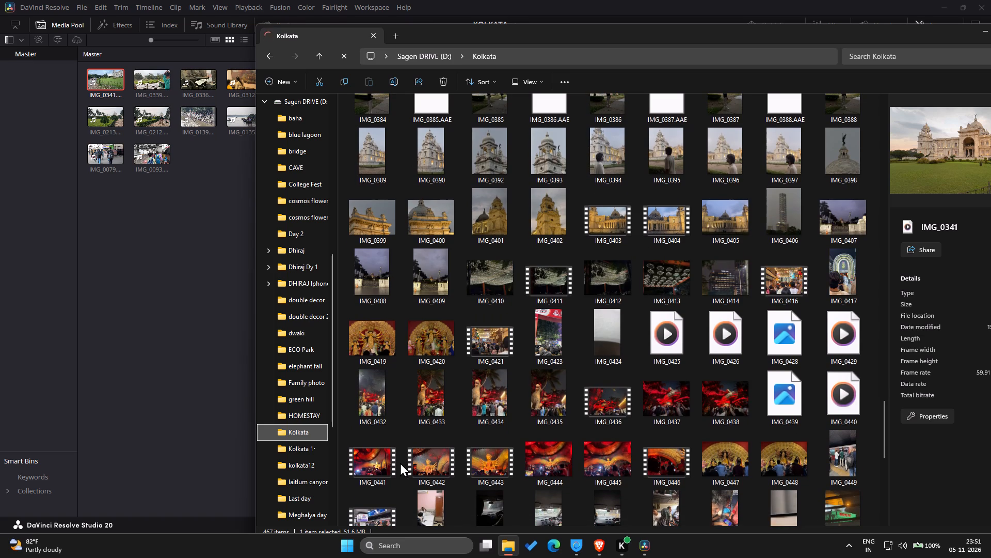
scroll(400, 462, down, 1)
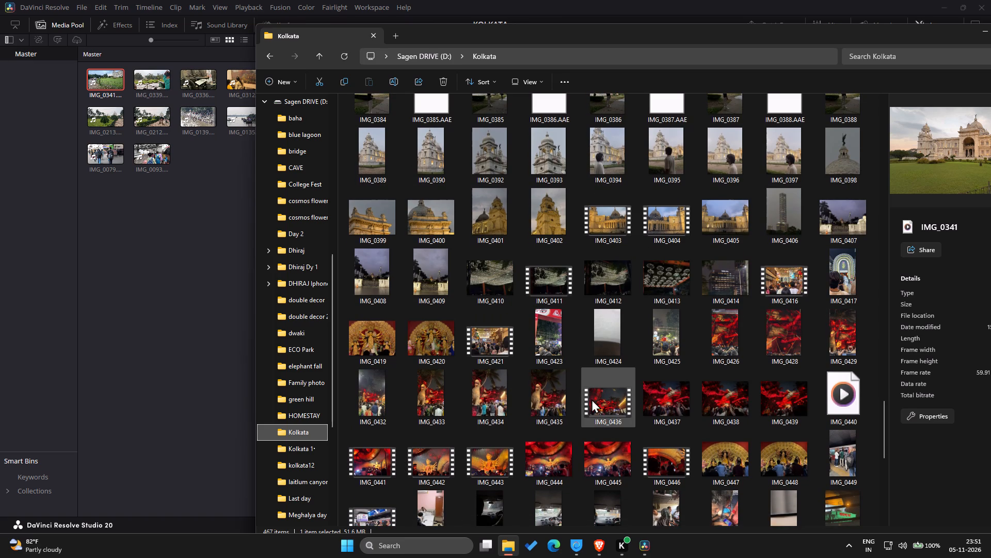
scroll(593, 401, down, 3)
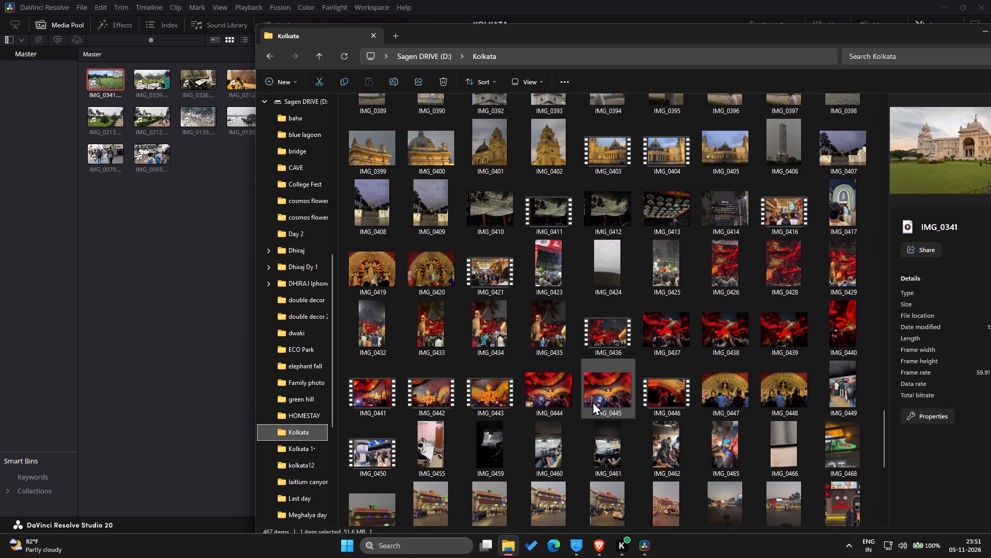
scroll(593, 401, down, 2)
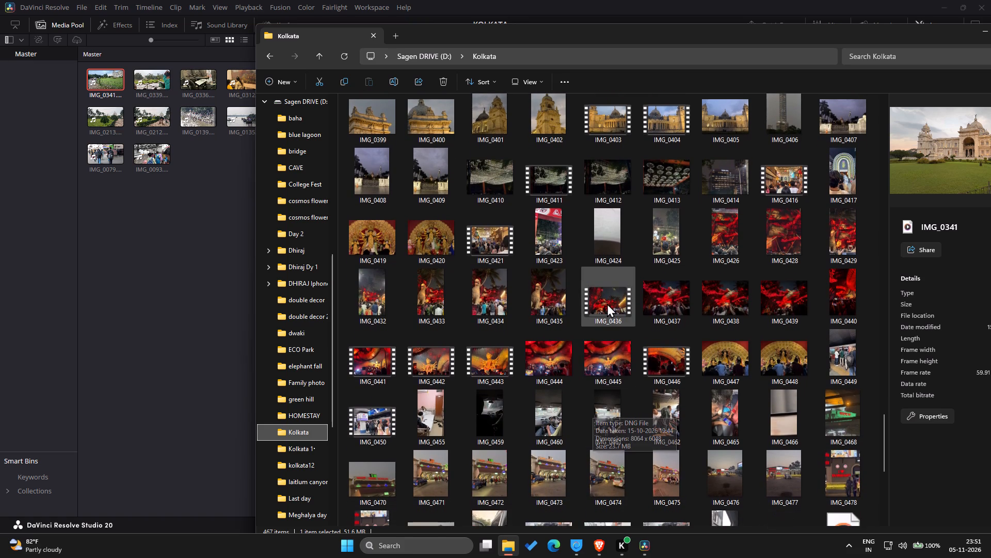
drag(607, 301, 196, 371)
drag(372, 366, 181, 350)
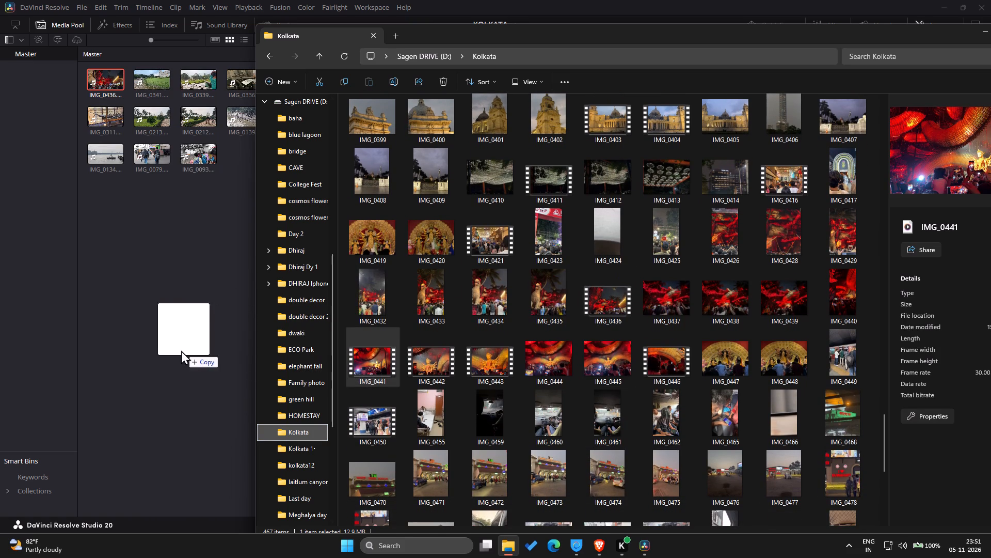
drag(181, 350, 181, 350)
drag(662, 364, 262, 419)
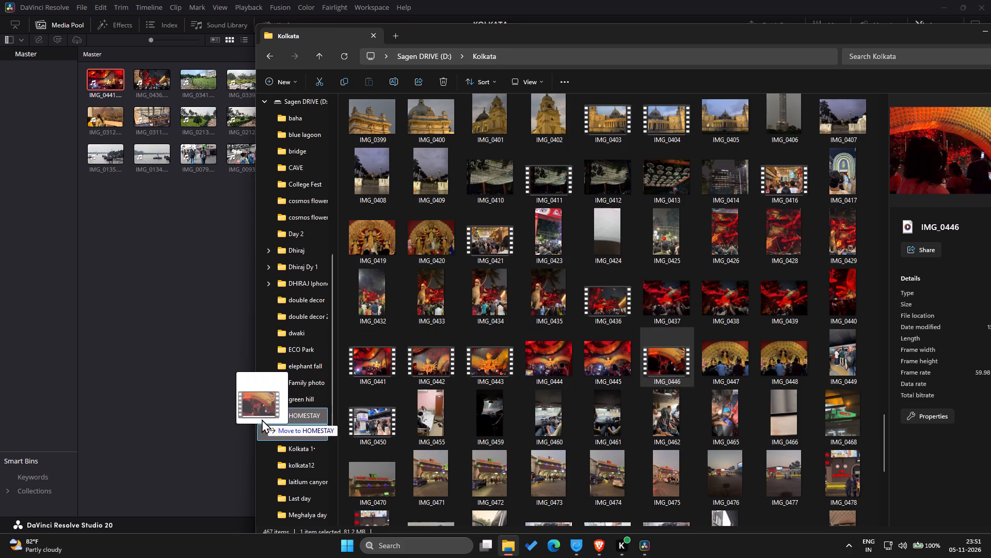
drag(262, 419, 204, 440)
Look through the Kolkata folder's files after IMG_0446, down to the end and back, for more video clips to import.
scroll(479, 465, down, 1)
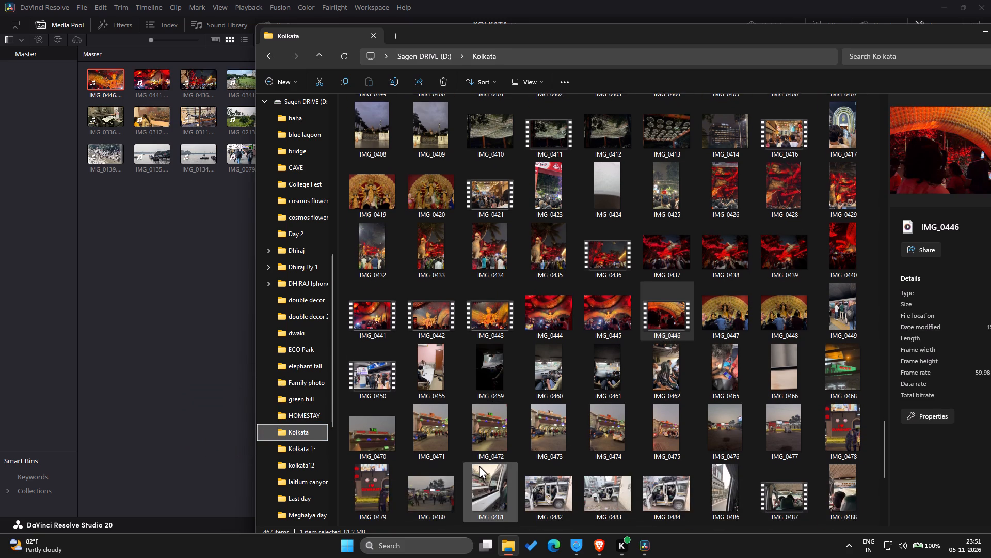
scroll(479, 465, down, 3)
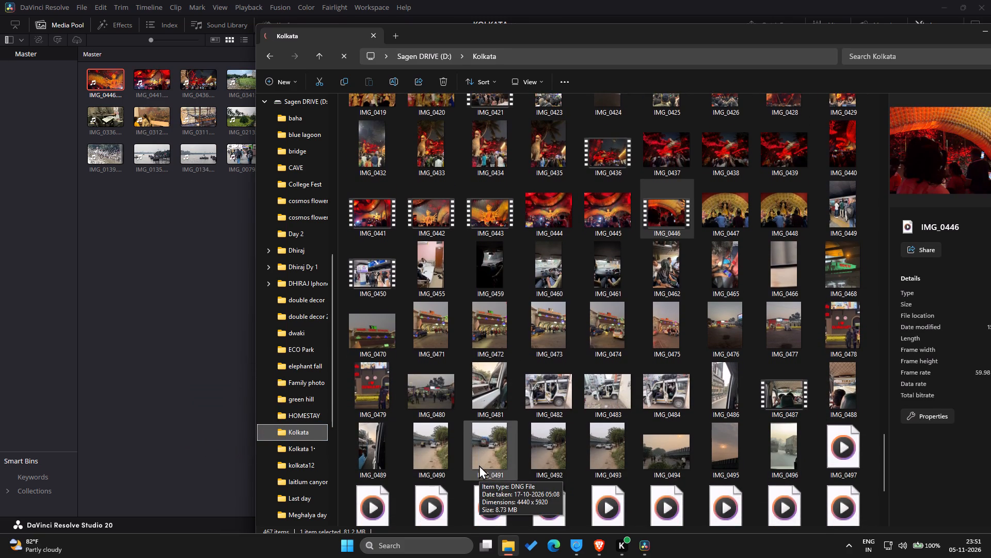
scroll(479, 465, down, 2)
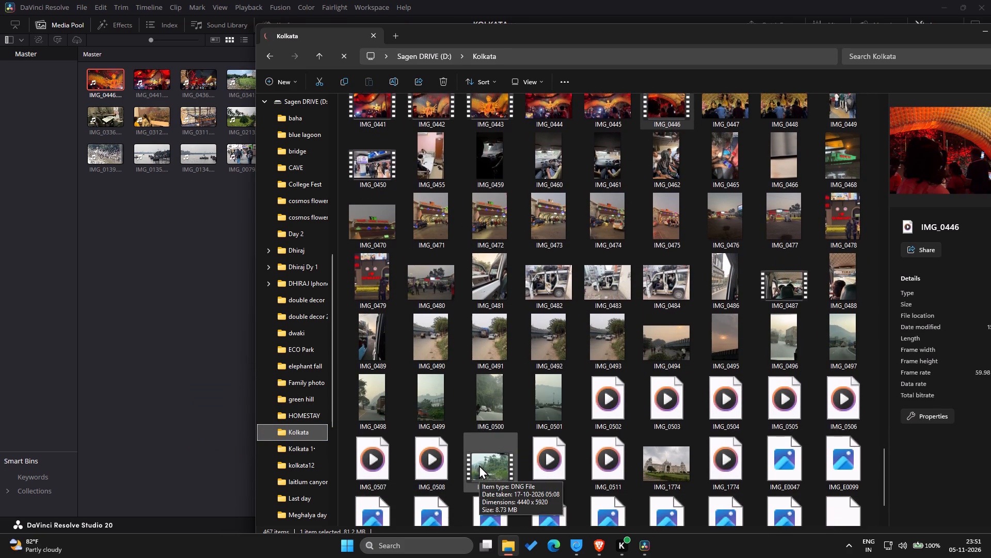
scroll(479, 465, down, 2)
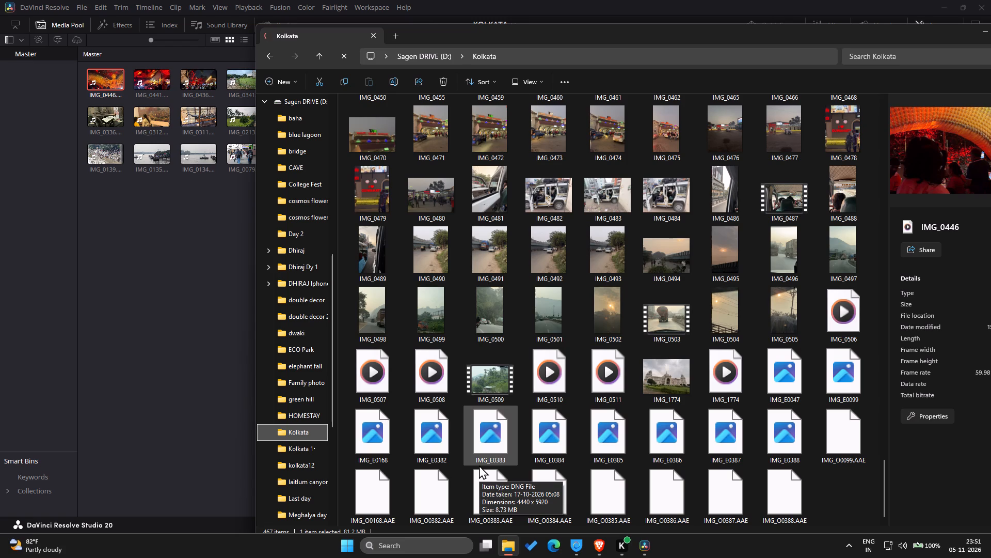
scroll(479, 465, down, 2)
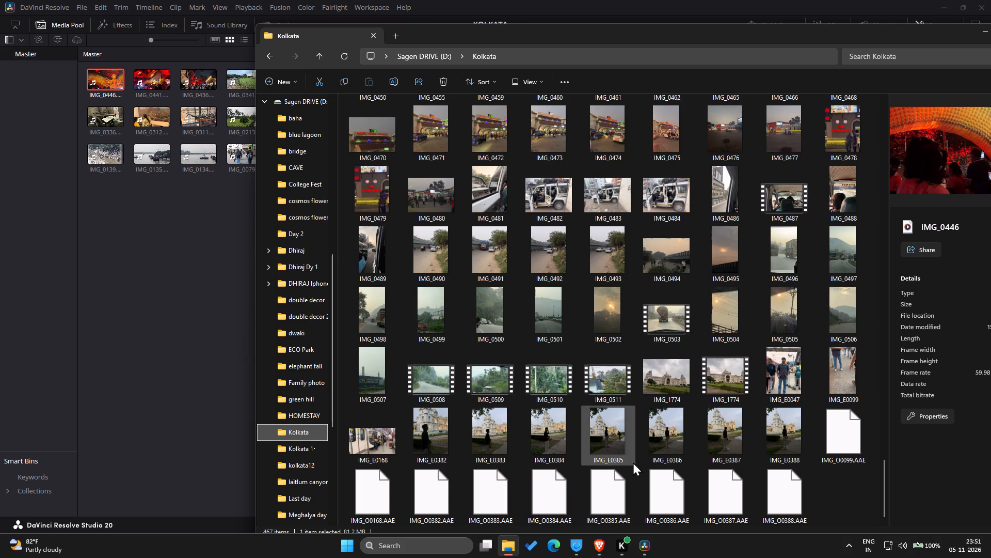
scroll(678, 428, down, 1)
scroll(678, 428, up, 1)
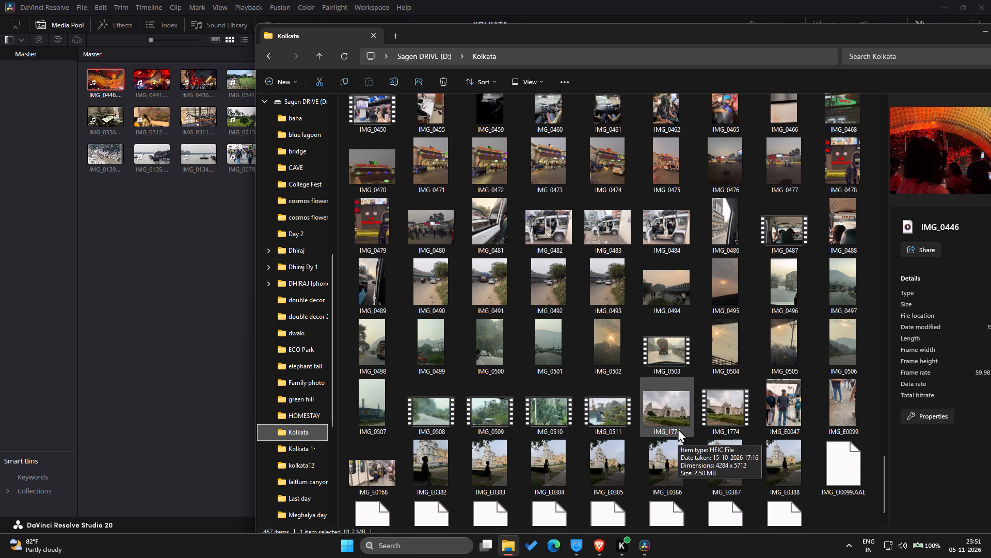
scroll(678, 428, up, 3)
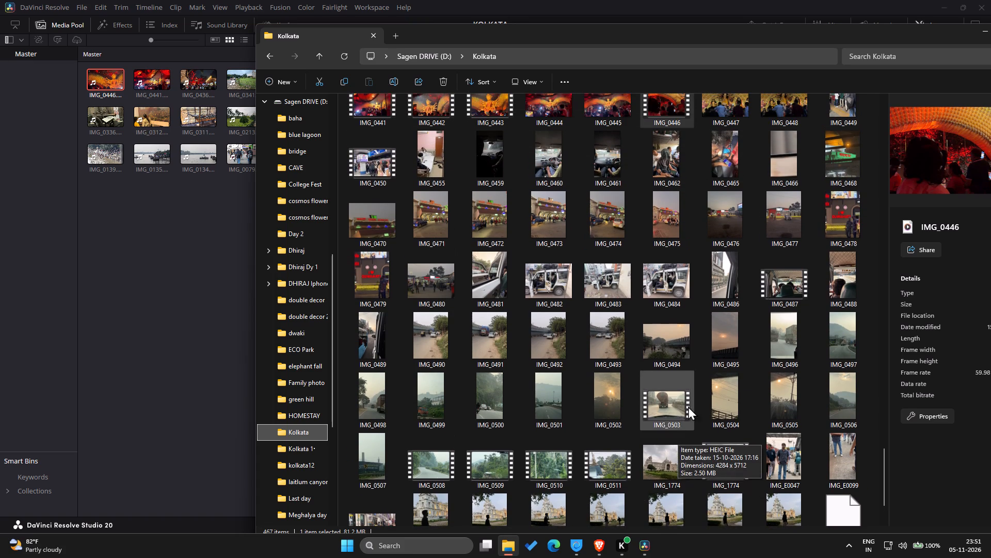
scroll(782, 285, up, 1)
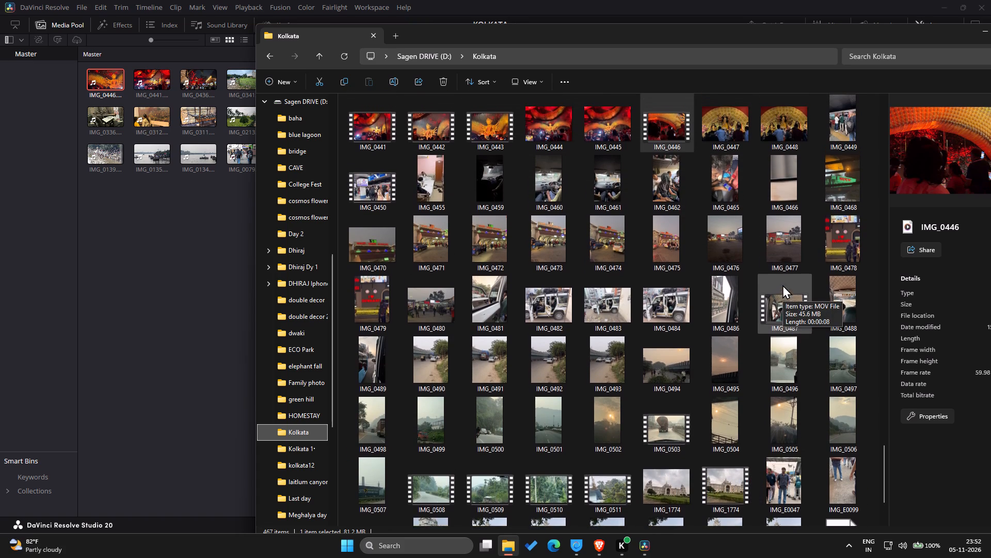
scroll(782, 285, up, 1)
Import the car-interior video clip IMG_0487 from the Kolkata folder into the Master bin.
scroll(782, 285, down, 1)
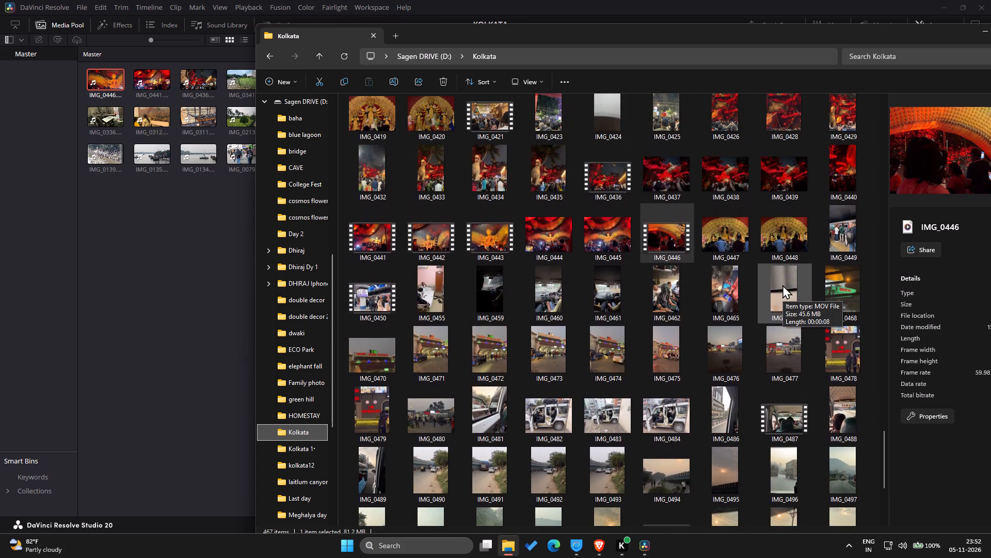
scroll(782, 285, down, 3)
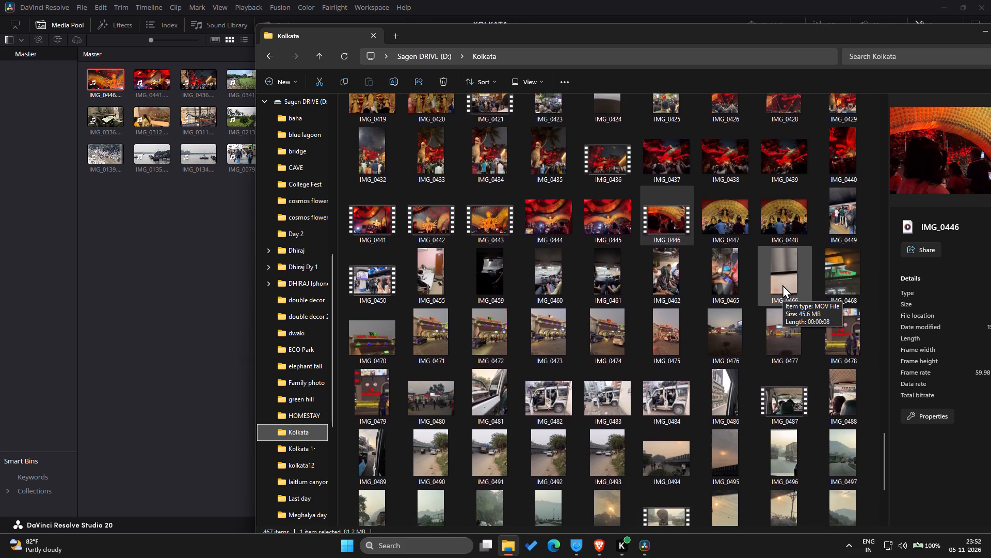
scroll(782, 285, down, 1)
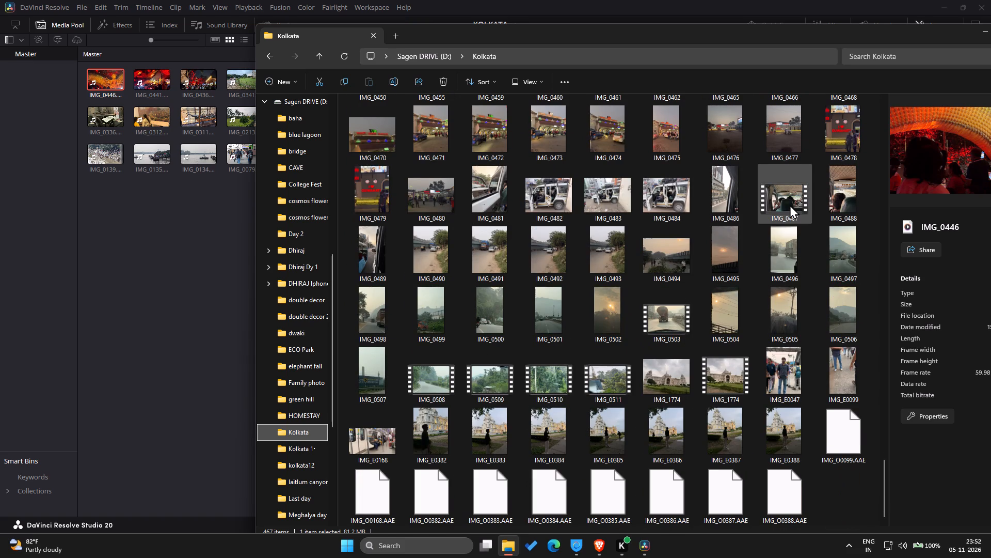
drag(790, 205, 156, 337)
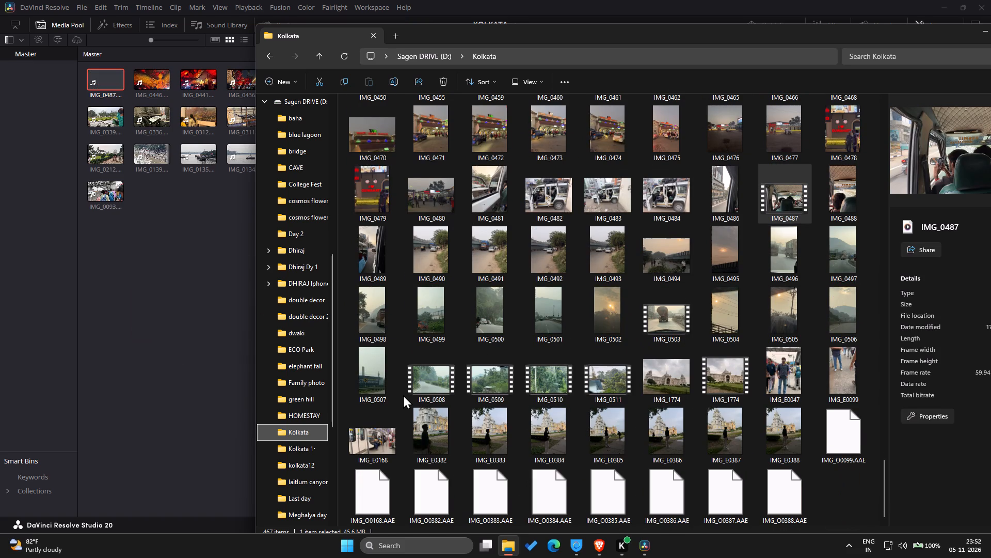
Open the Kolkata 1 folder and skim its files down to the end for usable video clips.
scroll(403, 395, down, 2)
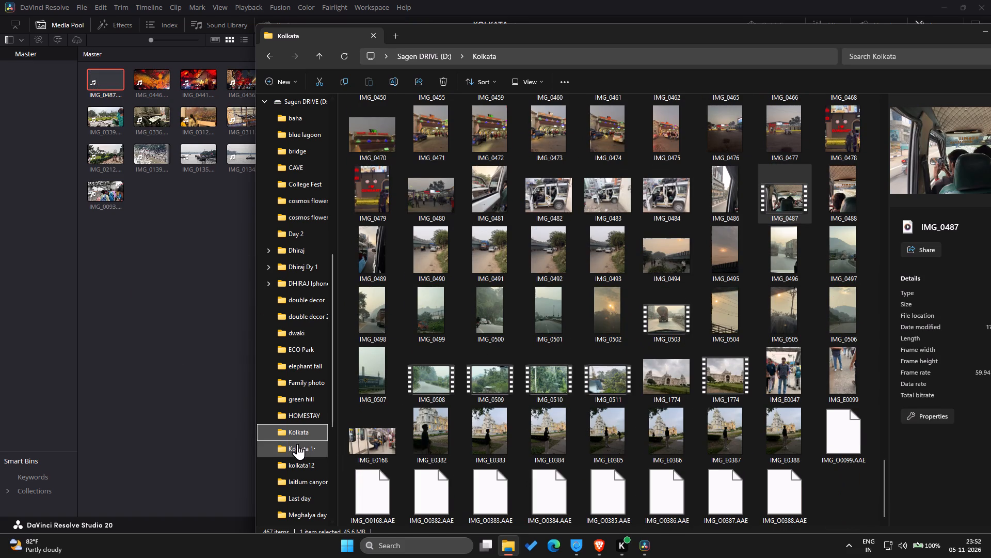
click(297, 444)
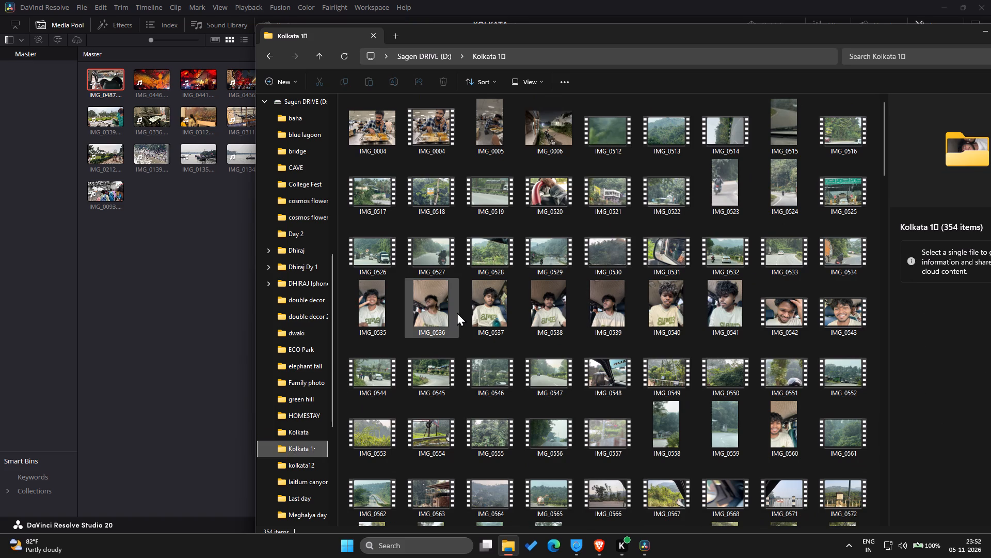
scroll(457, 312, down, 7)
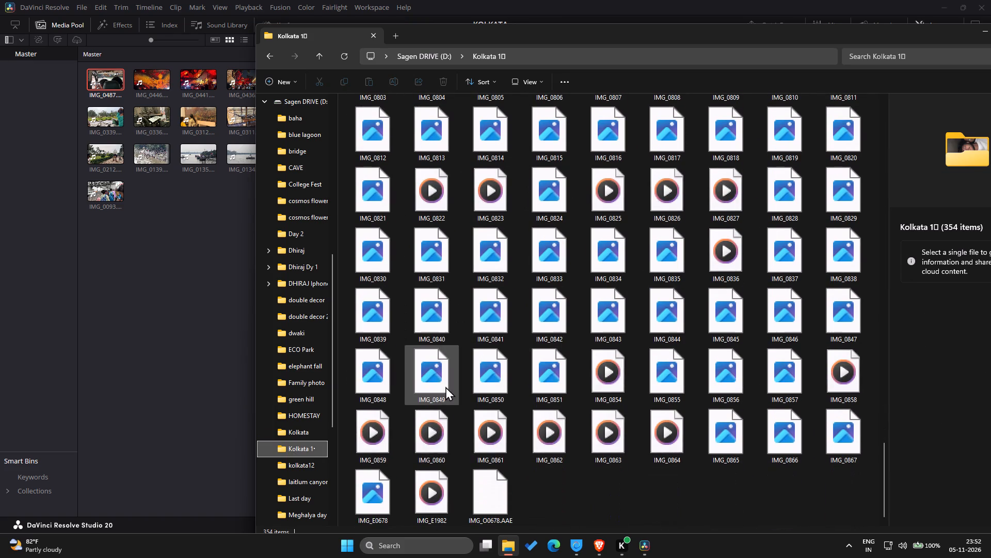
Import the palace video clips IMG_0403, IMG_0404 and IMG_1774 from the kolkata12 folder into the Master bin.
click(316, 464)
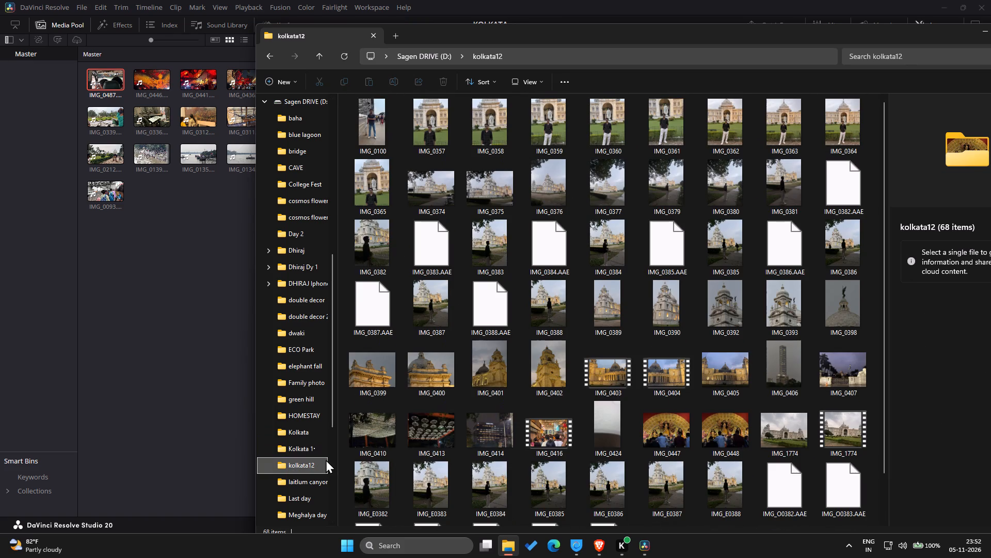
scroll(535, 397, down, 5)
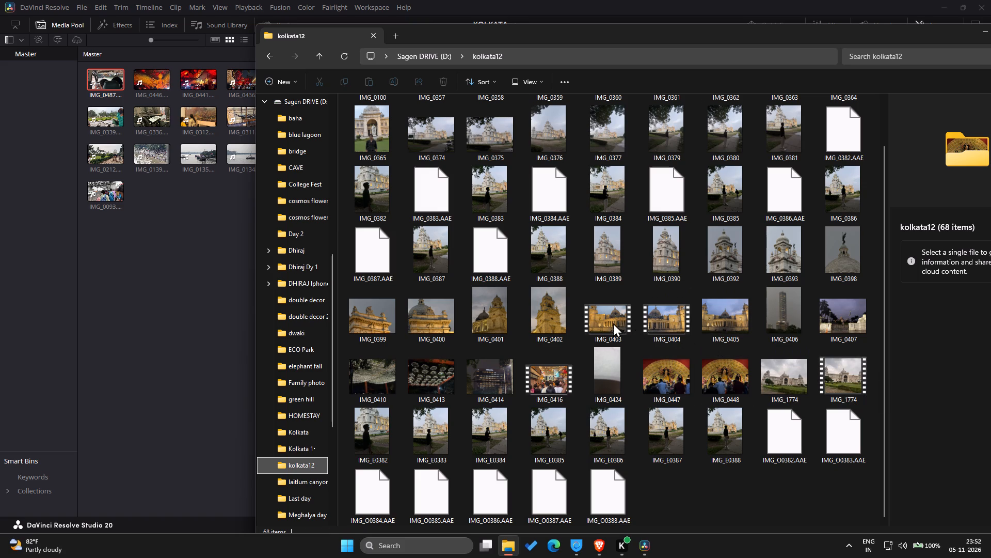
drag(613, 323, 197, 272)
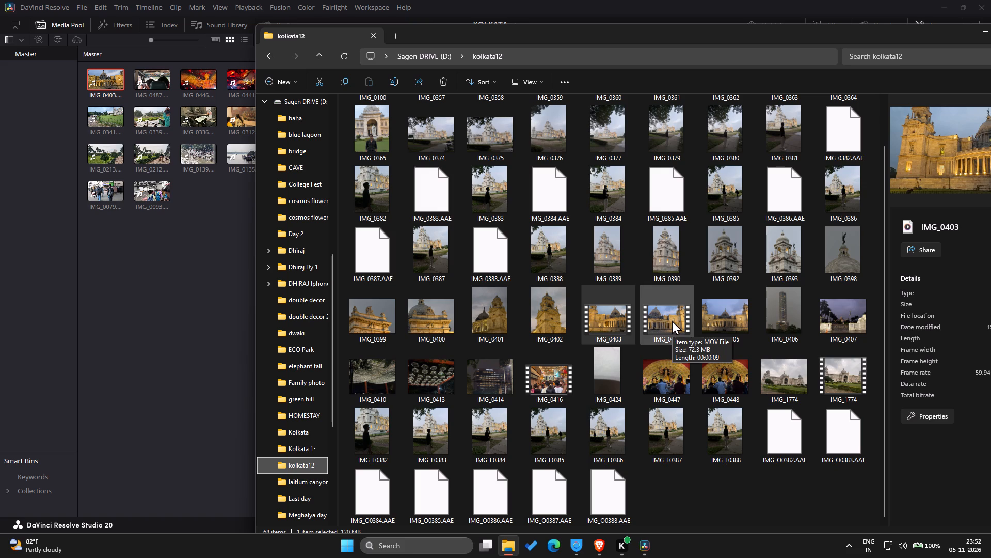
drag(672, 320, 159, 348)
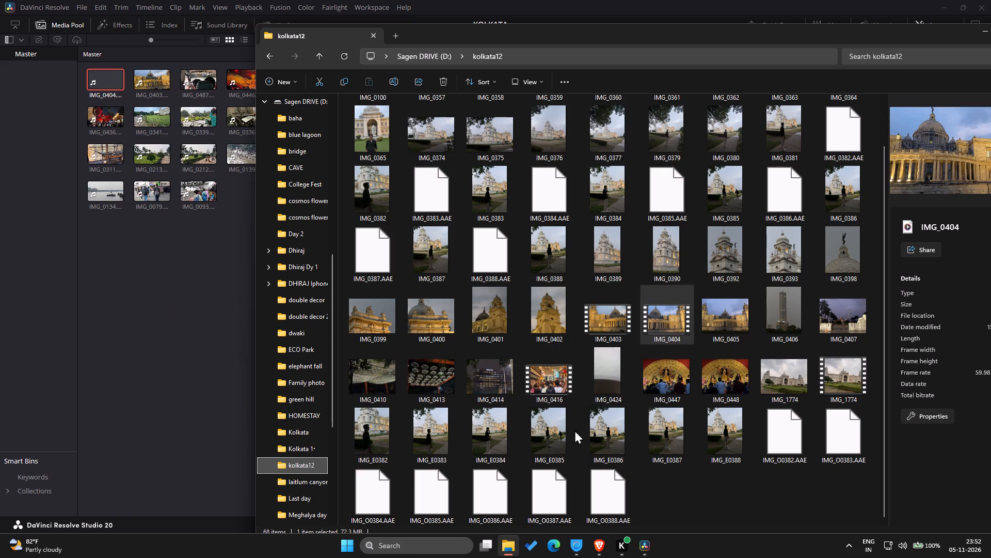
scroll(608, 437, down, 1)
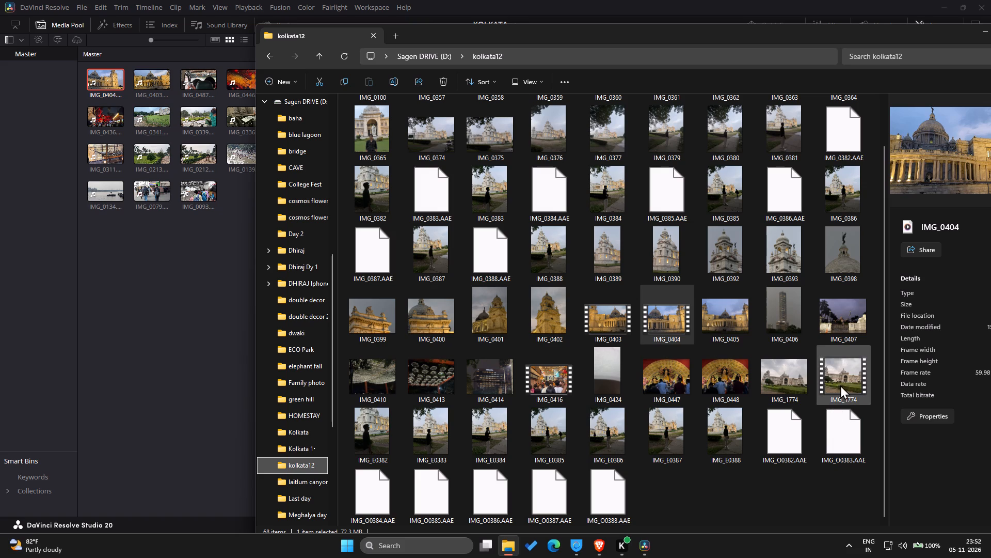
drag(840, 385, 148, 353)
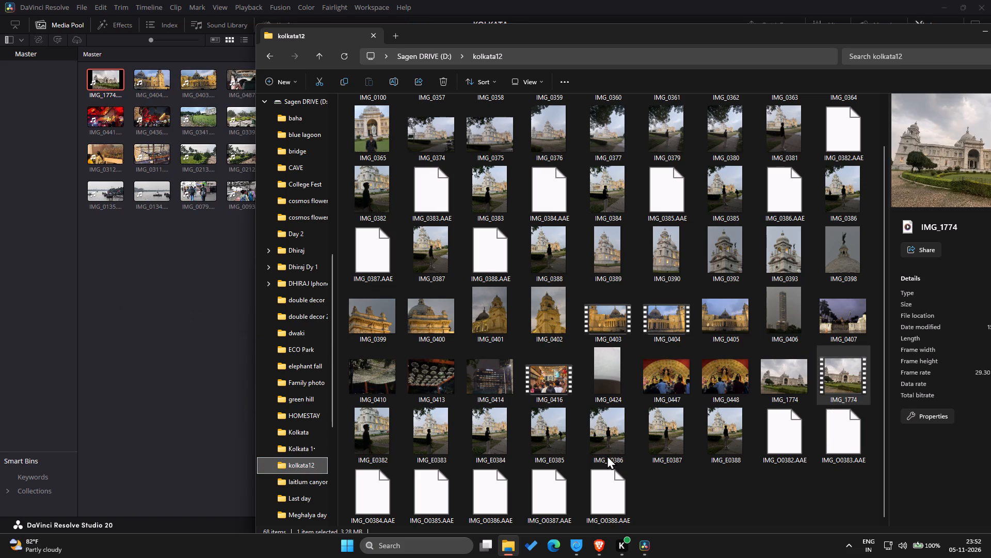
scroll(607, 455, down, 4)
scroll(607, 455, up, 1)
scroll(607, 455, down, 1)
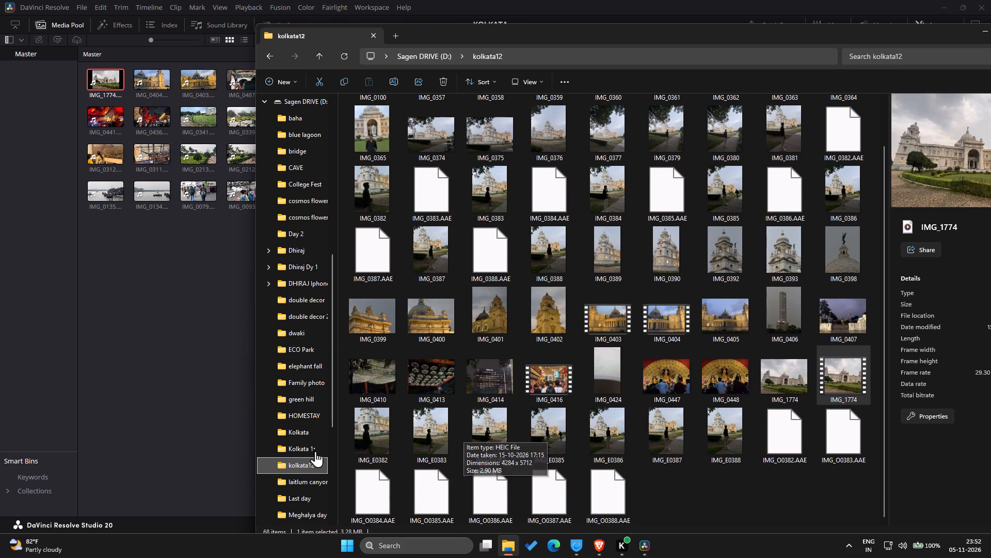
Look through the Kolkata 1 folder's files from the beginning to the IMG_0730s for video clips to import.
click(302, 445)
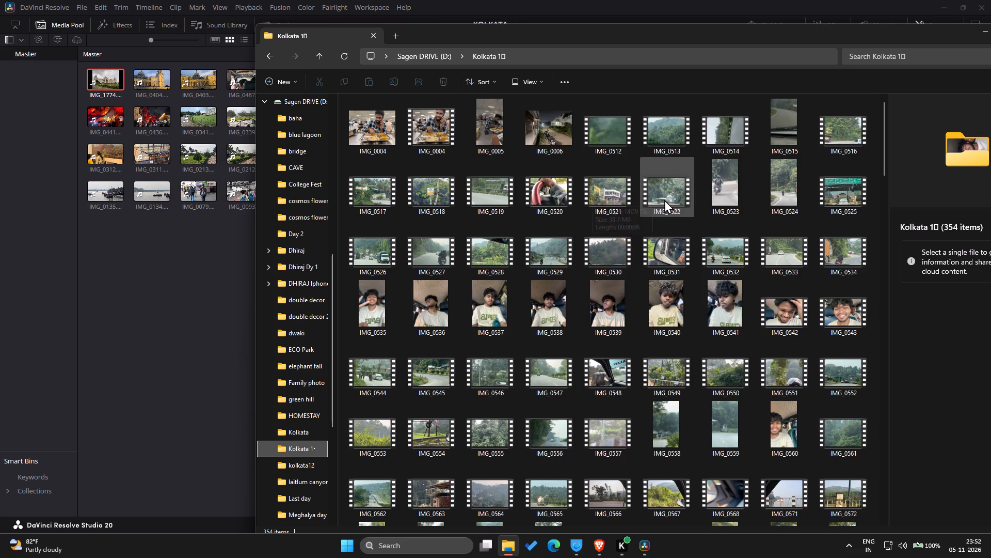
scroll(751, 320, down, 6)
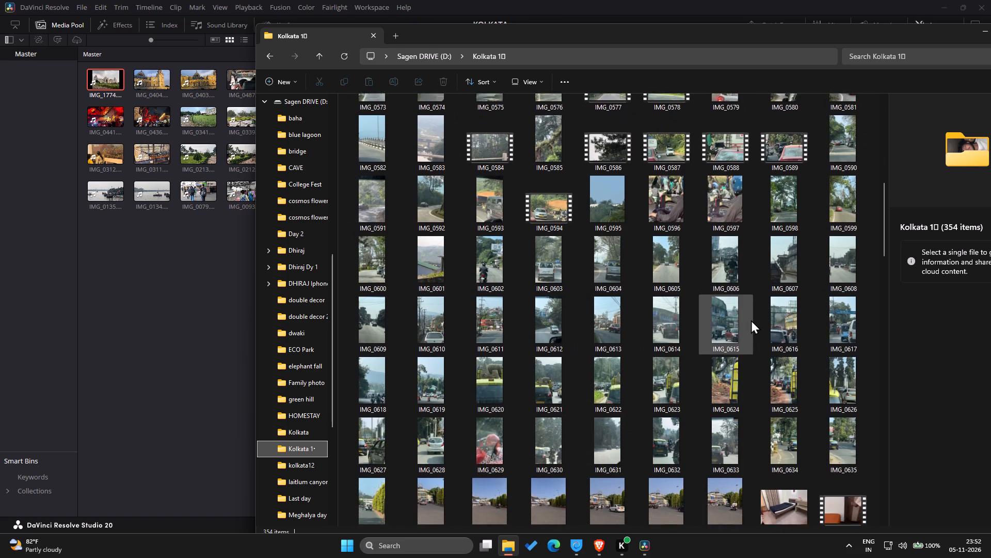
scroll(751, 320, down, 3)
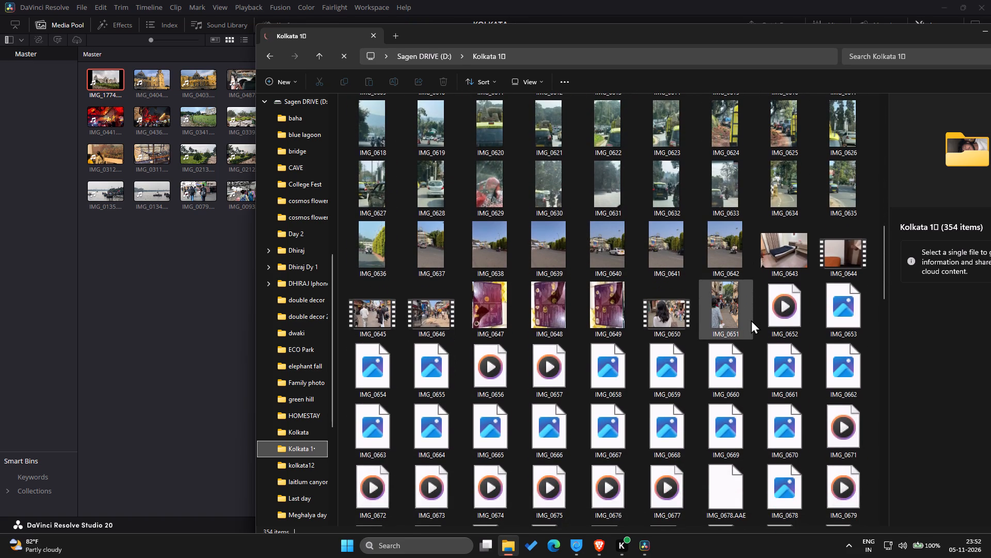
scroll(751, 320, down, 1)
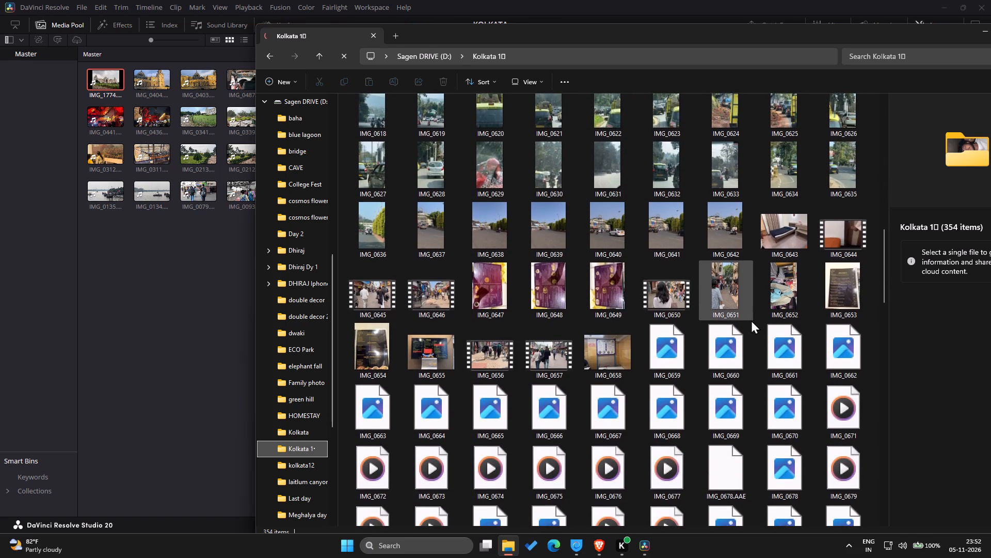
scroll(751, 320, down, 3)
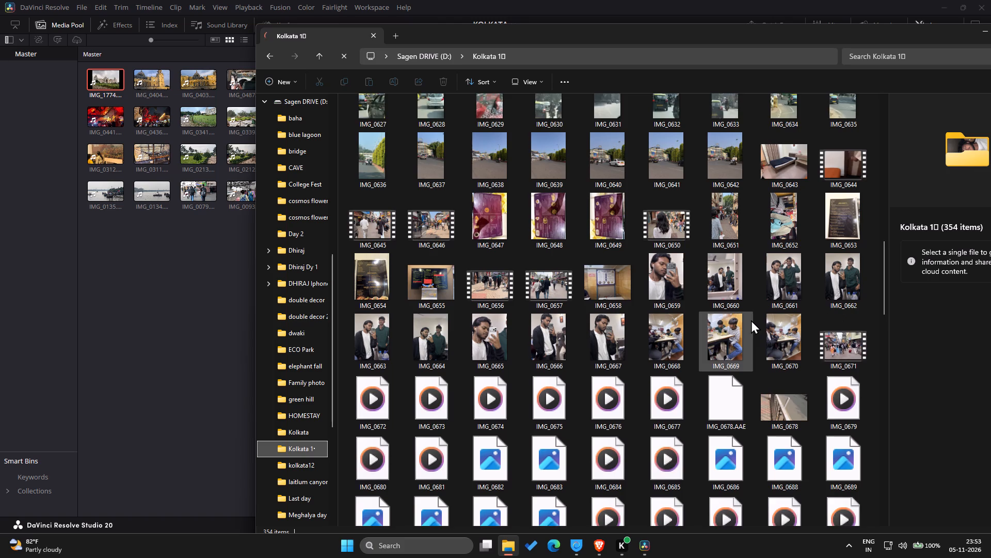
scroll(751, 320, down, 3)
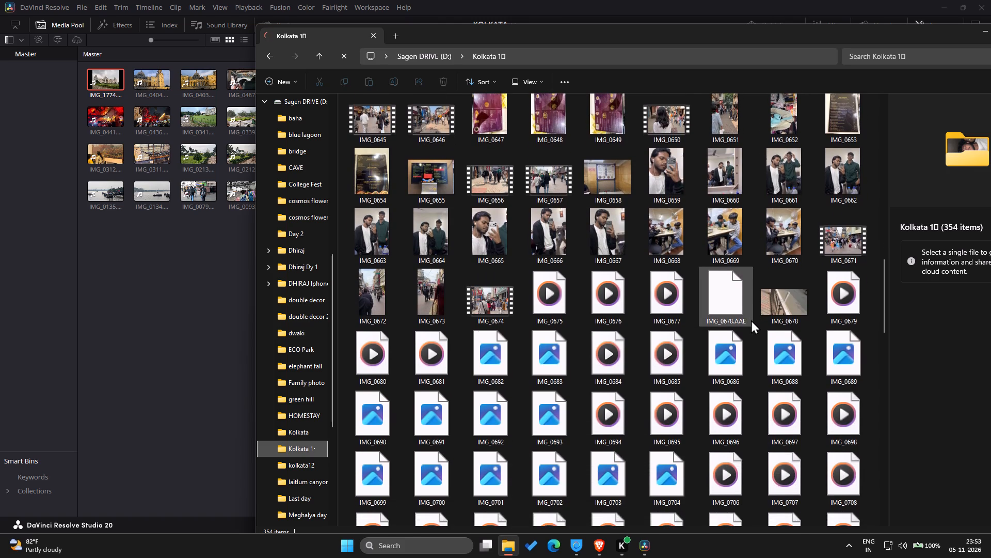
scroll(751, 320, down, 3)
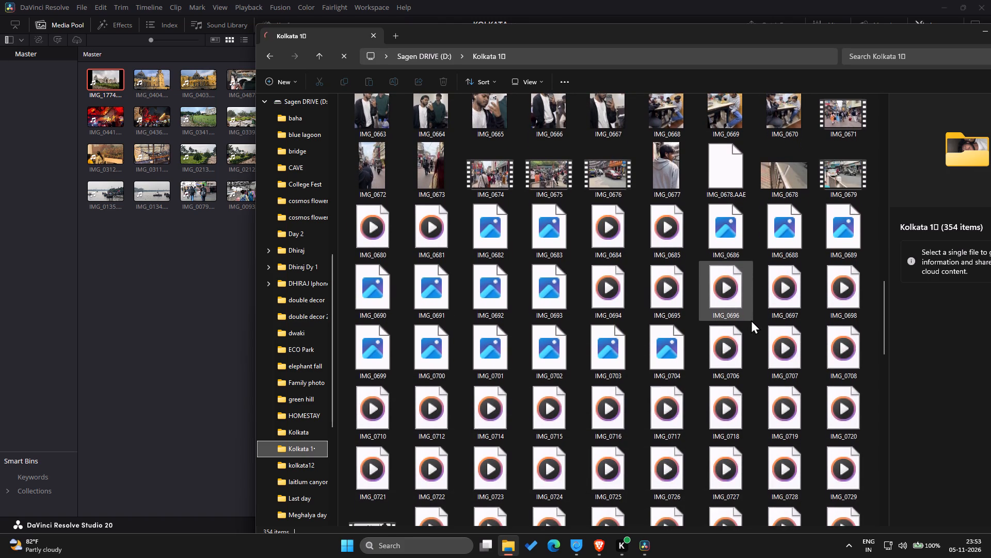
scroll(751, 320, down, 2)
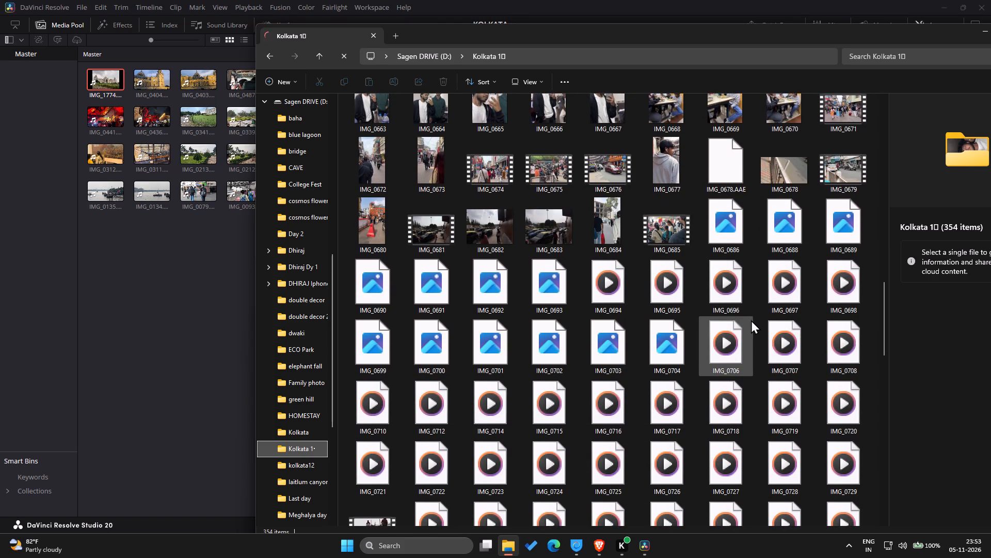
scroll(751, 320, down, 2)
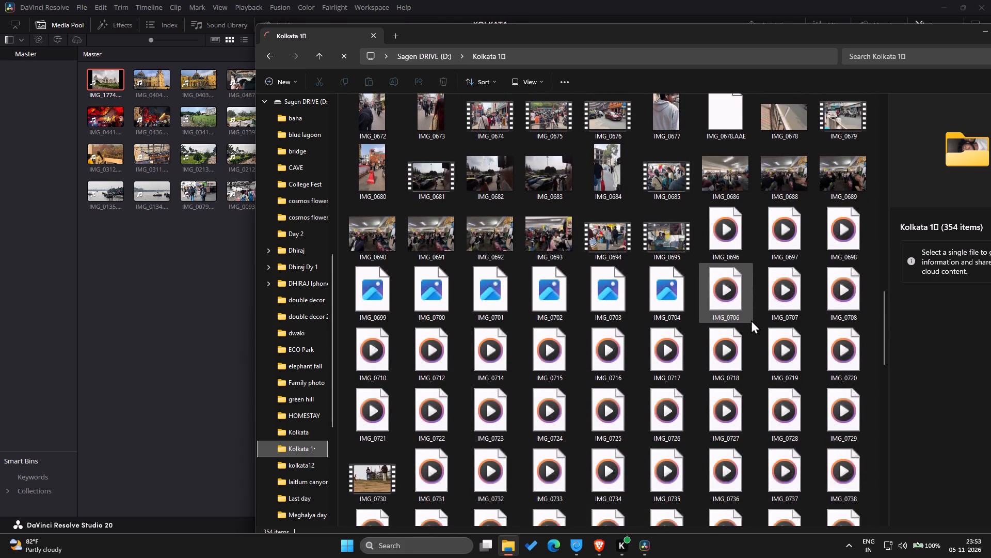
Look through the rest of the Kolkata 1 folder, from the IMG_0730s to its last files, for video clips to import.
scroll(751, 320, down, 6)
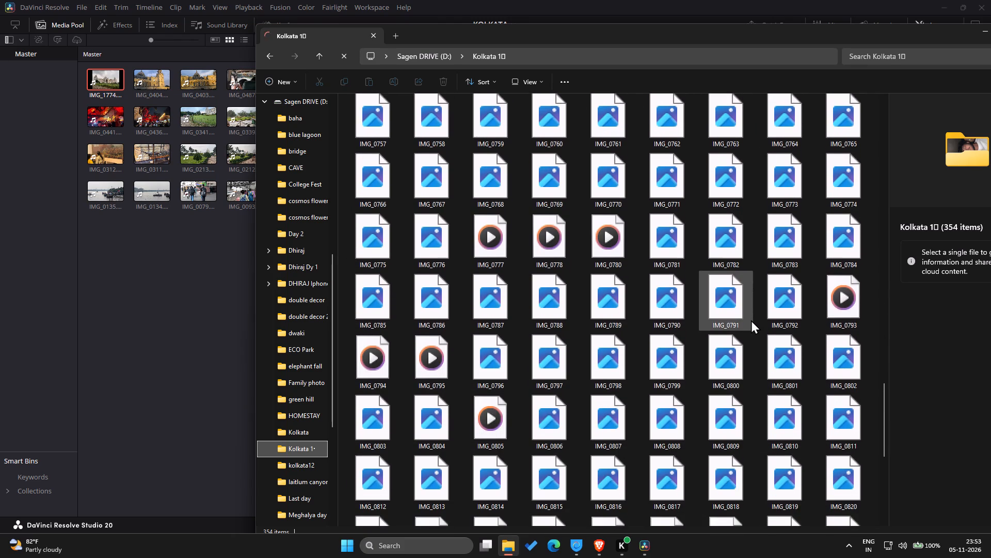
scroll(751, 320, down, 1)
scroll(751, 320, up, 1)
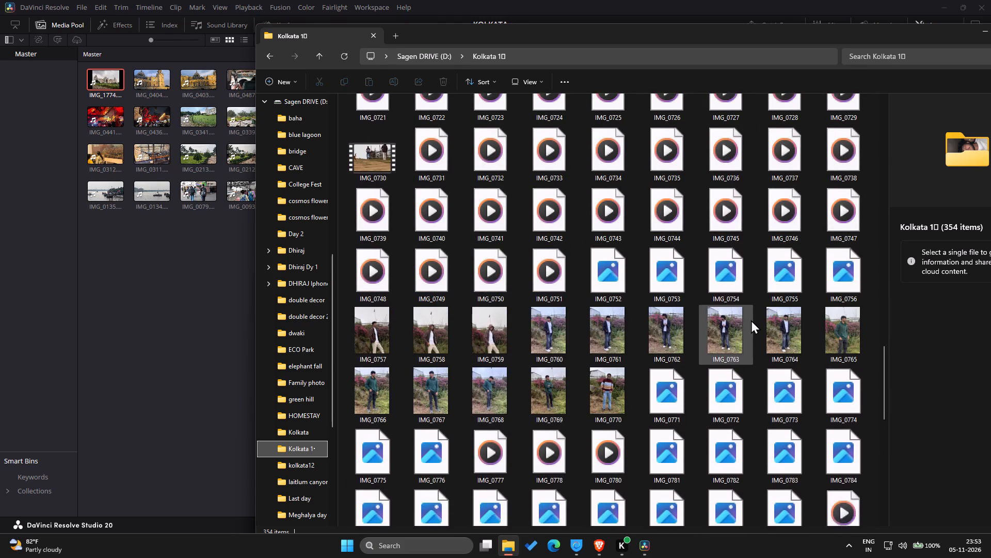
scroll(751, 320, up, 2)
scroll(751, 320, down, 6)
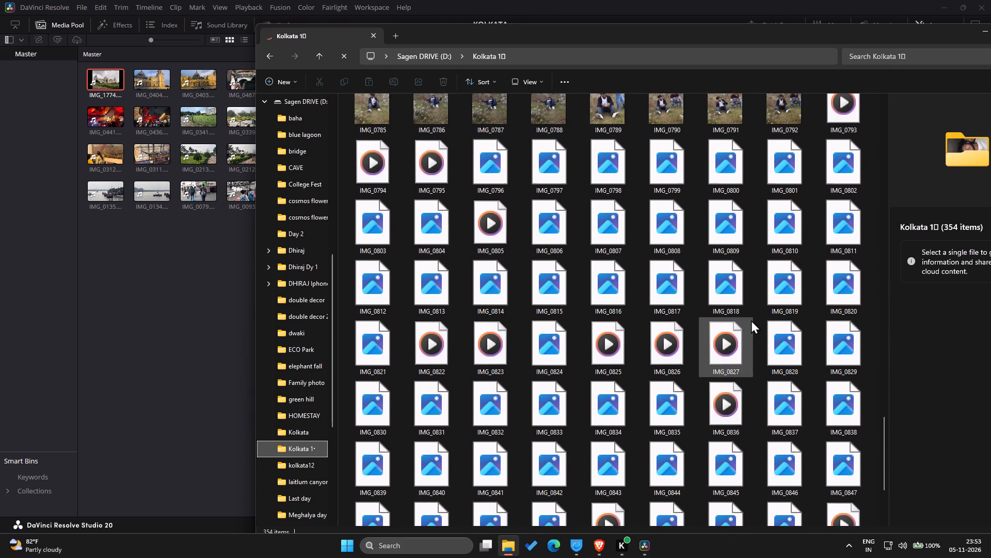
scroll(751, 320, down, 4)
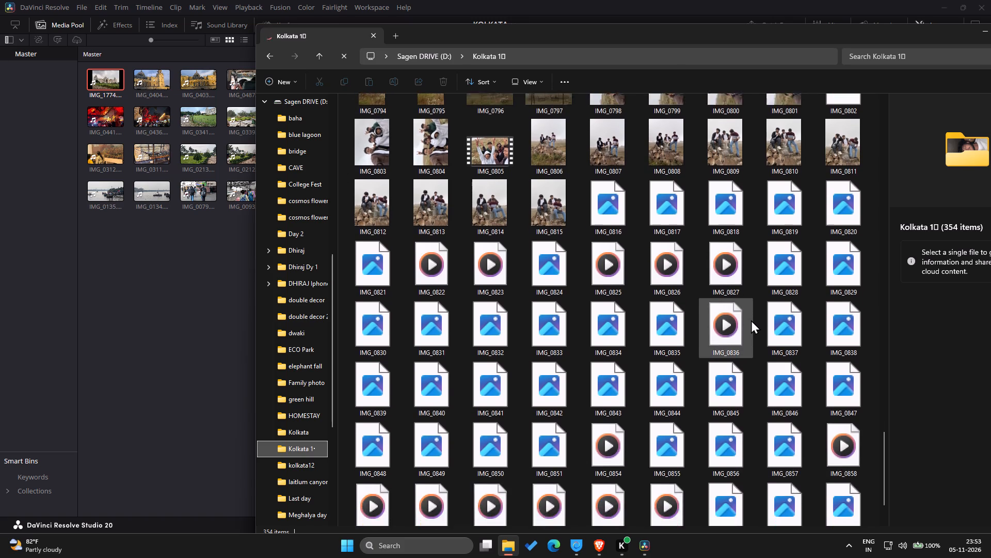
scroll(751, 320, down, 2)
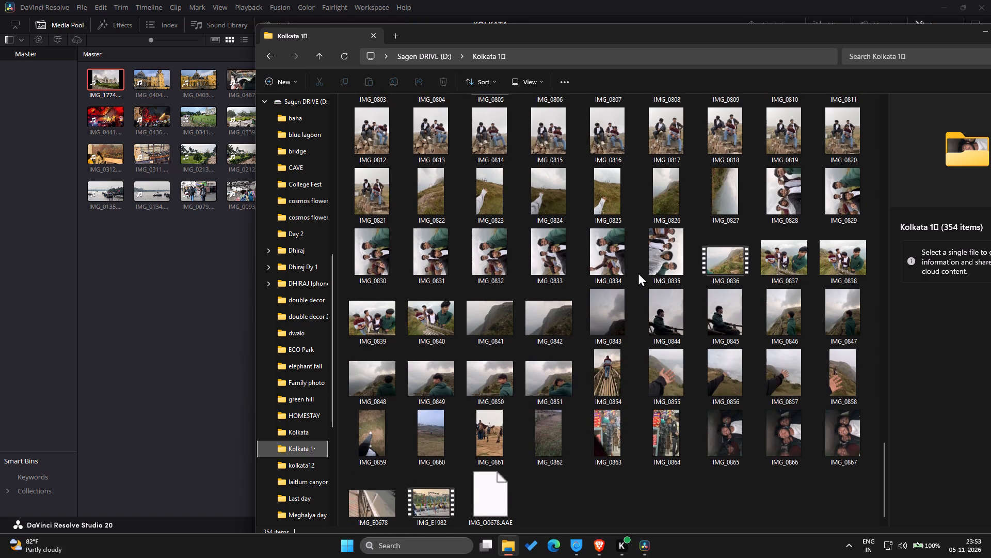
Go back through the Kolkata 1 folder from its last files to the IMG_0680s, checking the thumbnails for video clips.
scroll(638, 272, up, 3)
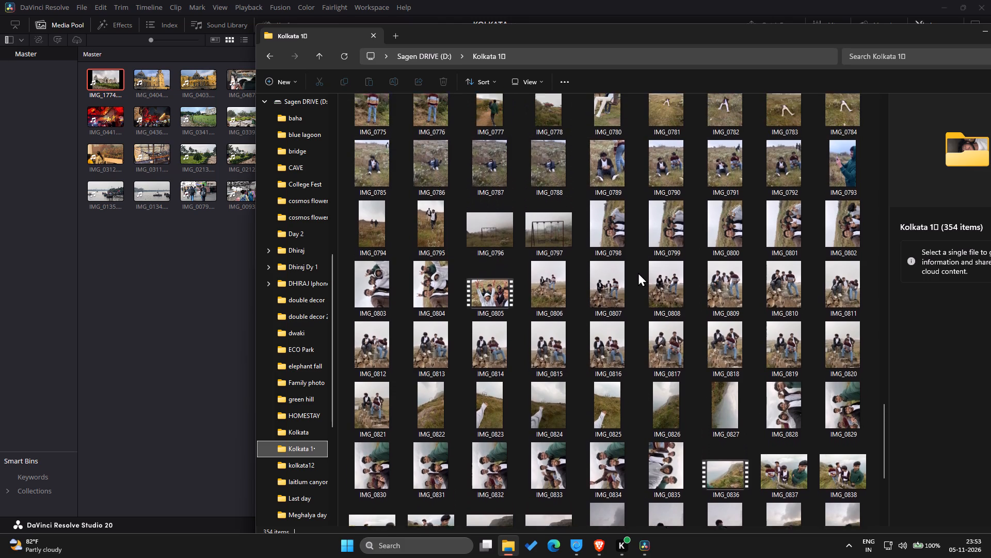
scroll(638, 272, up, 3)
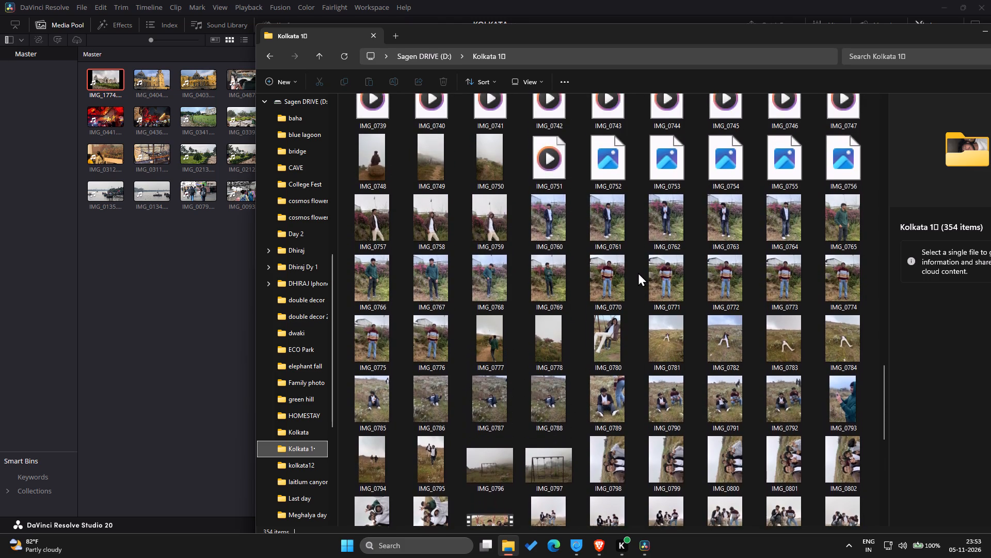
scroll(638, 272, up, 3)
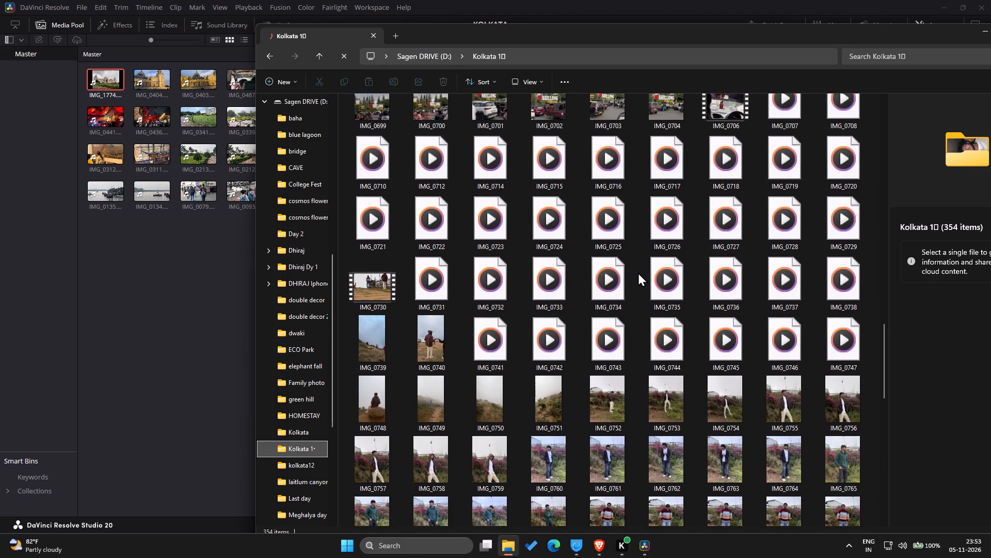
scroll(638, 272, up, 3)
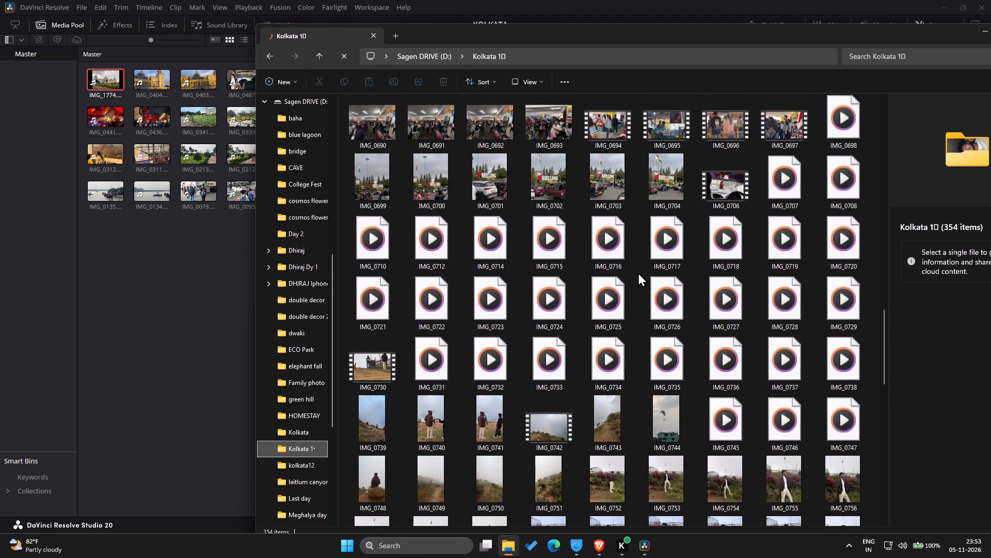
scroll(638, 272, up, 2)
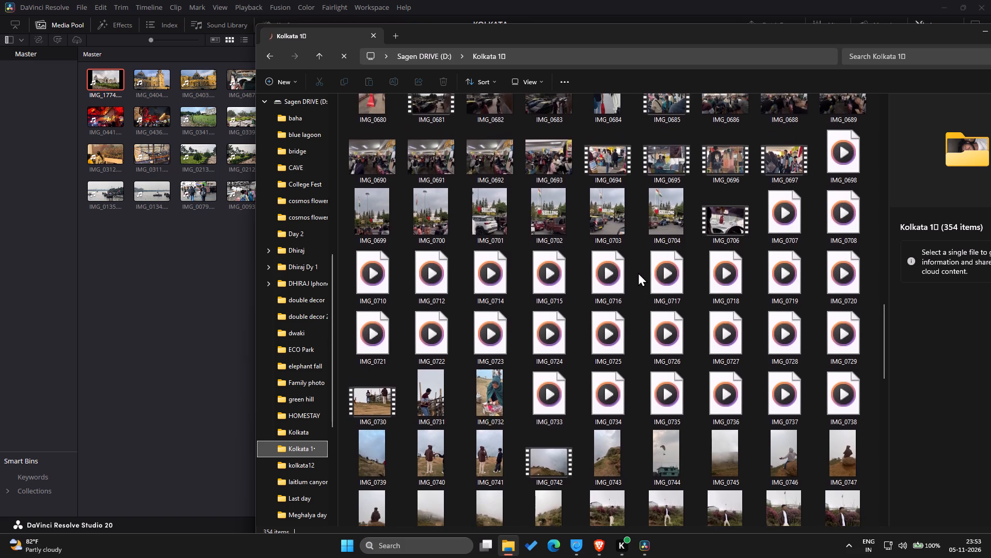
scroll(638, 272, up, 1)
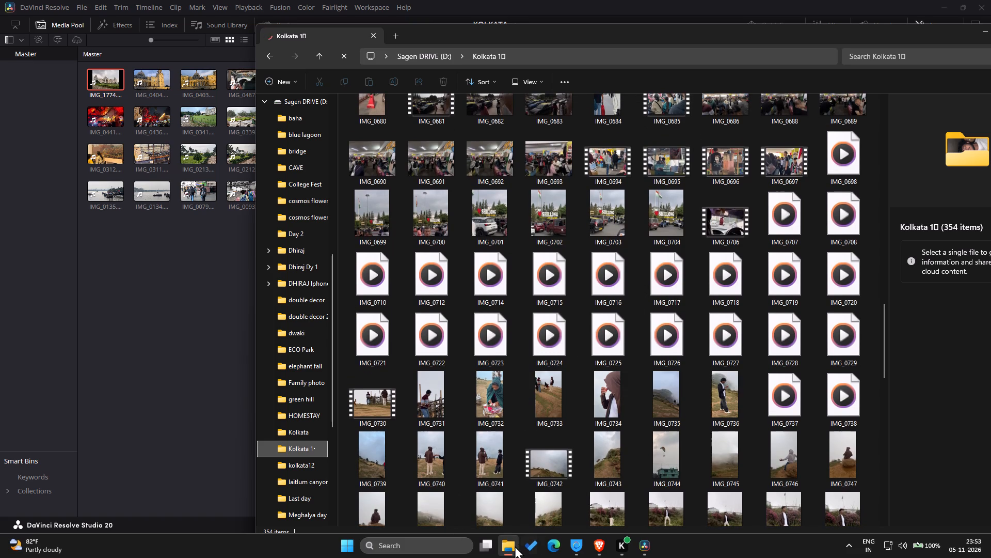
Open the MEGHALAYA VIDEO EDIT folder in a second File Explorer window.
click(510, 507)
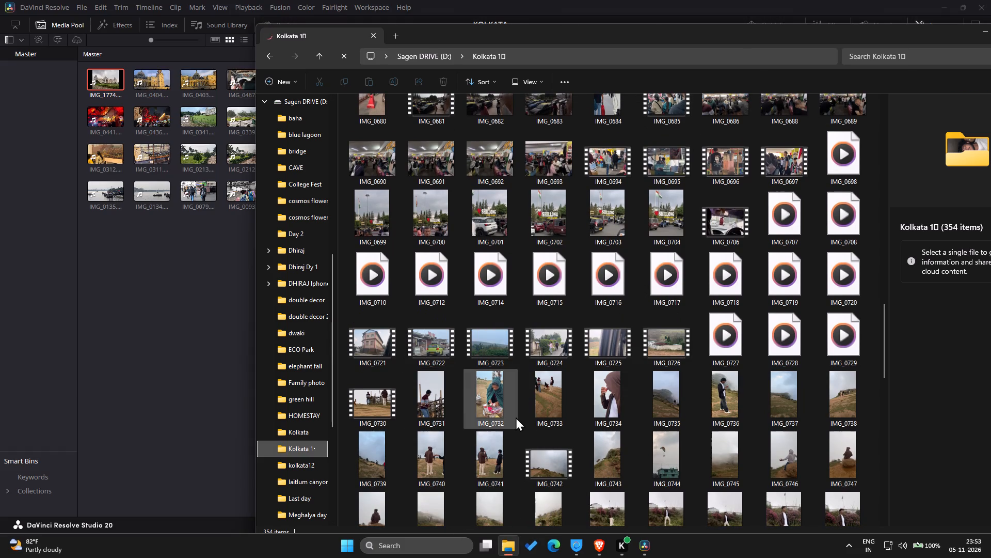
right_click(509, 545)
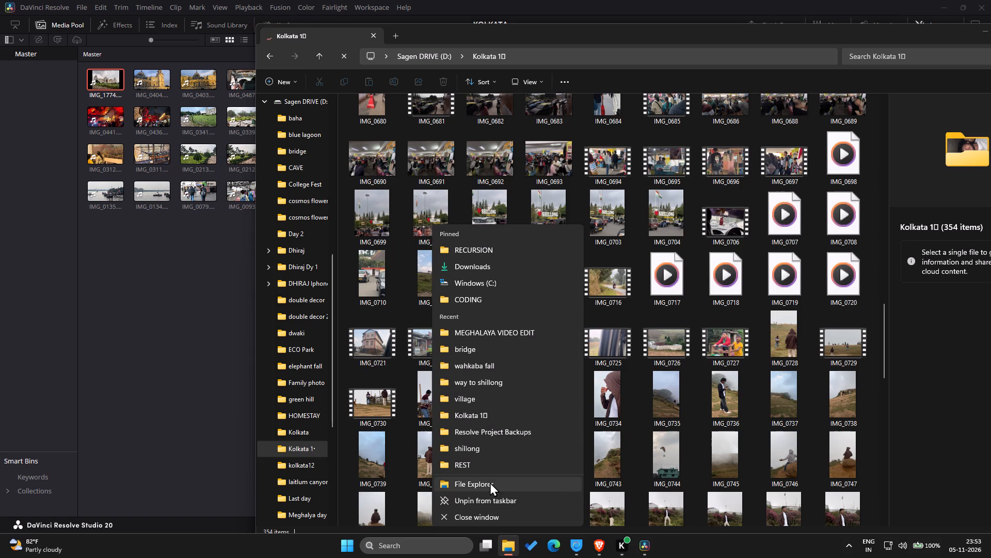
click(490, 482)
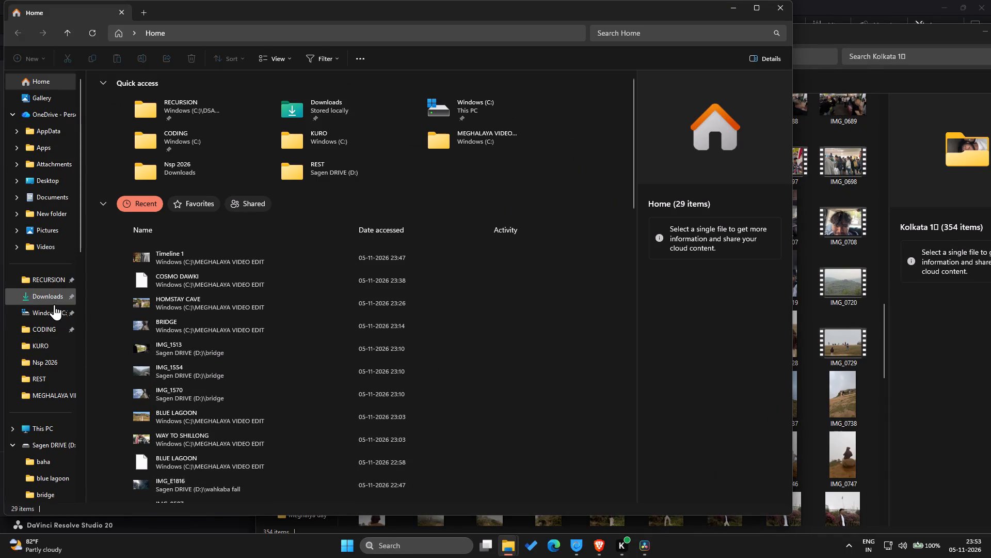
click(54, 304)
click(41, 390)
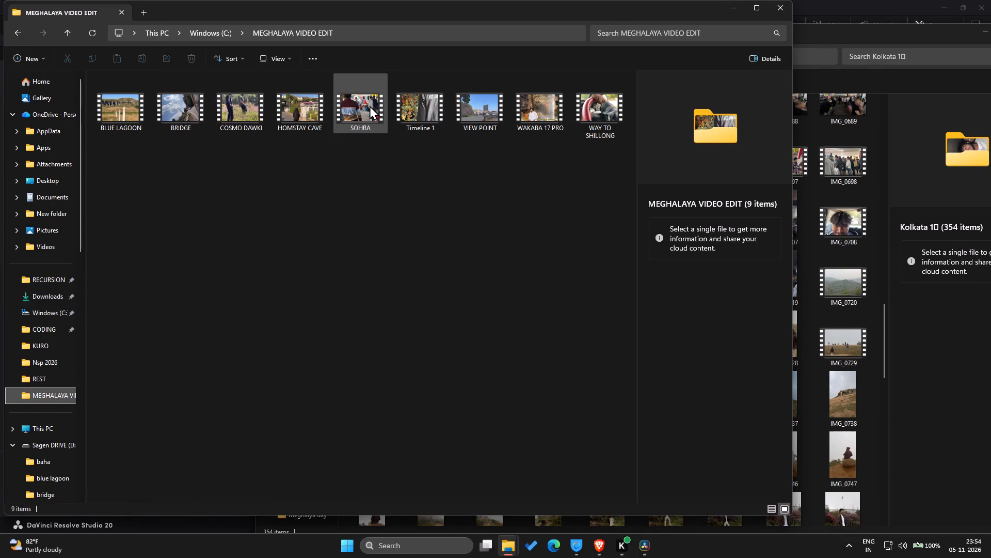
Play the finished SOHRA video in VLC and skim it to the end to check which clips it contains.
double_click(370, 105)
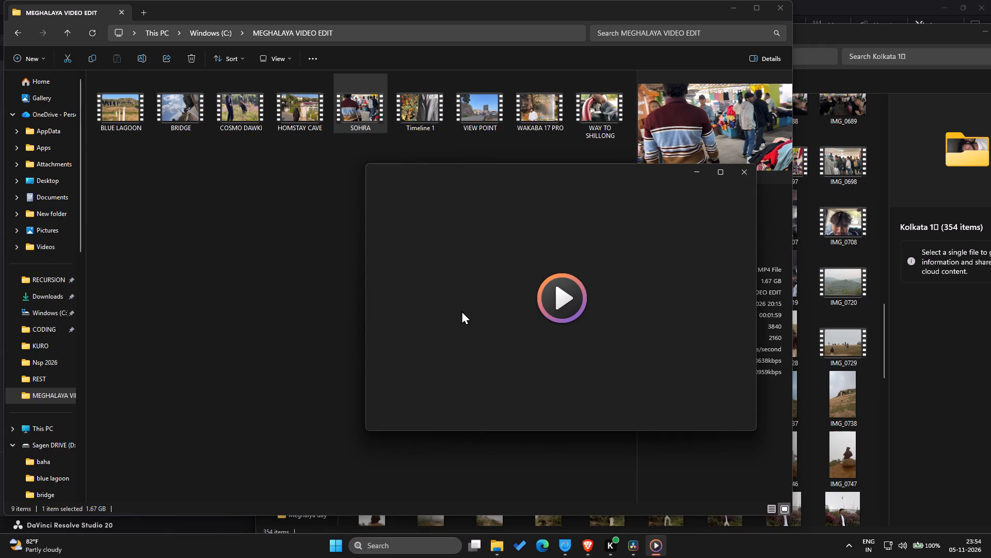
click(745, 168)
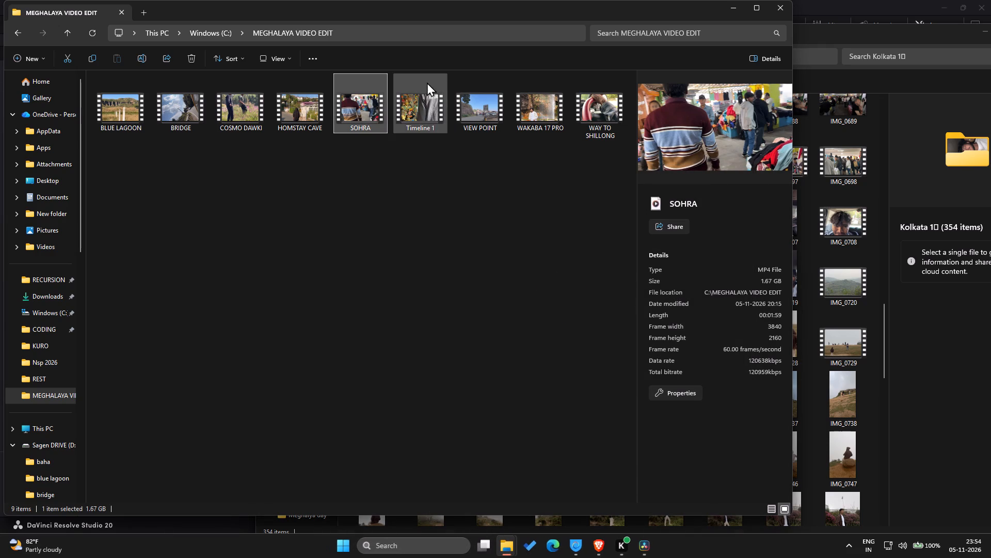
right_click(358, 100)
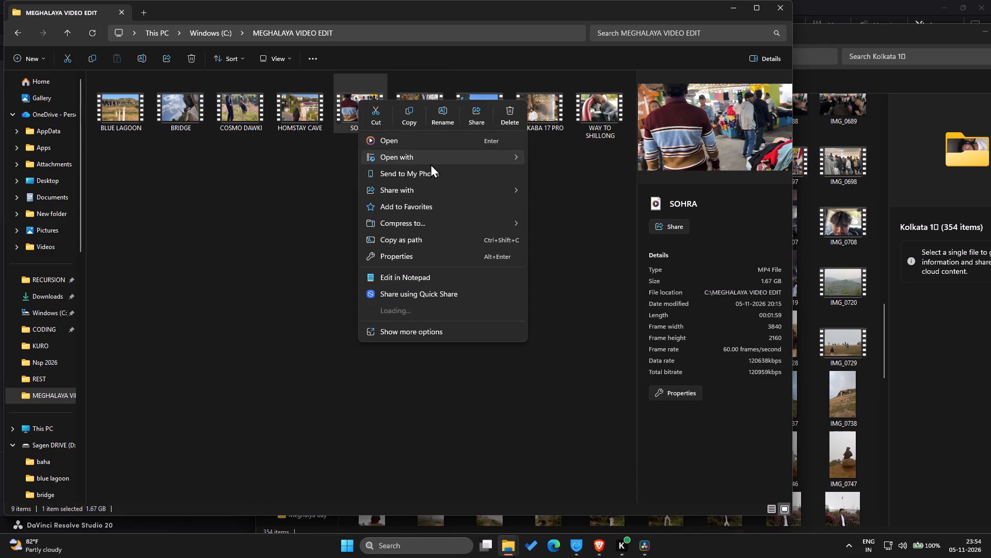
click(555, 204)
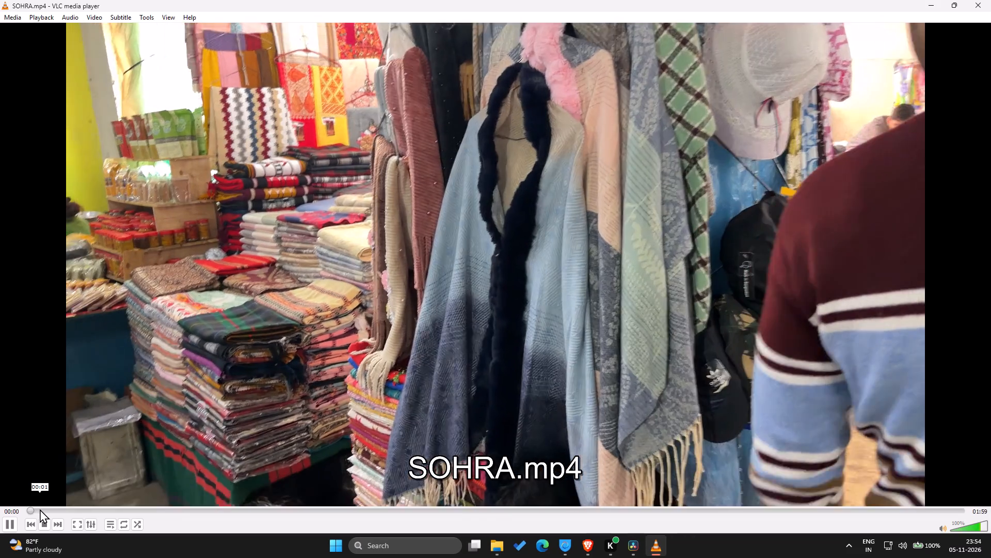
drag(40, 509, 217, 494)
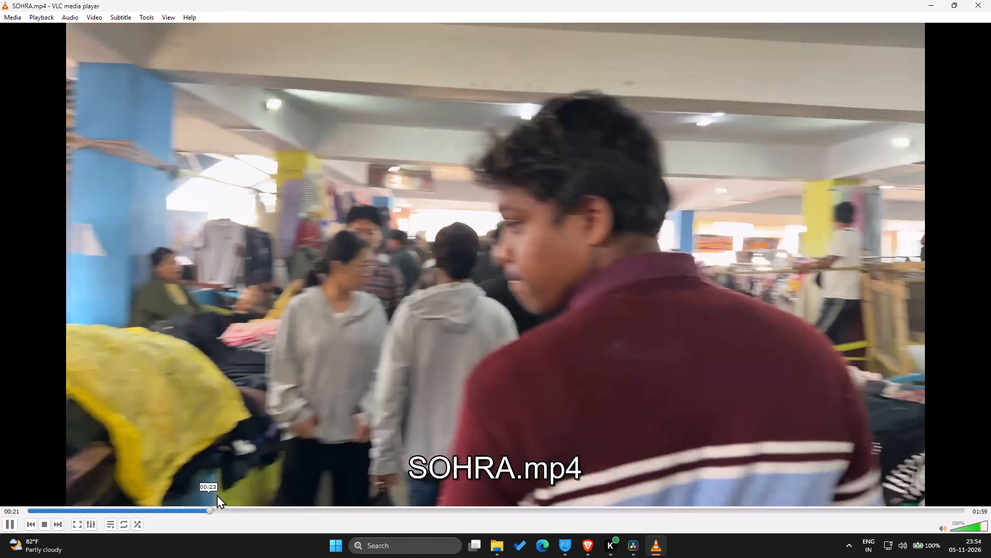
drag(217, 494, 576, 449)
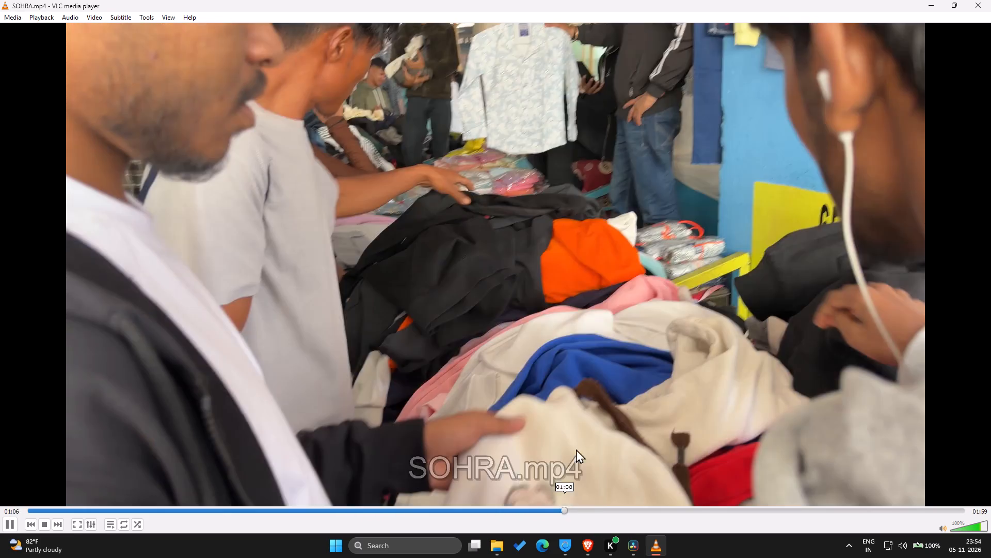
drag(576, 449, 798, 460)
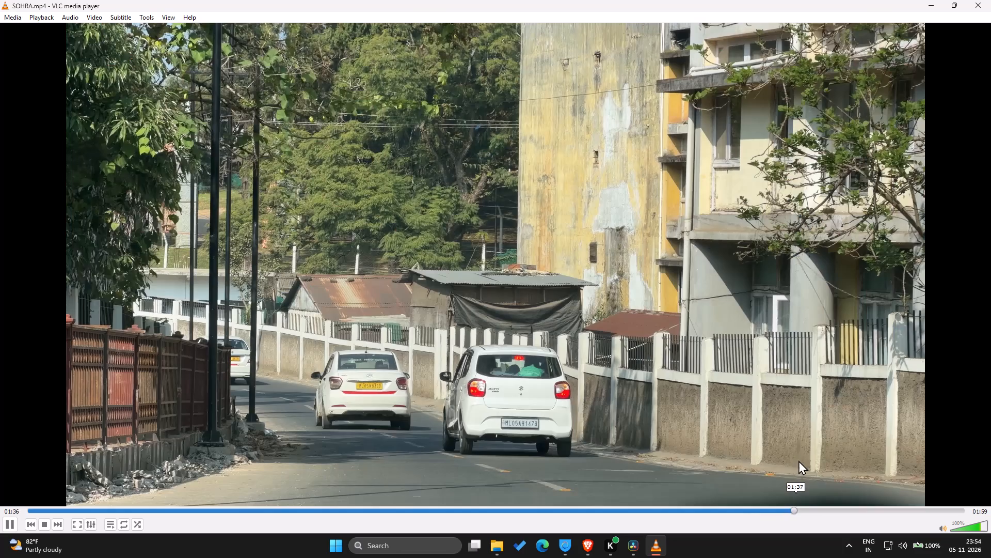
drag(798, 460, 968, 463)
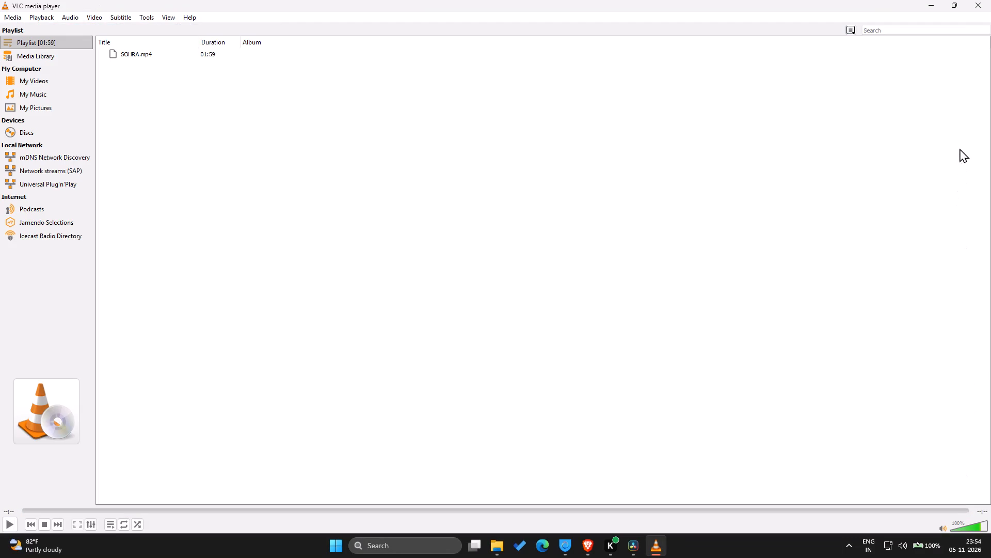
click(978, 7)
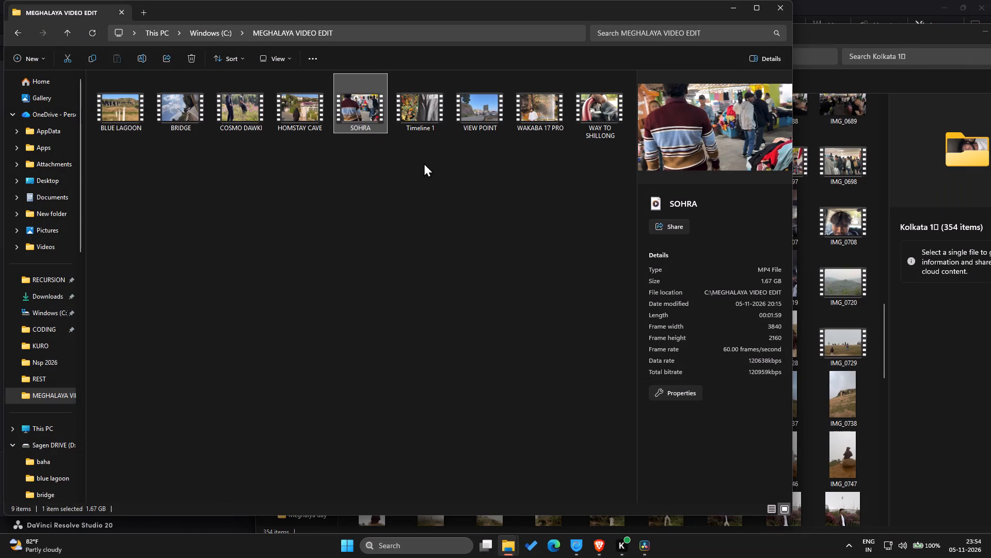
Skim the finished WAY TO SHILLONG video in Photos to its end, and close the MEGHALAYA VIDEO EDIT folder window.
double_click(592, 105)
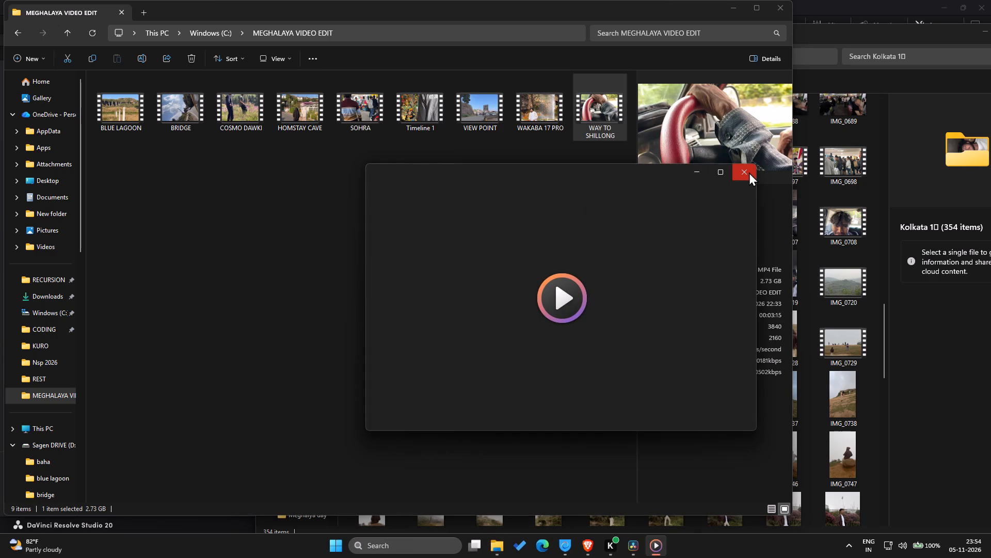
click(748, 173)
right_click(595, 116)
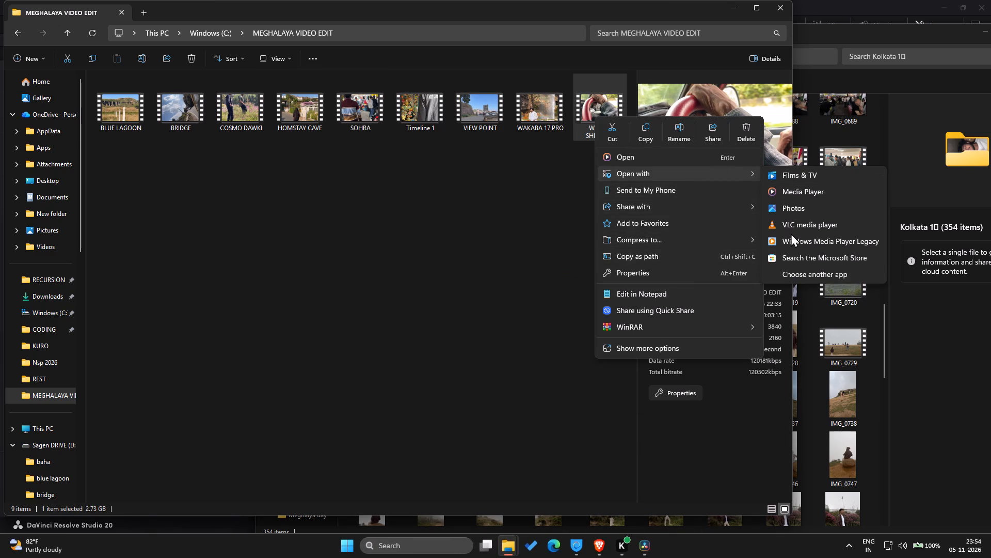
click(795, 208)
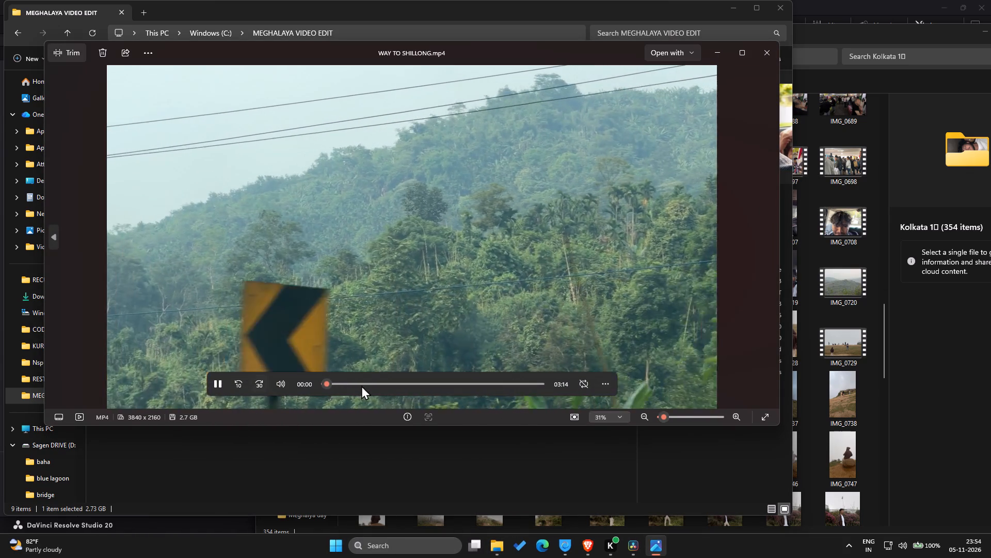
drag(328, 380, 362, 380)
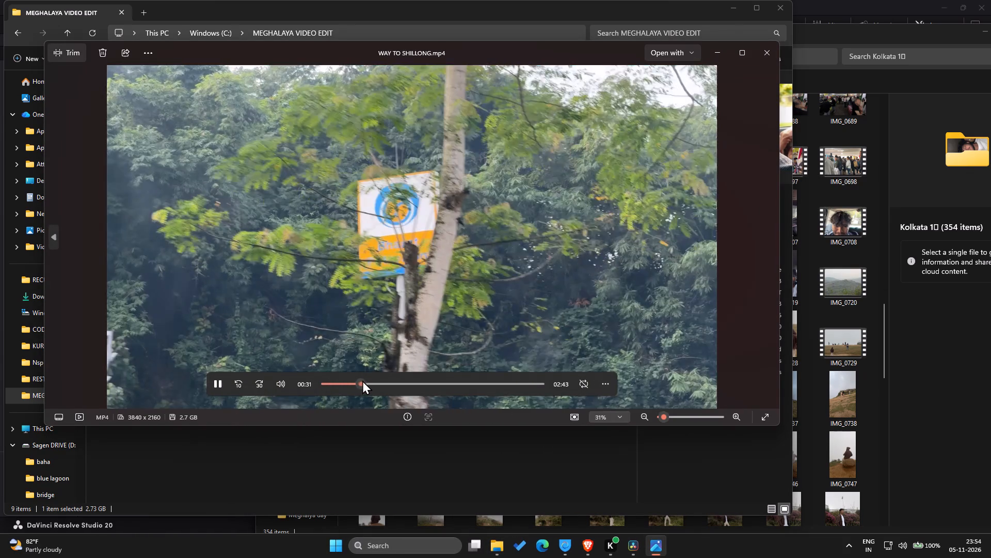
drag(362, 380, 444, 379)
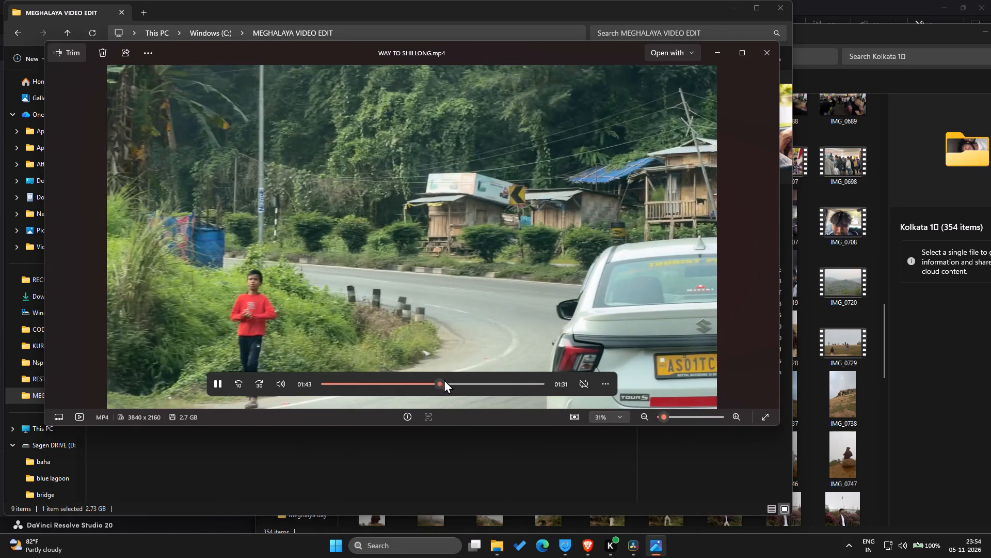
drag(444, 379, 531, 376)
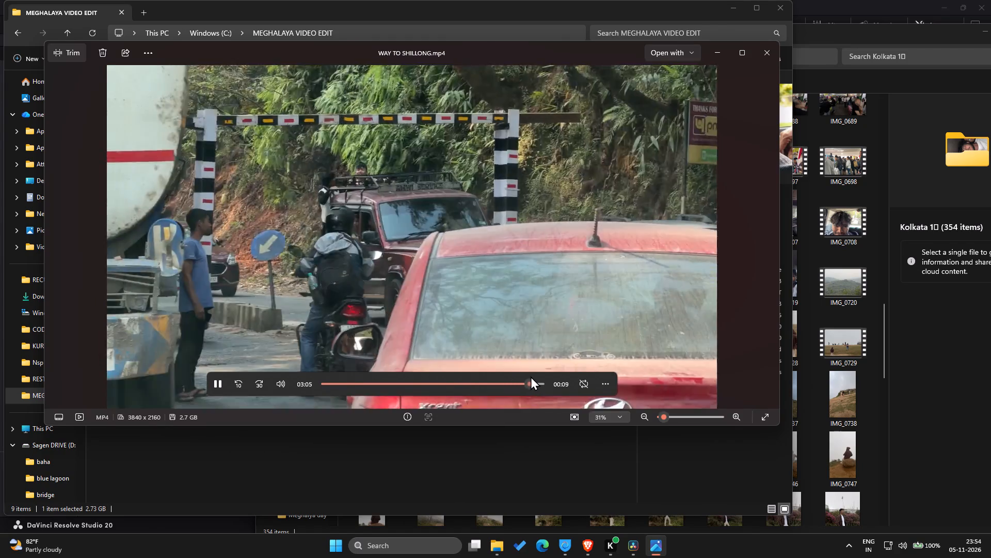
drag(531, 376, 585, 377)
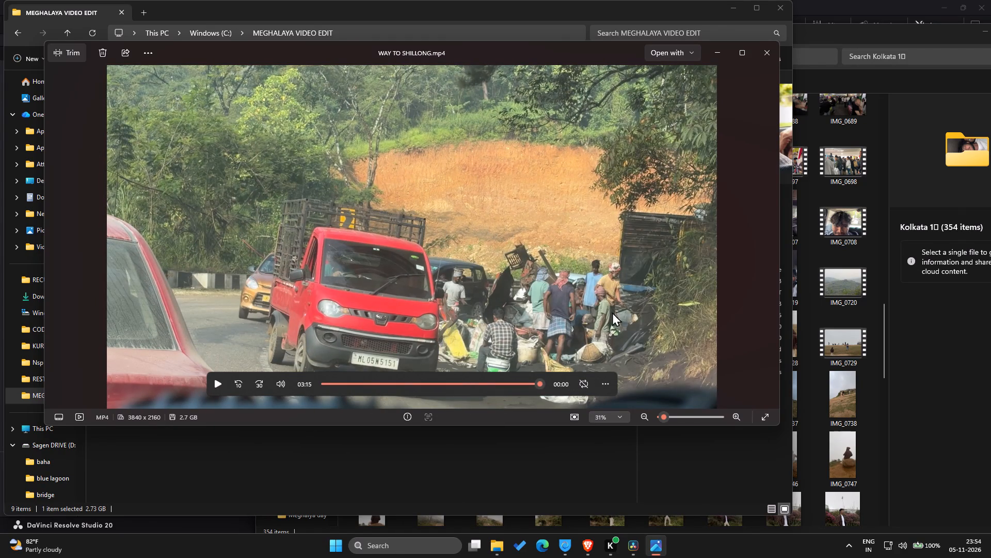
click(766, 52)
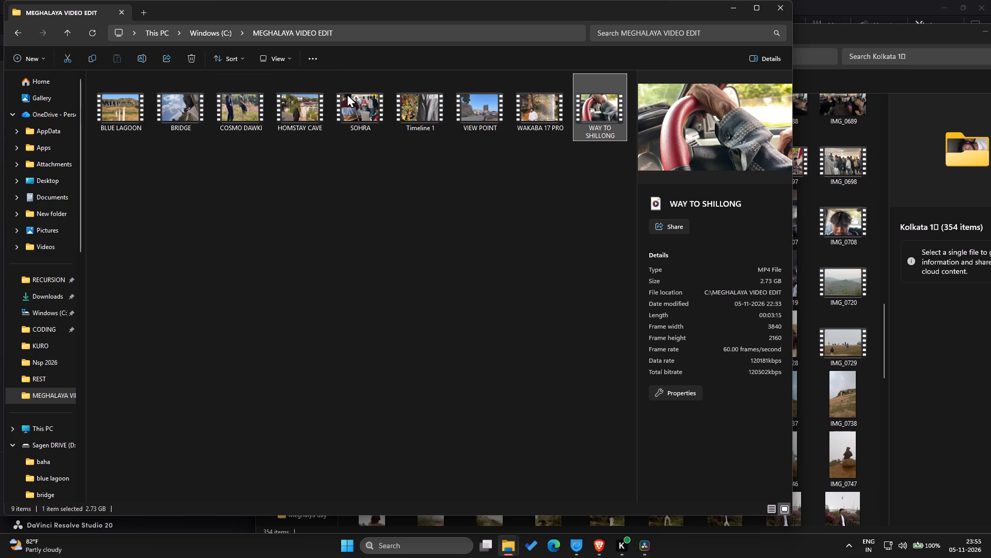
click(778, 9)
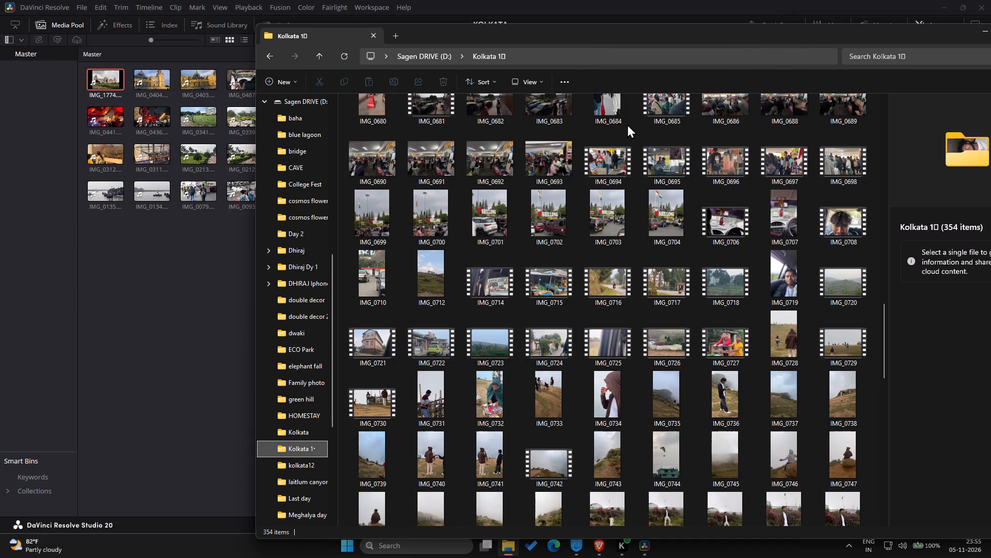
Look back through the Kolkata 1 folder from the IMG_0680s to its first files, checking the thumbnails for usable video clips.
scroll(600, 171, up, 5)
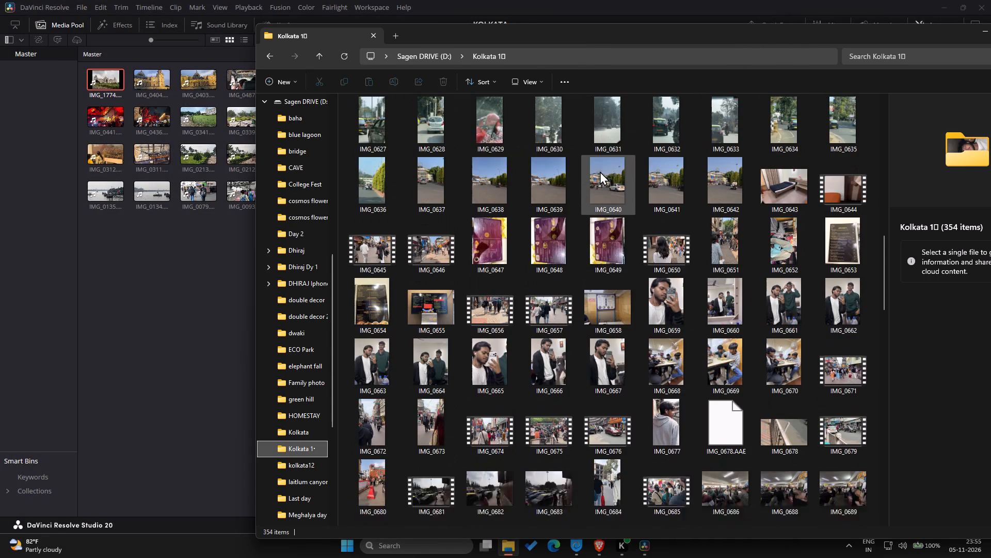
scroll(600, 171, up, 3)
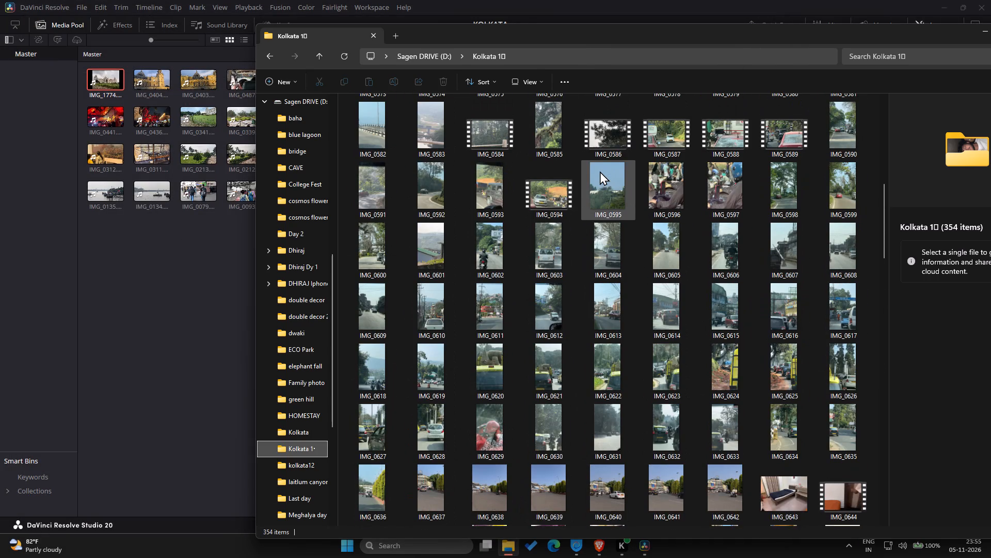
scroll(600, 171, up, 1)
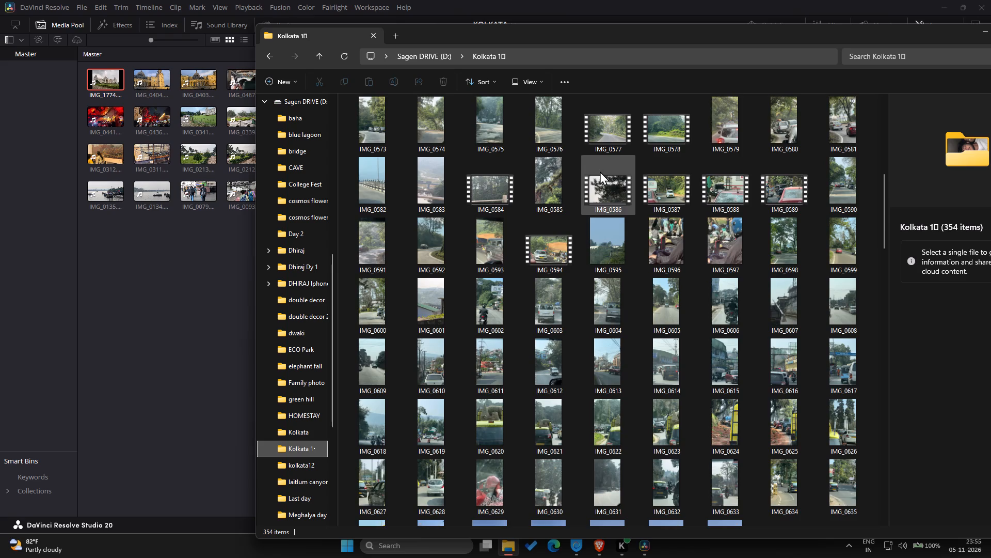
scroll(600, 171, up, 4)
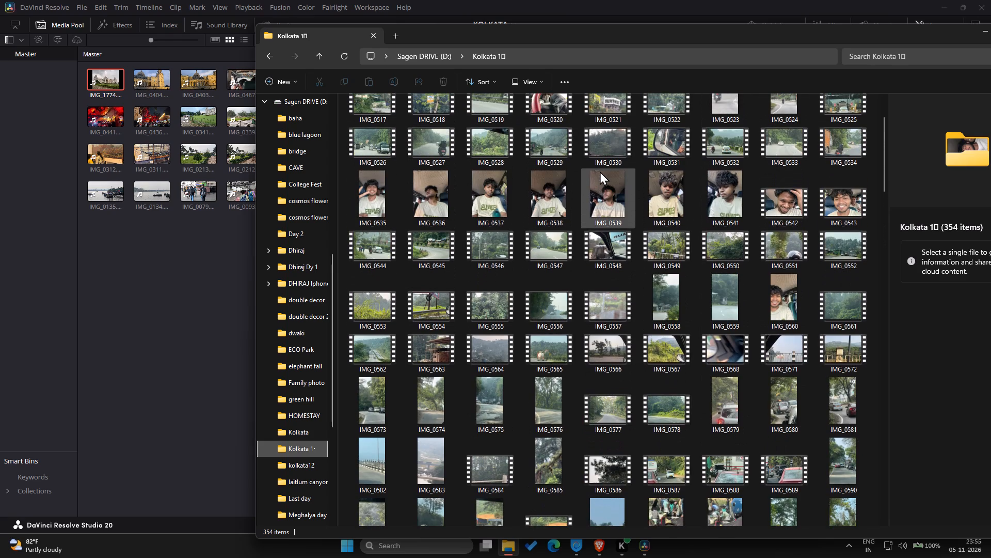
scroll(600, 171, up, 2)
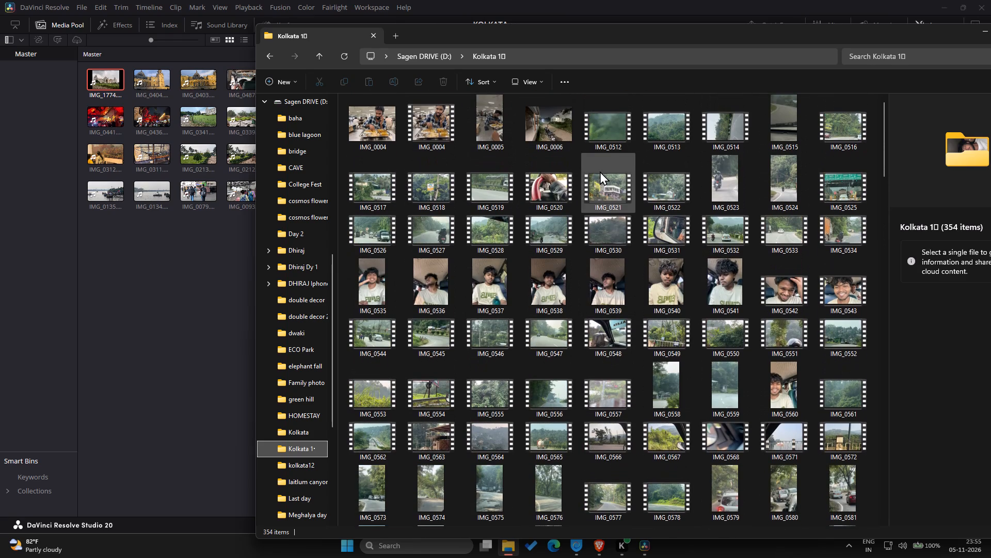
Look through the Kolkata 1 folder from its first files to the IMG_0860s, checking the thumbnails for usable video clips.
scroll(660, 303, down, 4)
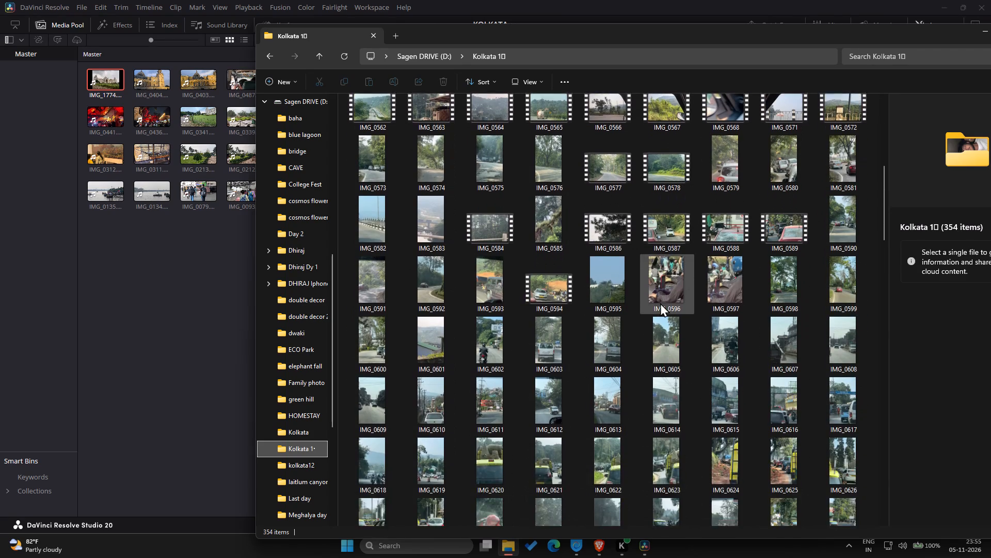
scroll(660, 303, down, 7)
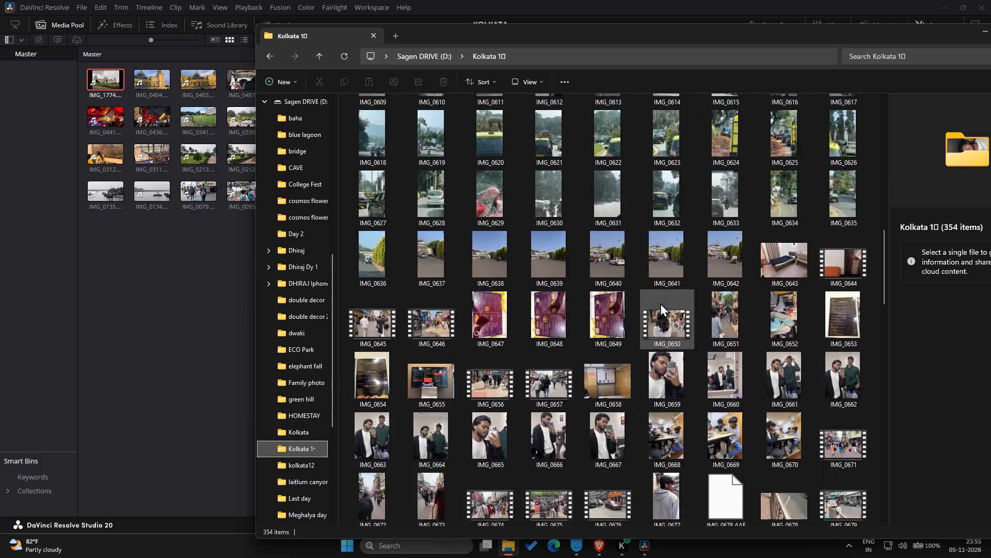
scroll(660, 303, down, 5)
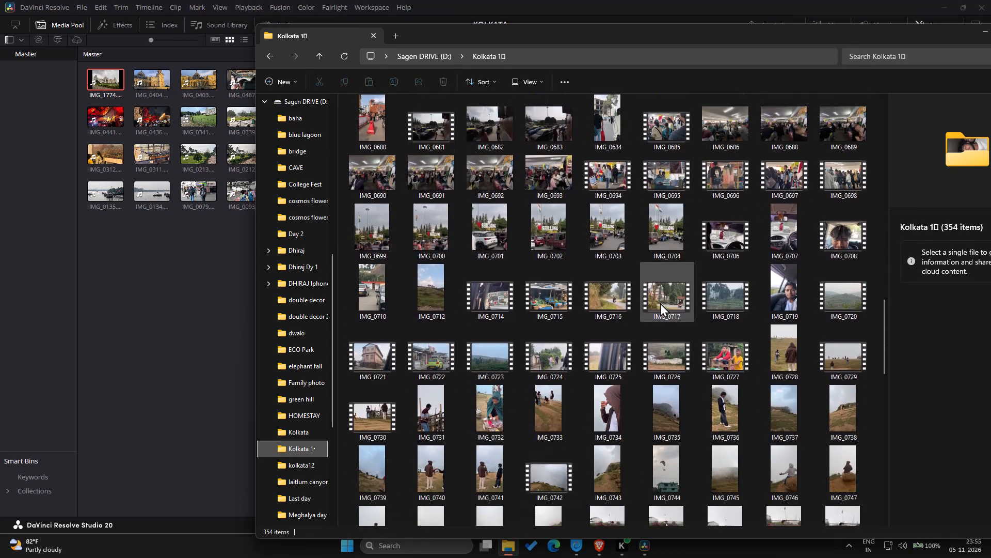
scroll(660, 303, down, 1)
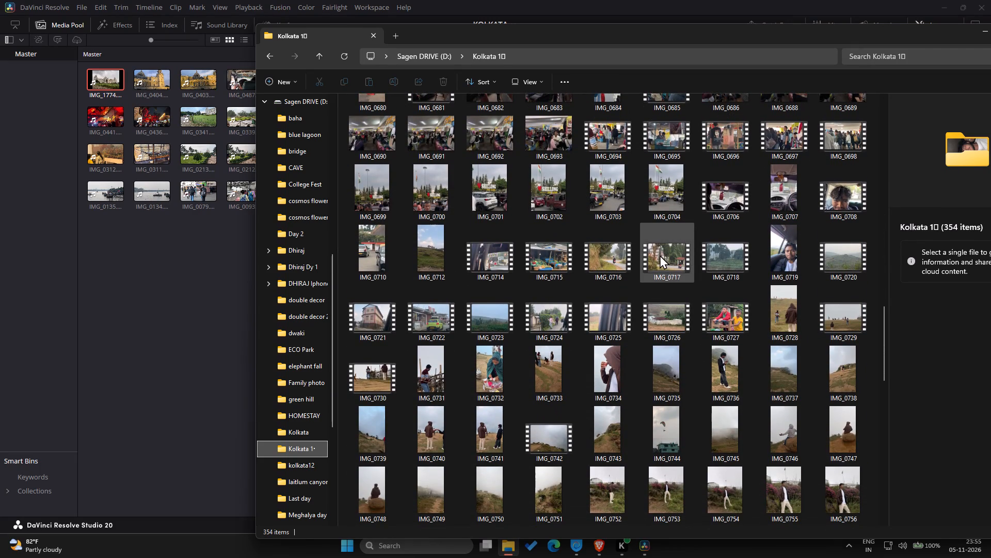
scroll(605, 250, down, 1)
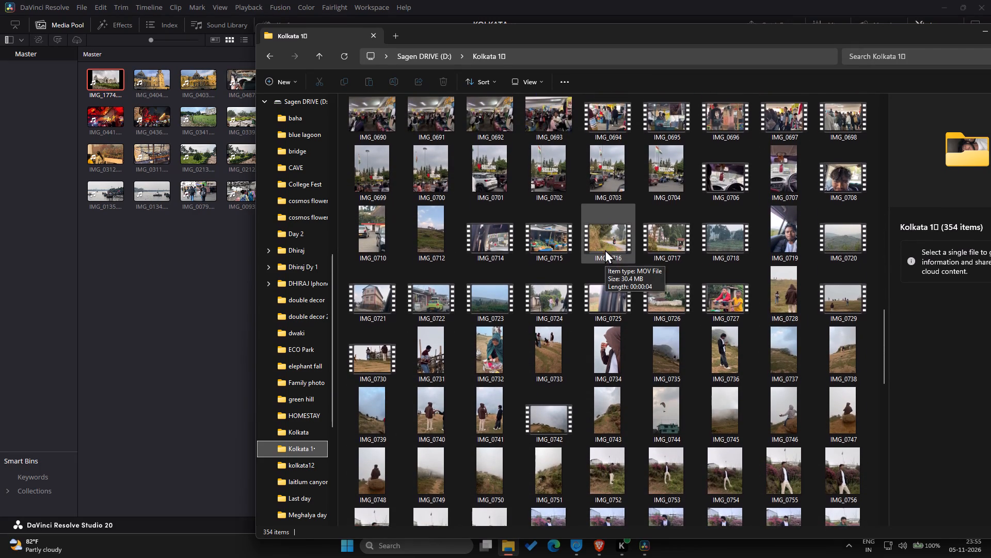
scroll(605, 250, down, 1)
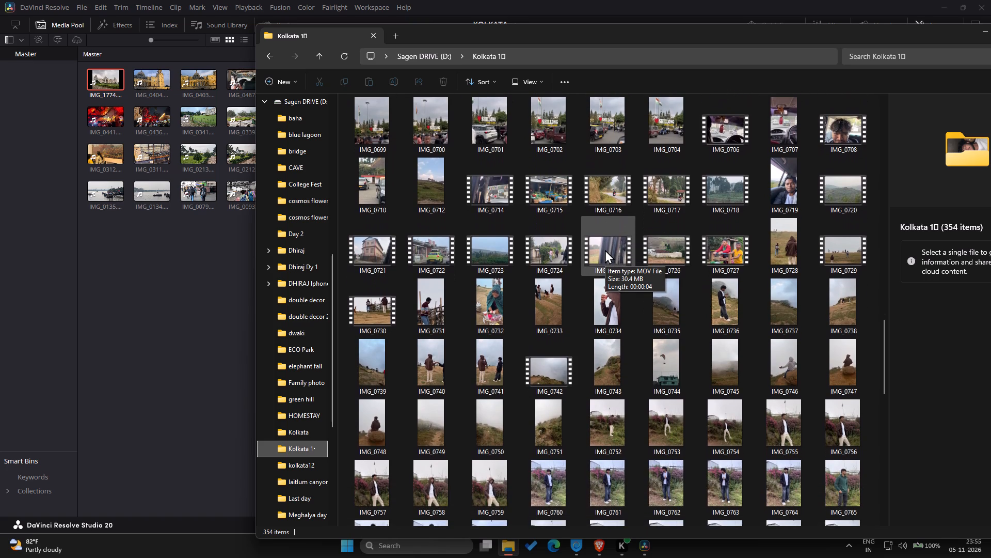
scroll(605, 250, down, 4)
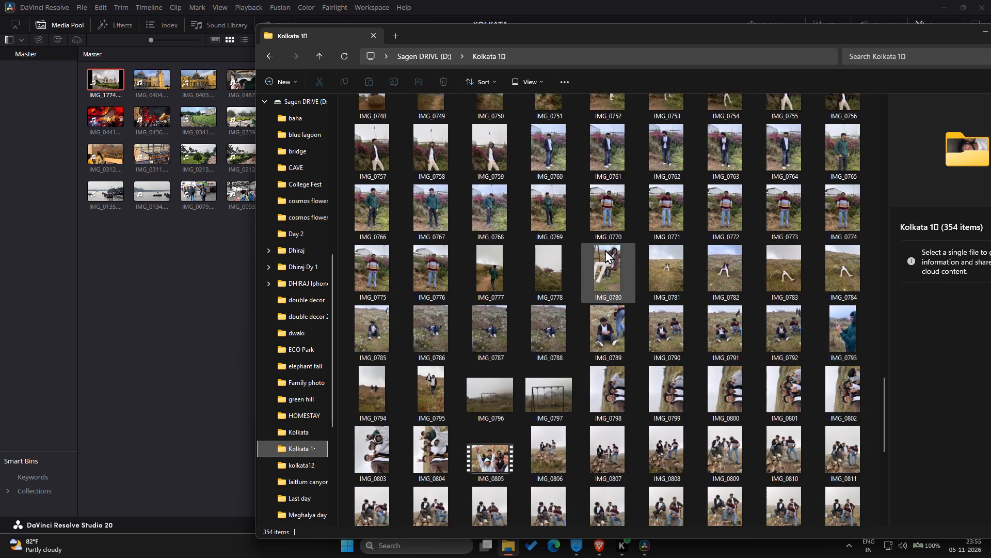
scroll(605, 250, down, 3)
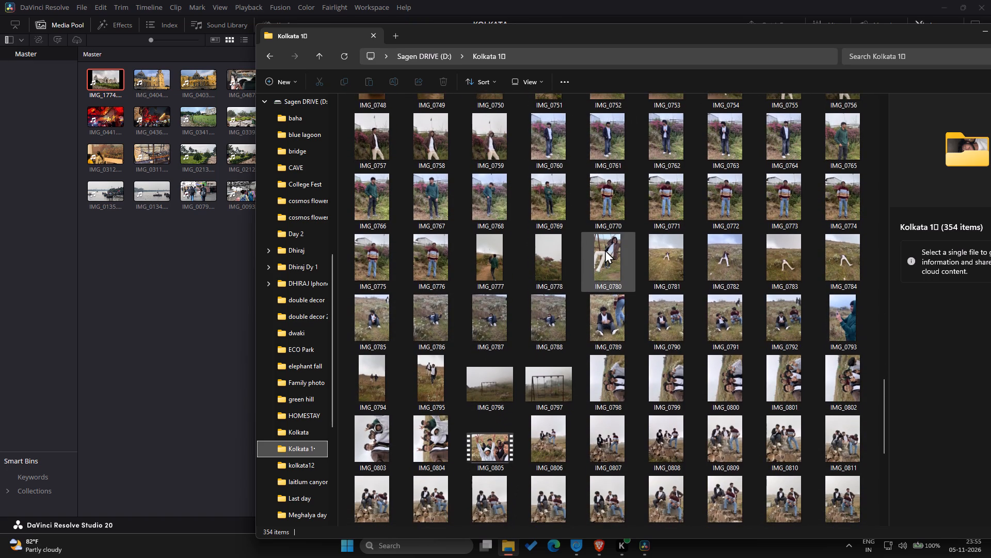
scroll(605, 250, down, 3)
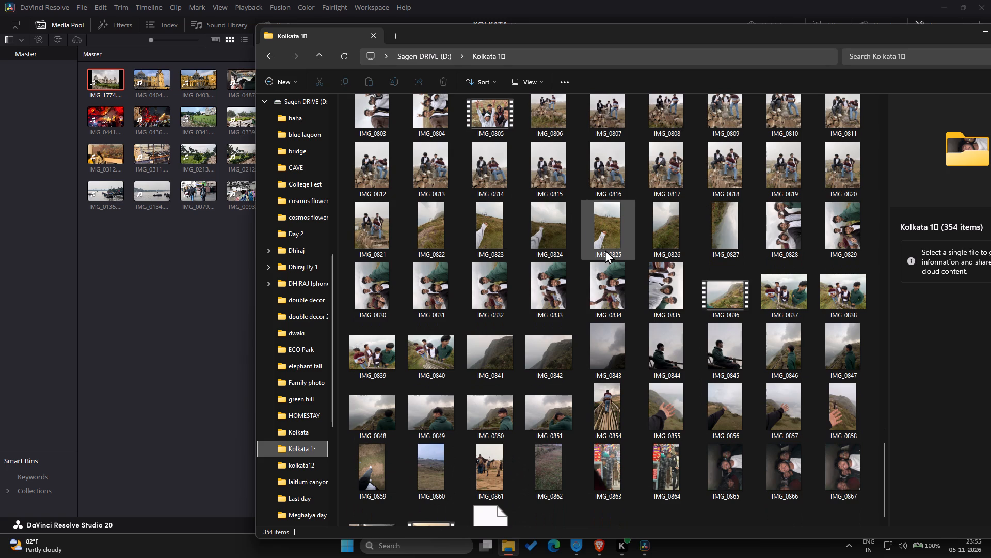
Go back from the end of the Kolkata 1 folder to its first files, reviewing the video thumbnails again.
scroll(605, 250, up, 5)
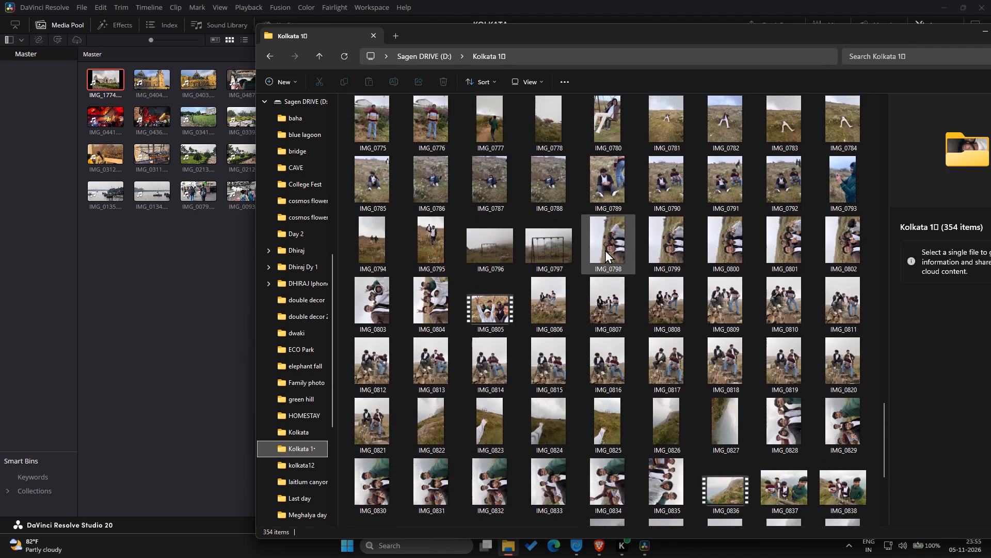
scroll(605, 250, up, 3)
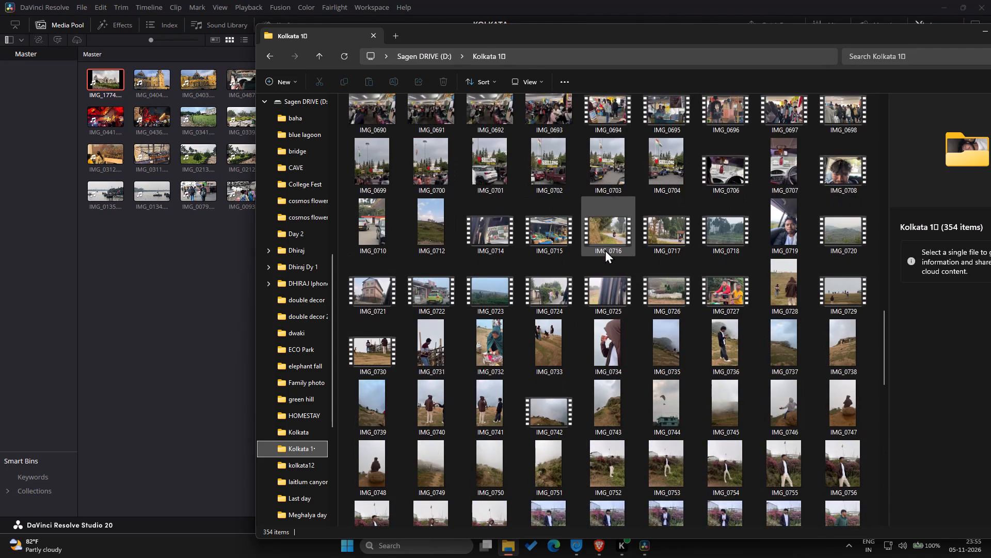
scroll(605, 250, up, 2)
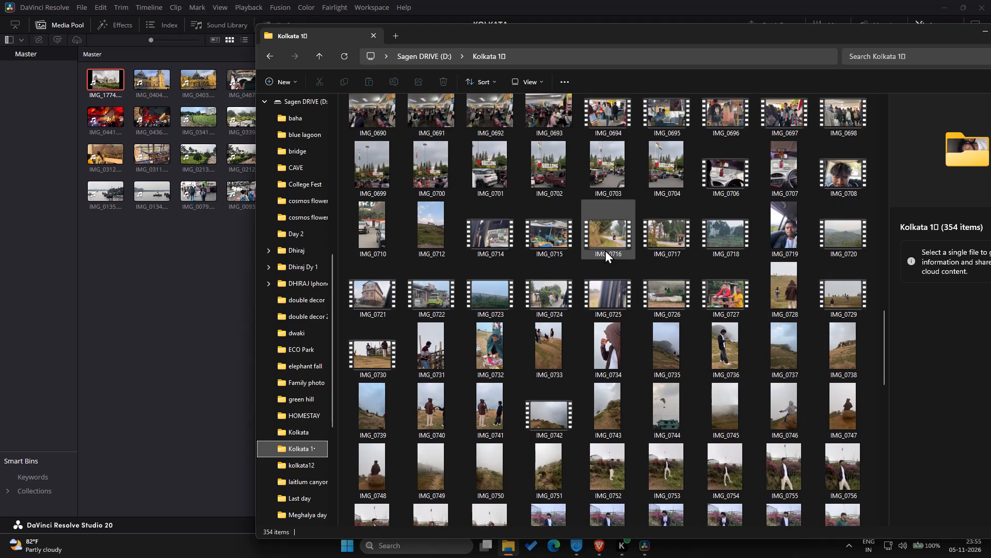
scroll(605, 250, up, 1)
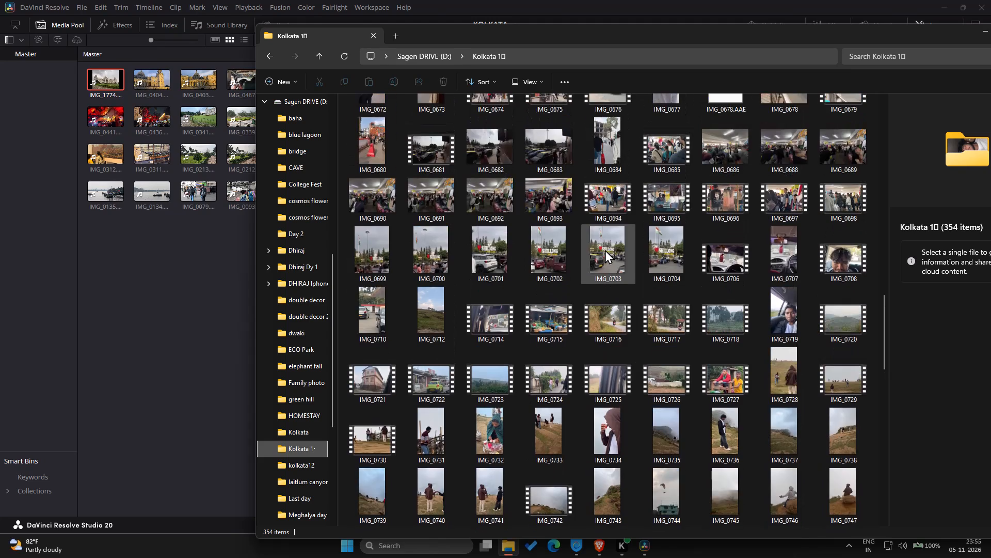
scroll(605, 250, up, 4)
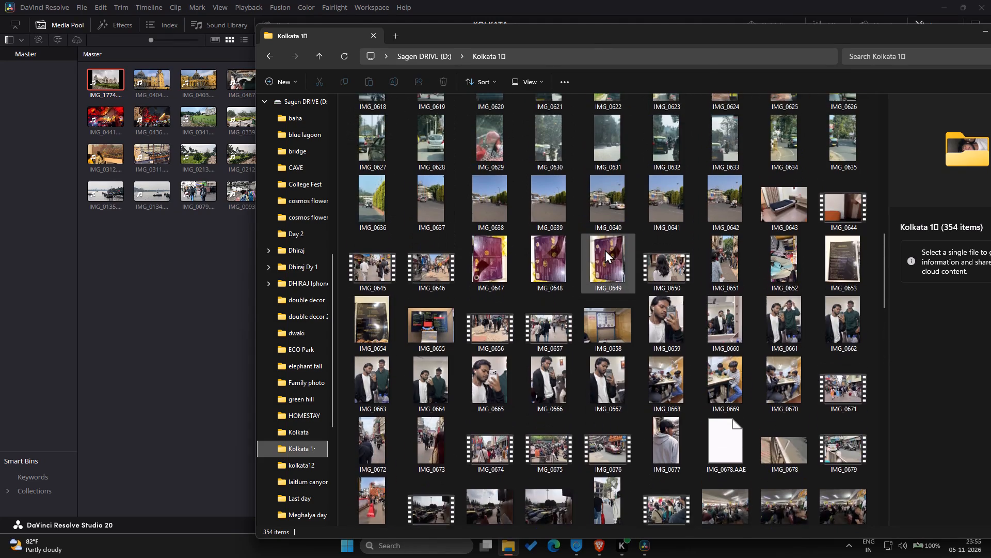
scroll(605, 250, up, 3)
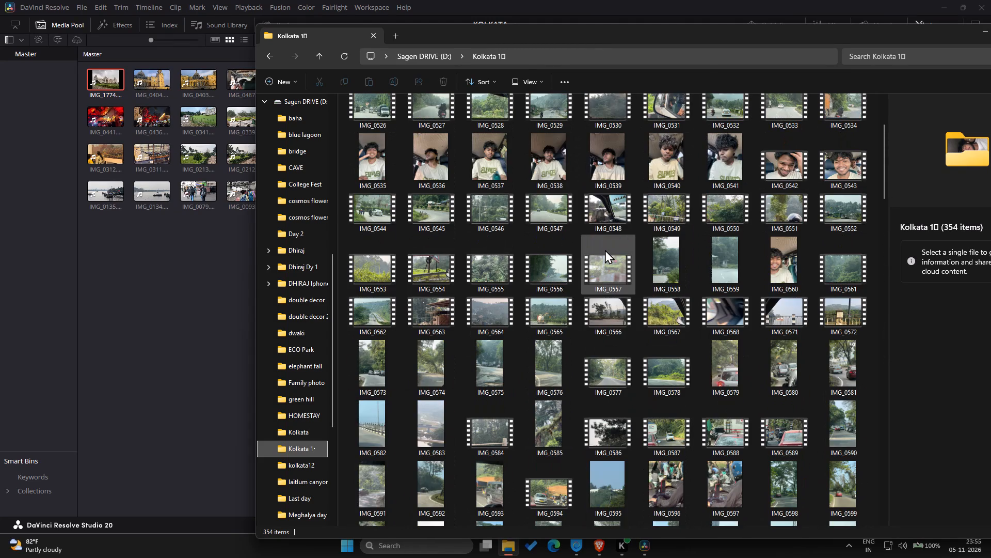
scroll(605, 250, up, 5)
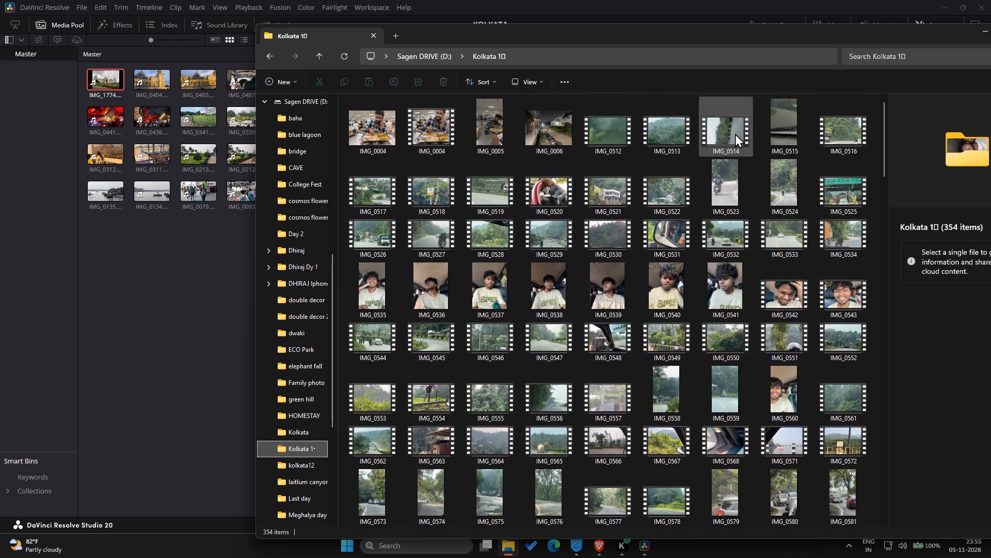
Import the car selfie clips IMG_0542 and IMG_0543 from the Kolkata 1 folder into the Master bin of the KOLKATA project.
drag(857, 37, 763, 64)
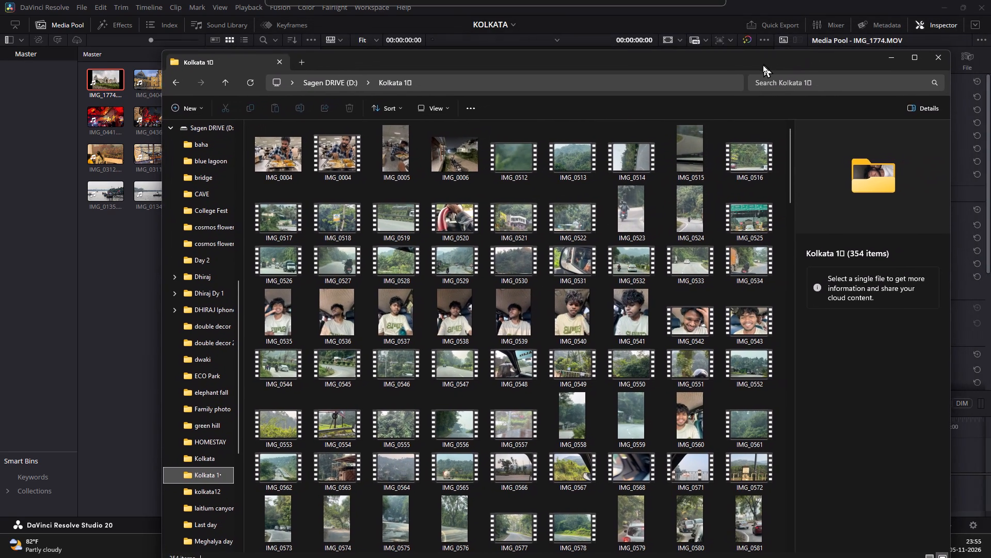
drag(763, 64, 759, 65)
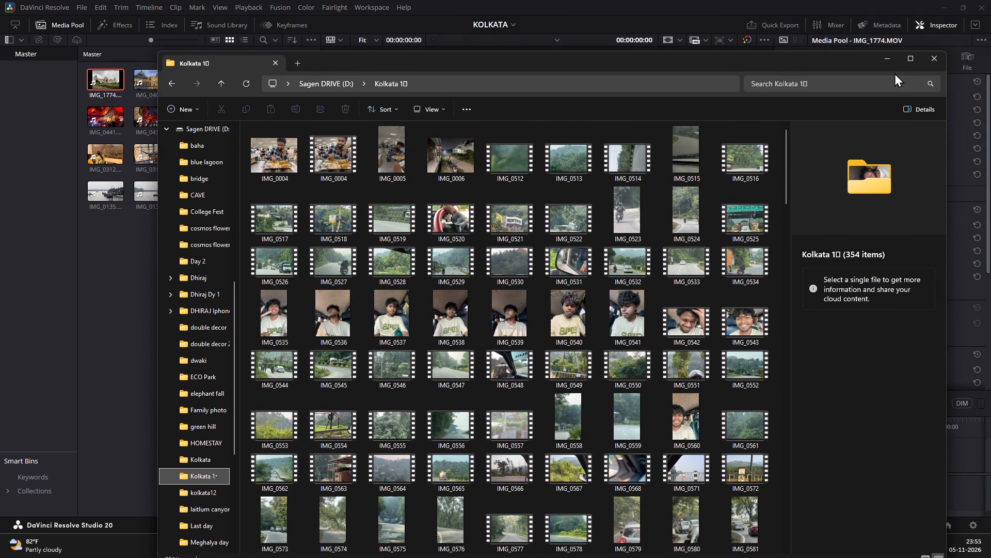
click(887, 63)
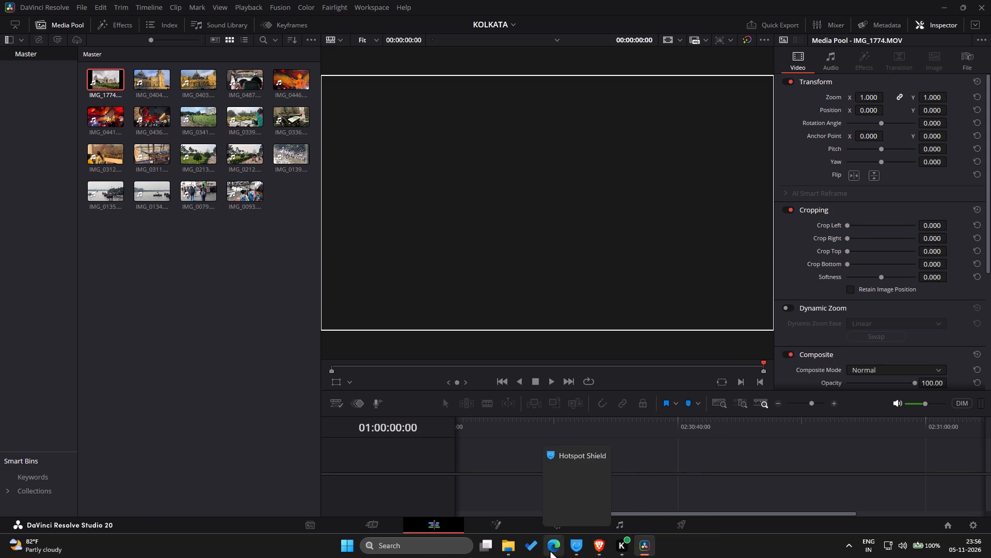
click(501, 521)
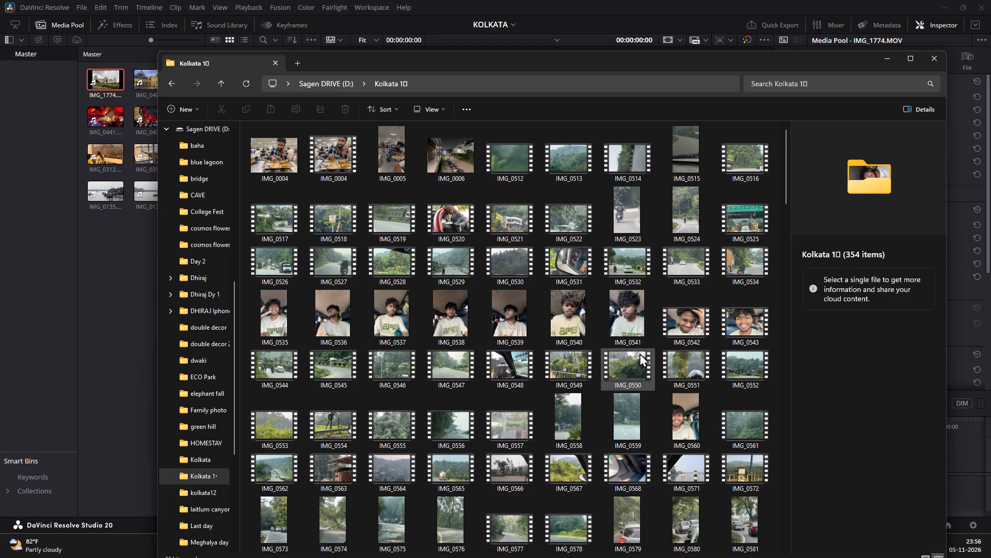
drag(673, 310, 670, 310)
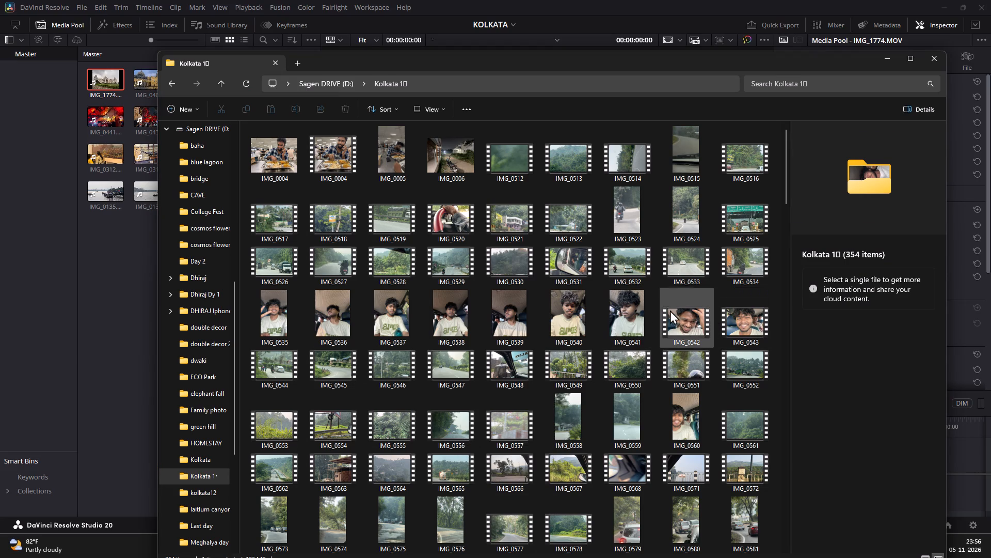
drag(670, 310, 104, 275)
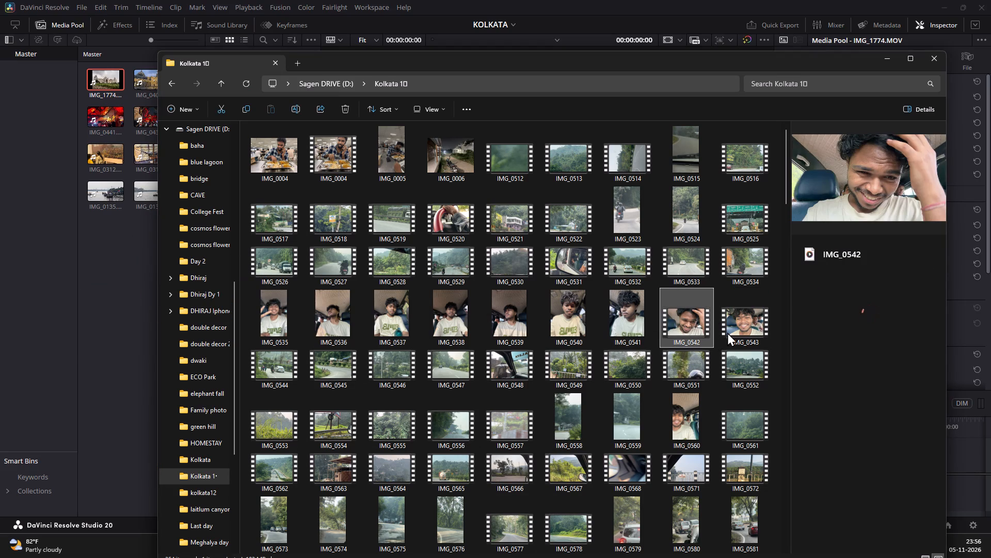
drag(741, 318, 100, 273)
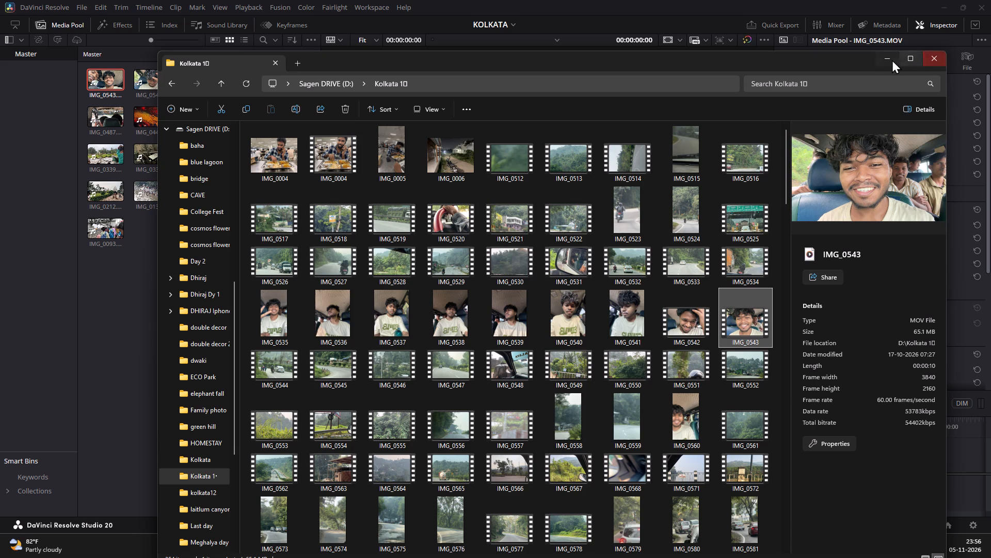
Check the Kolkata 1 files from IMG_0544 to the IMG_0680s for more clips, and minimise the folder window to return to DaVinci Resolve.
scroll(646, 350, down, 3)
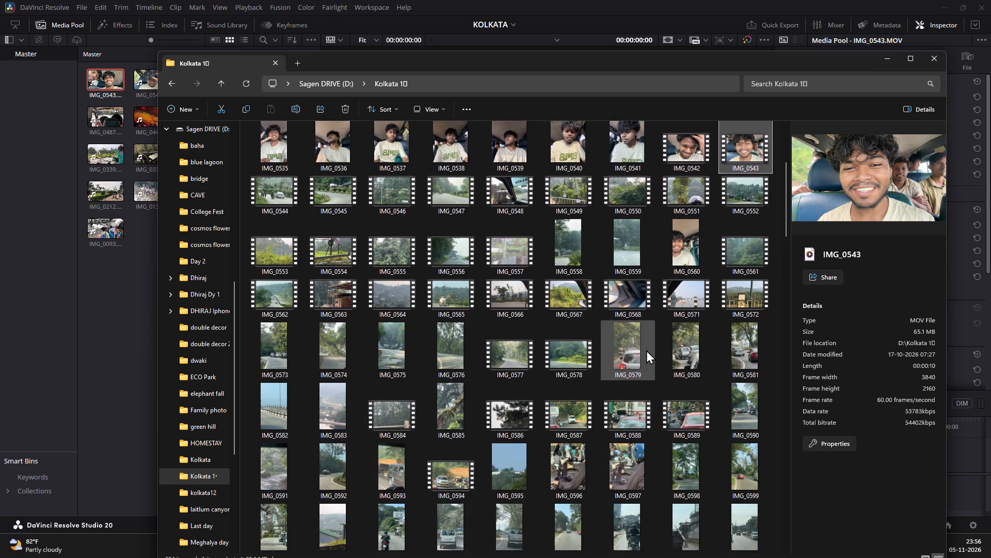
scroll(646, 350, down, 2)
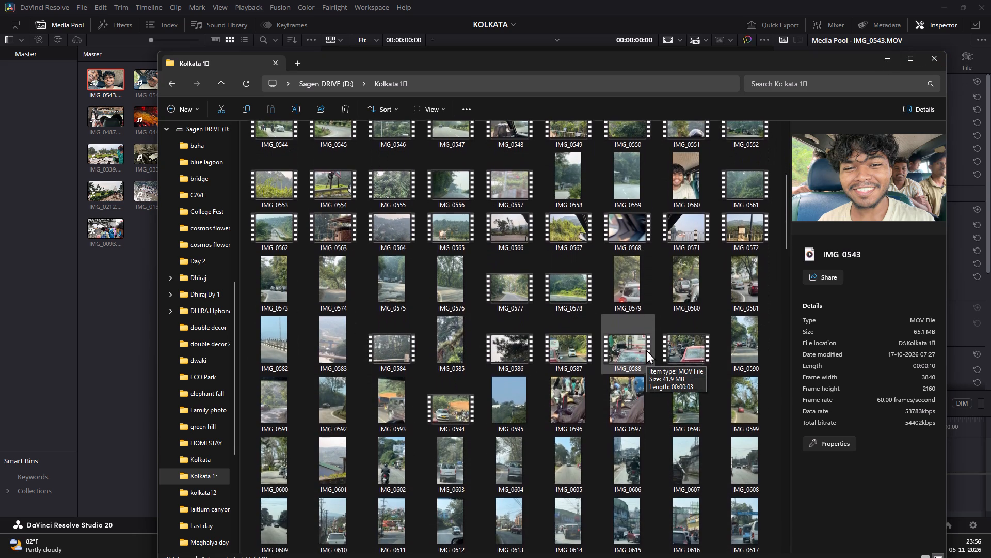
scroll(646, 350, down, 2)
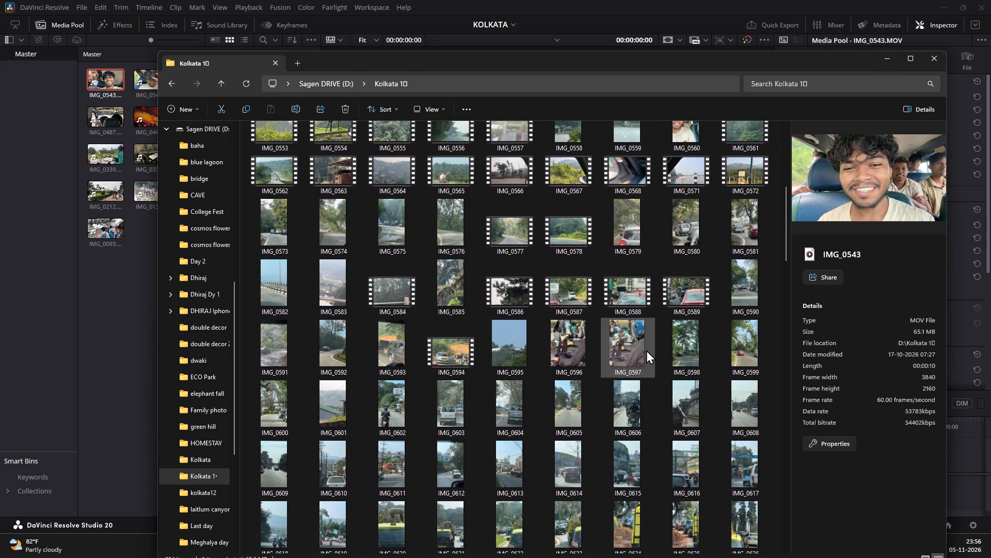
scroll(646, 350, down, 1)
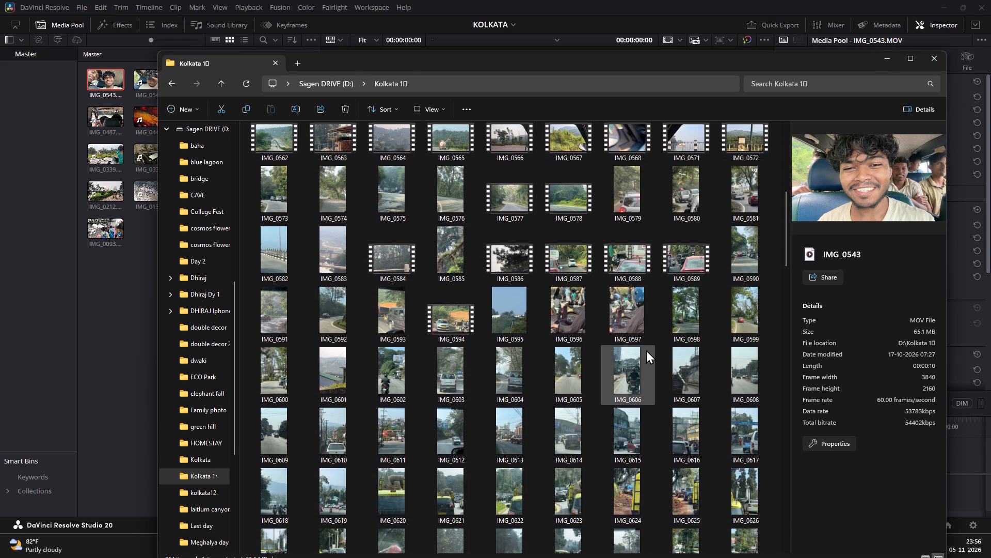
scroll(646, 350, down, 3)
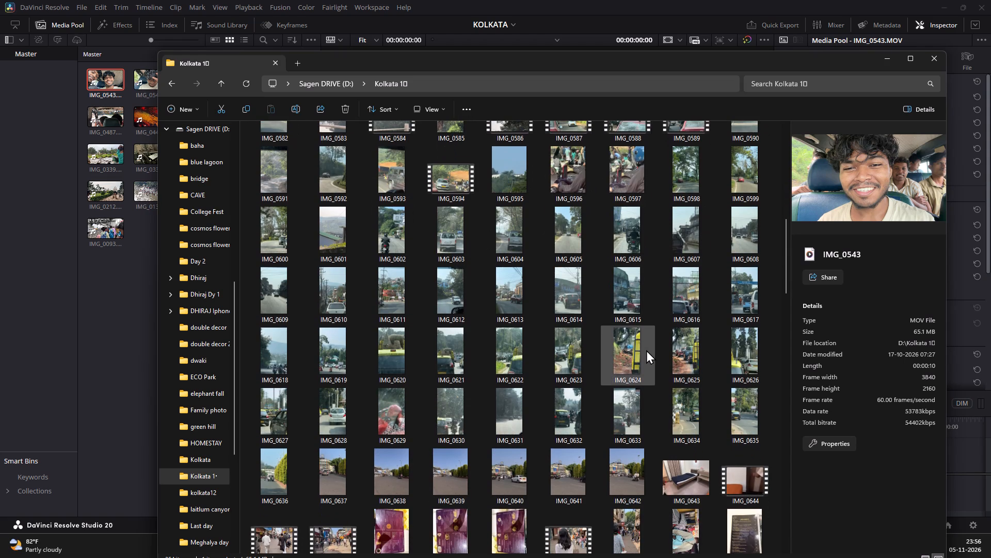
scroll(646, 350, down, 3)
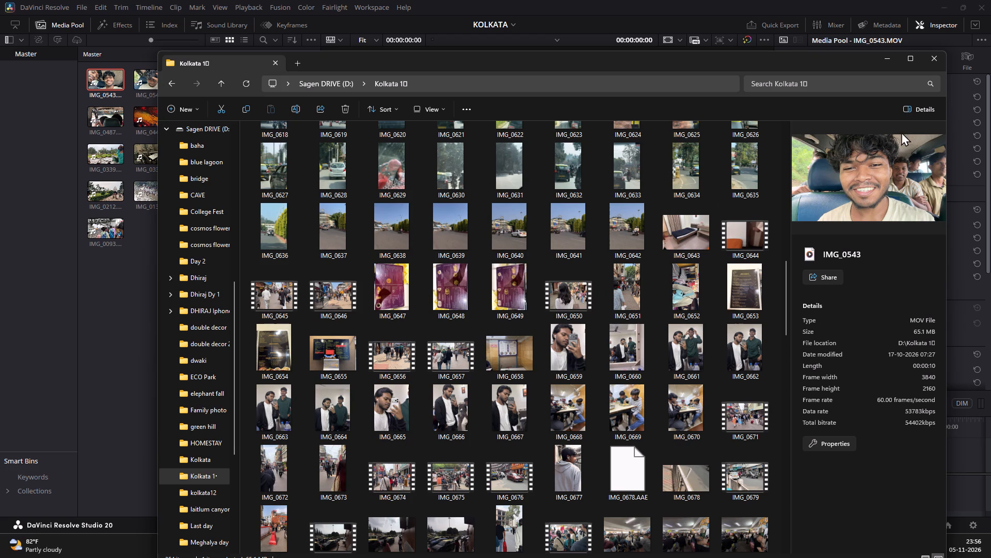
click(893, 57)
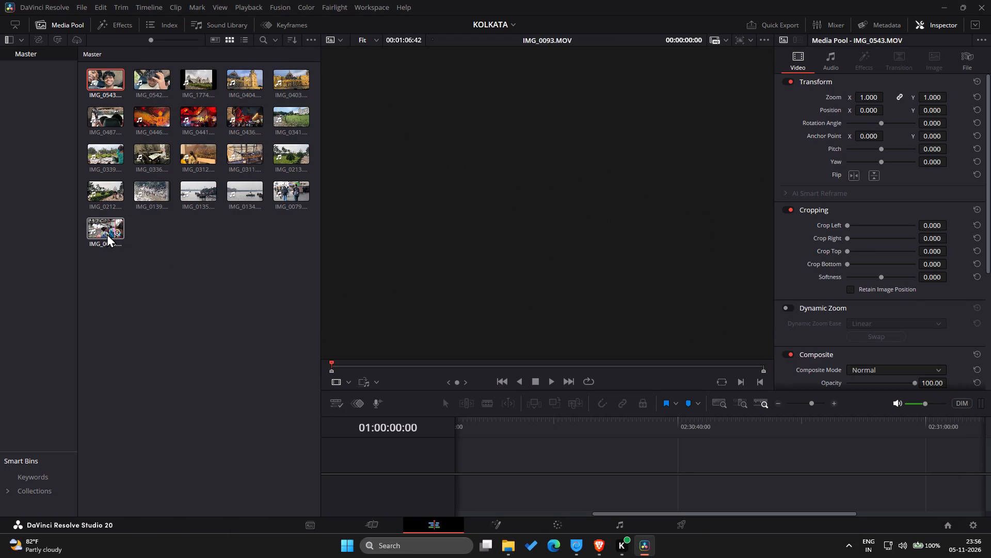
Start a new timeline with IMG_0093 at its beginning, and add a second copy of the clip after the first on Video 1.
drag(103, 231, 269, 278)
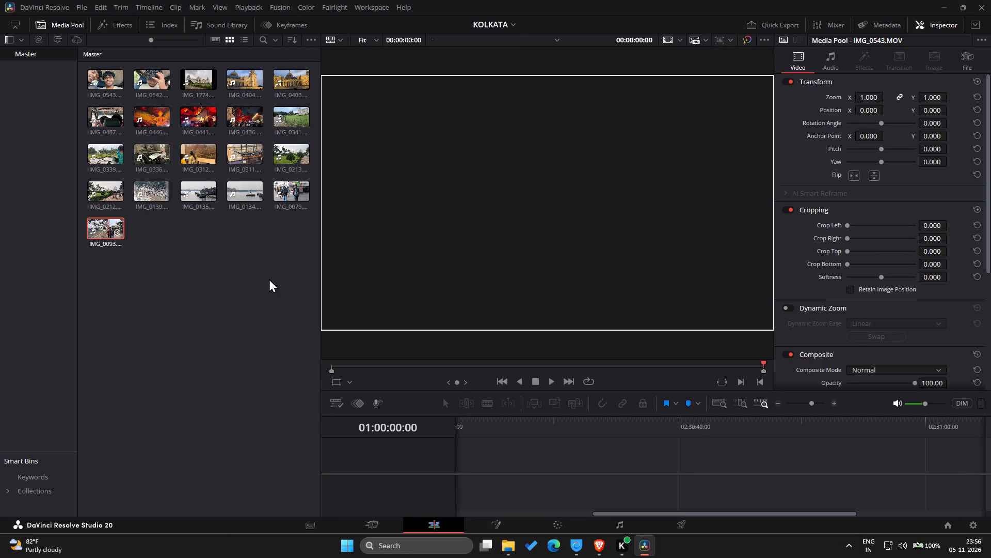
drag(269, 278, 460, 466)
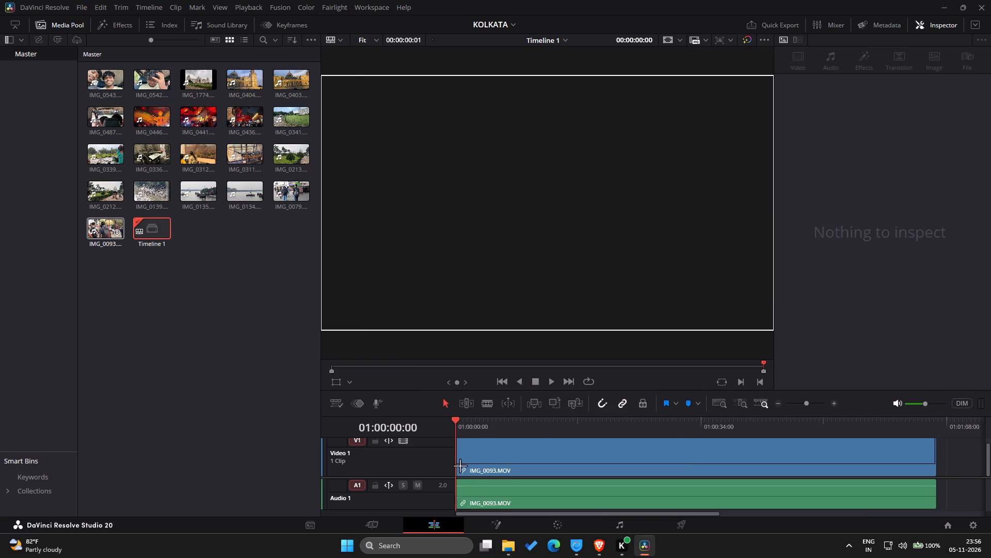
drag(460, 466, 456, 467)
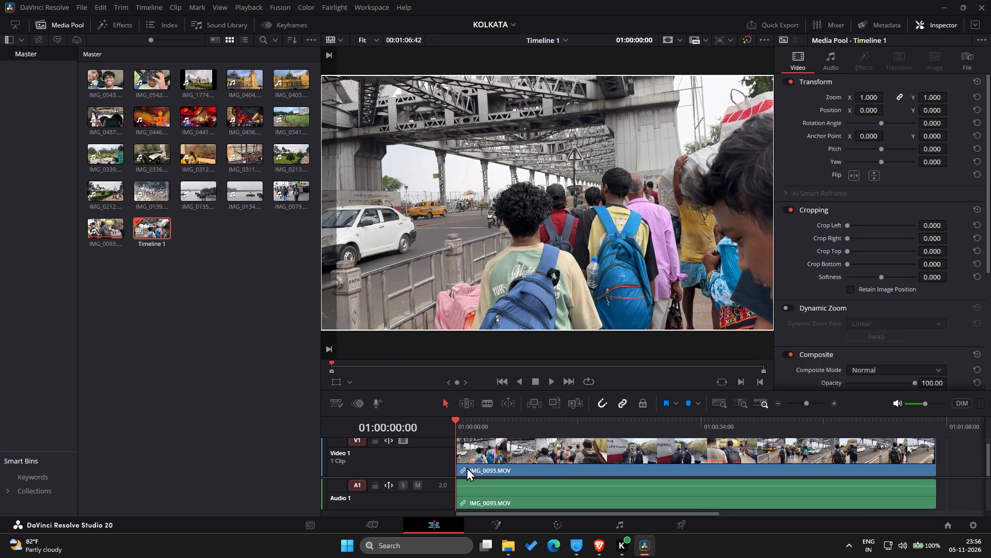
scroll(578, 462, left, 4)
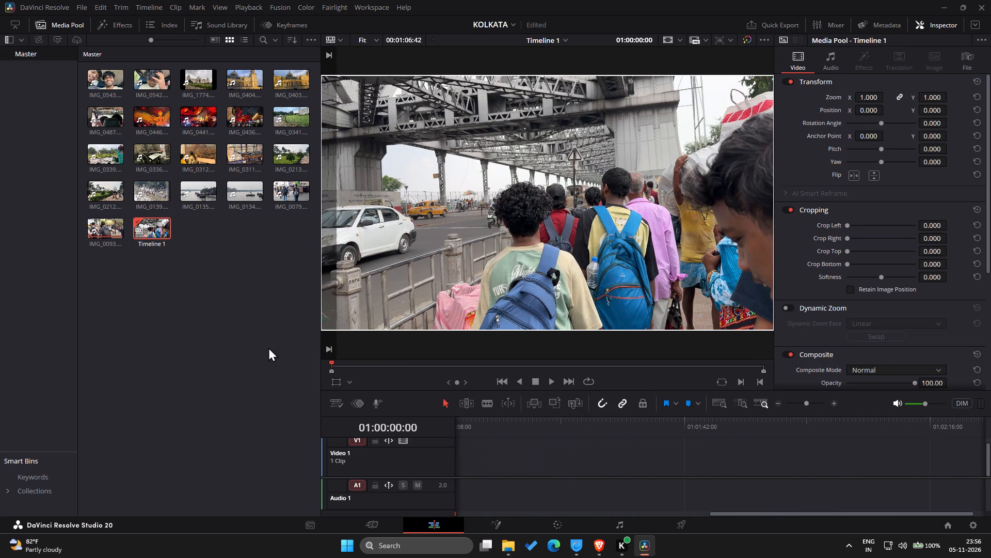
drag(101, 227, 451, 440)
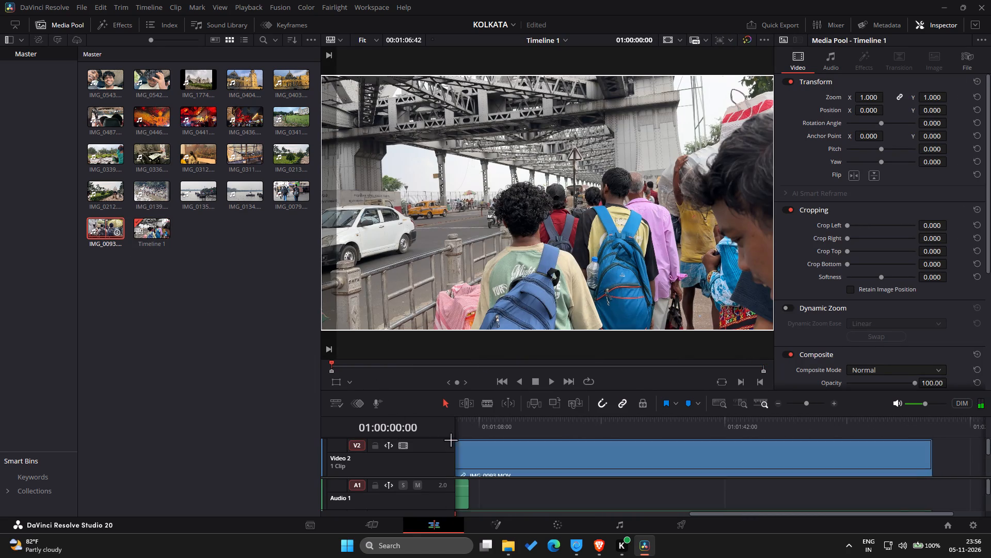
drag(451, 440, 479, 495)
Add IMG_0079 to Video 1 after the second IMG_0093 clip, leaving a small gap between them.
scroll(552, 479, left, 2)
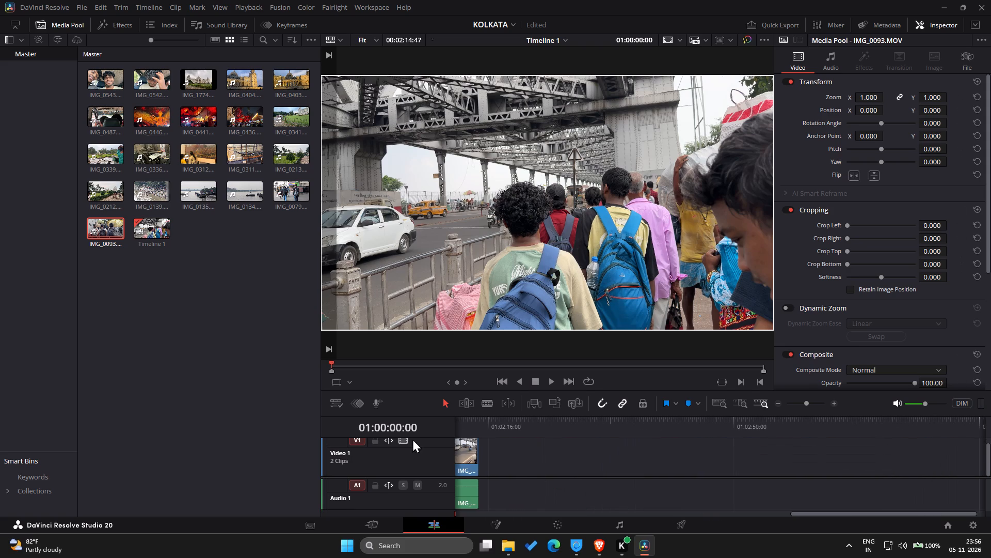
drag(293, 193, 501, 454)
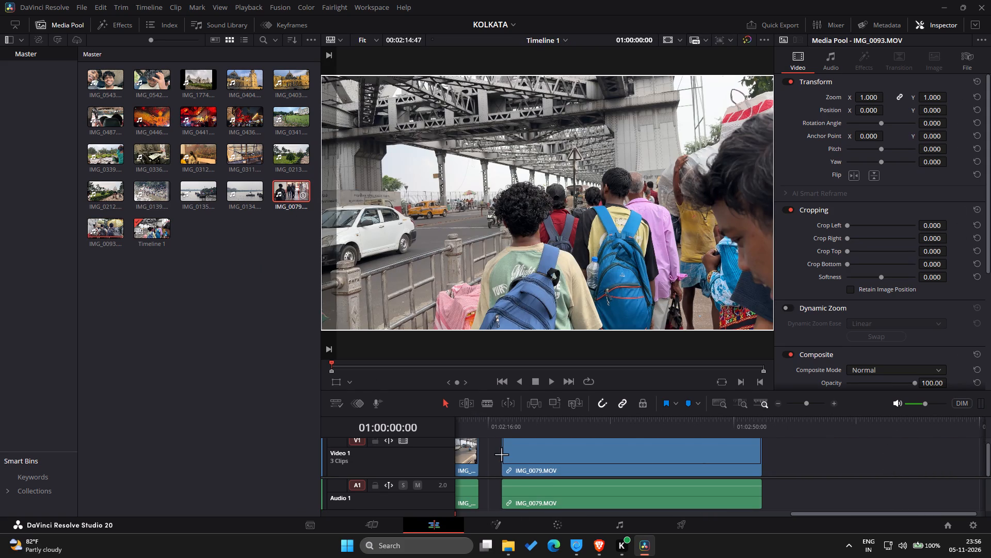
drag(501, 454, 496, 452)
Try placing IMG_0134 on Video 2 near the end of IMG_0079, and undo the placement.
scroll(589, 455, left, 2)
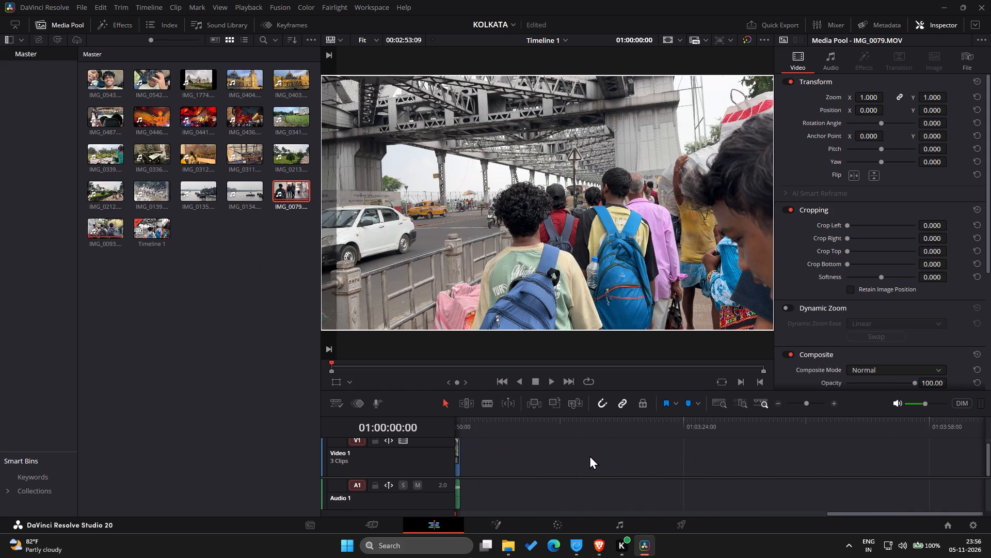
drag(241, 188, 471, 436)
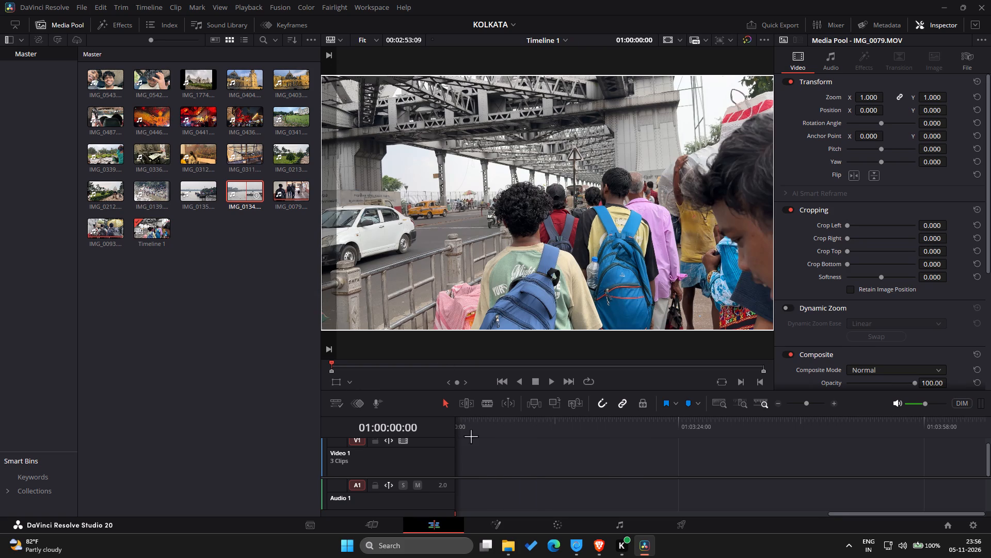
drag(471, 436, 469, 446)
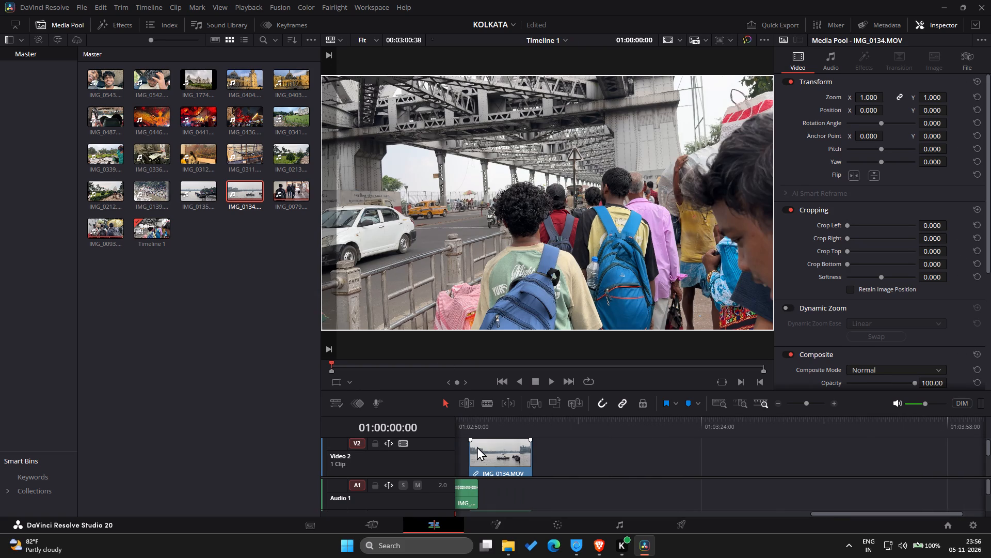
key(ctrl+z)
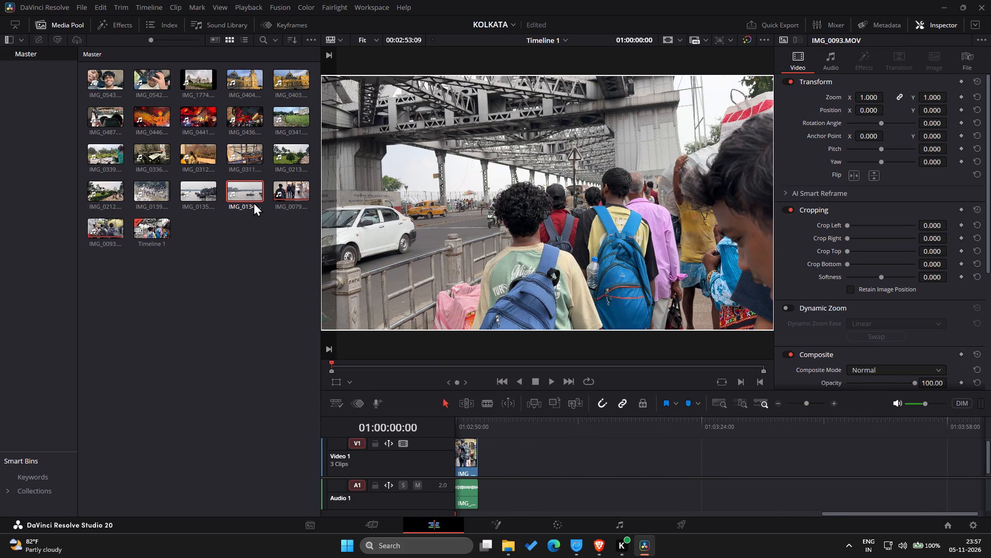
Add IMG_0134, IMG_0135, IMG_0139 and IMG_0212 in that order on Video 1 after IMG_0079, with small gaps between them.
drag(245, 192, 502, 460)
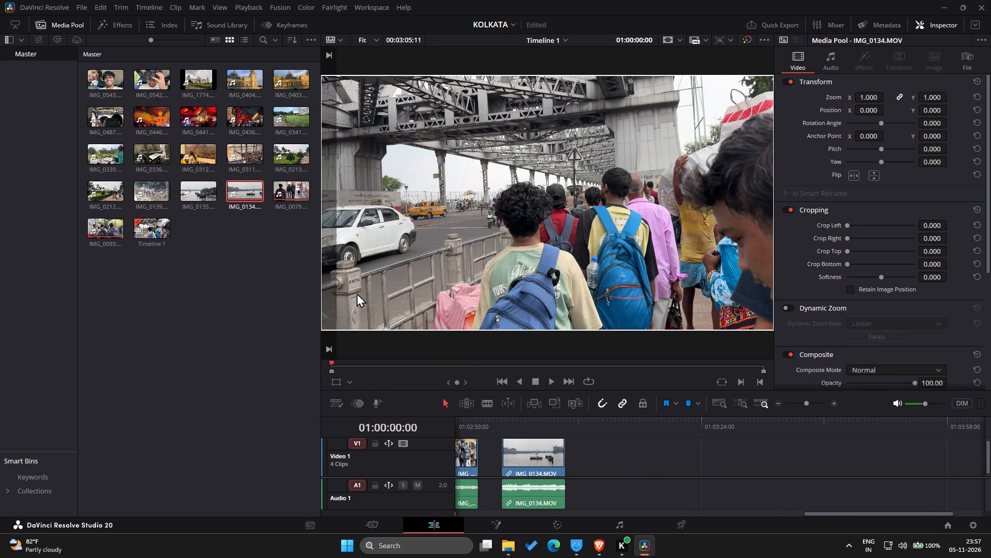
drag(198, 191, 585, 463)
drag(149, 196, 571, 440)
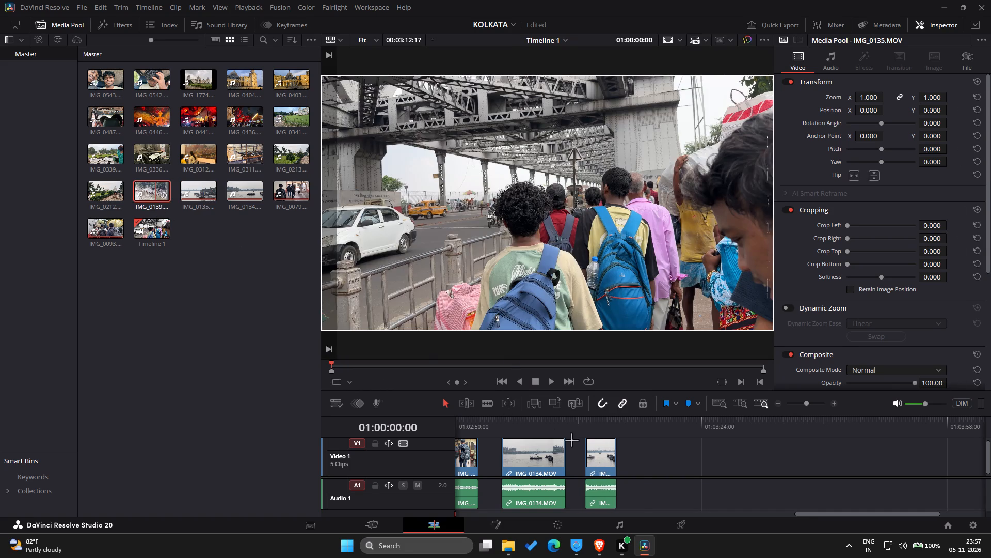
drag(571, 440, 639, 462)
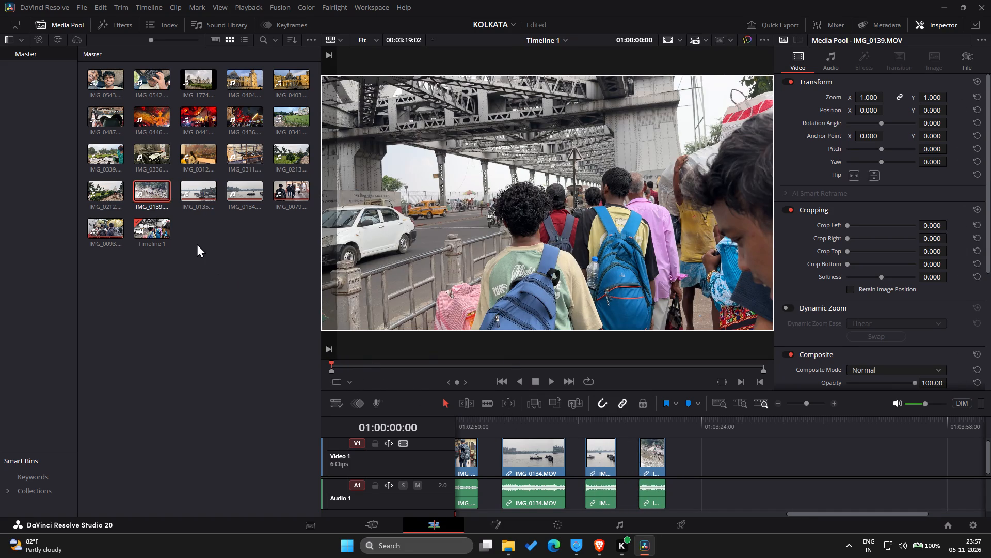
drag(109, 191, 675, 443)
drag(703, 460, 710, 481)
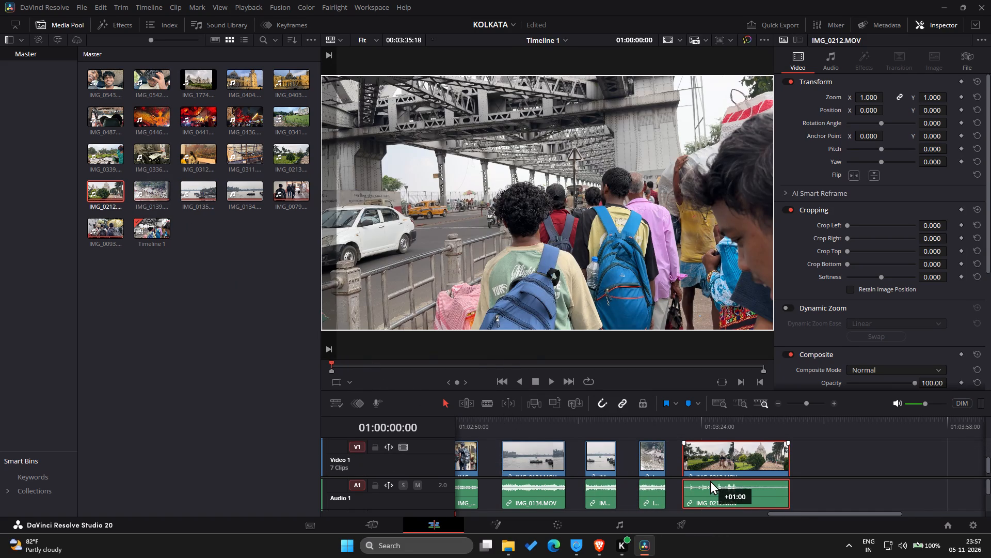
drag(710, 481, 709, 477)
Enlarge the timeline area by reducing the viewer's height, making room for the video and audio tracks.
scroll(731, 476, left, 1)
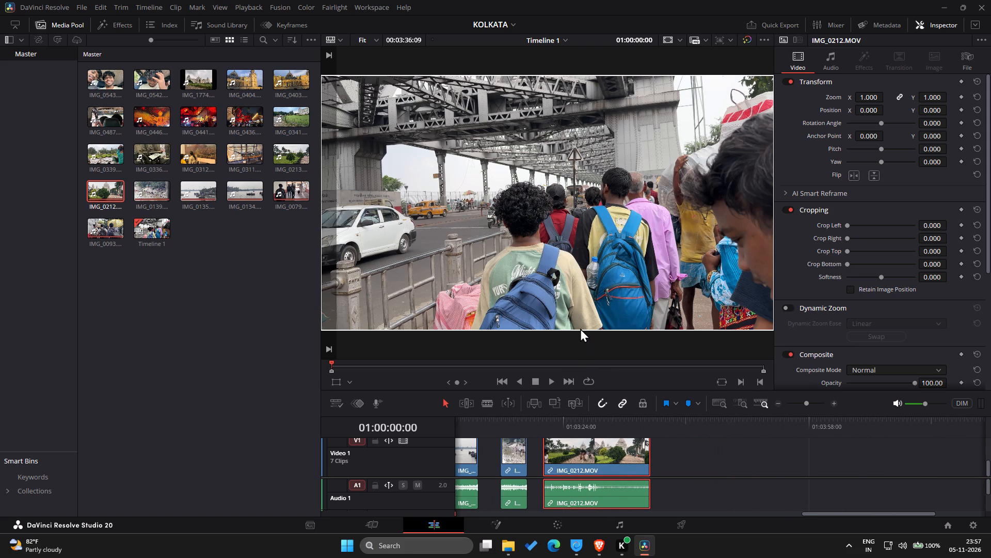
drag(563, 415, 540, 345)
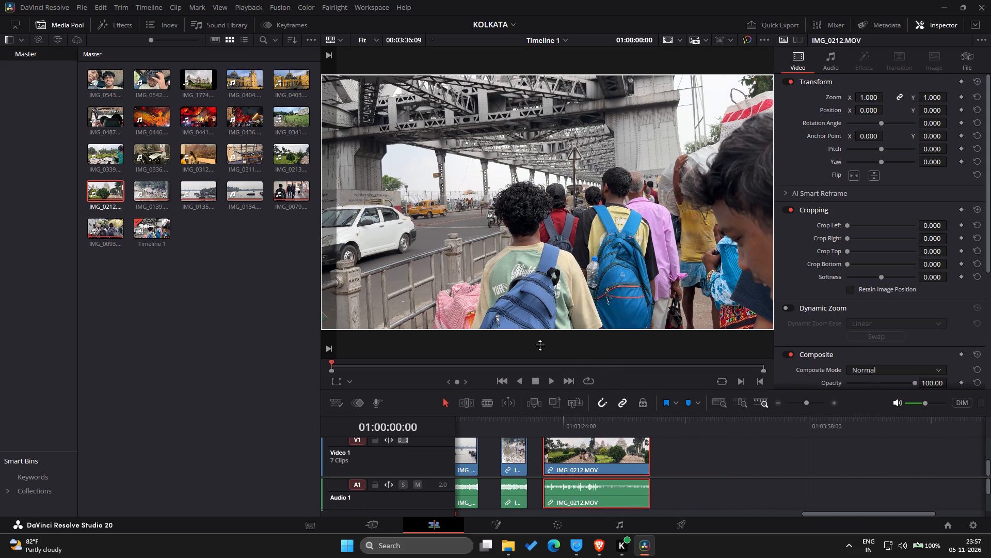
drag(540, 345, 517, 269)
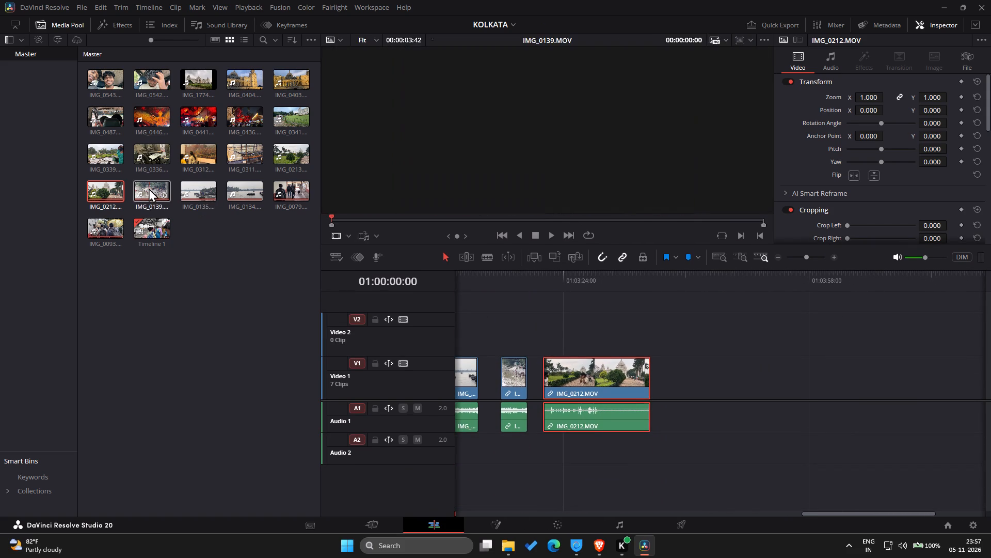
Add IMG_0213 and IMG_0311 in order on Video 1 after IMG_0212, keeping small gaps between the clips.
drag(282, 158, 670, 380)
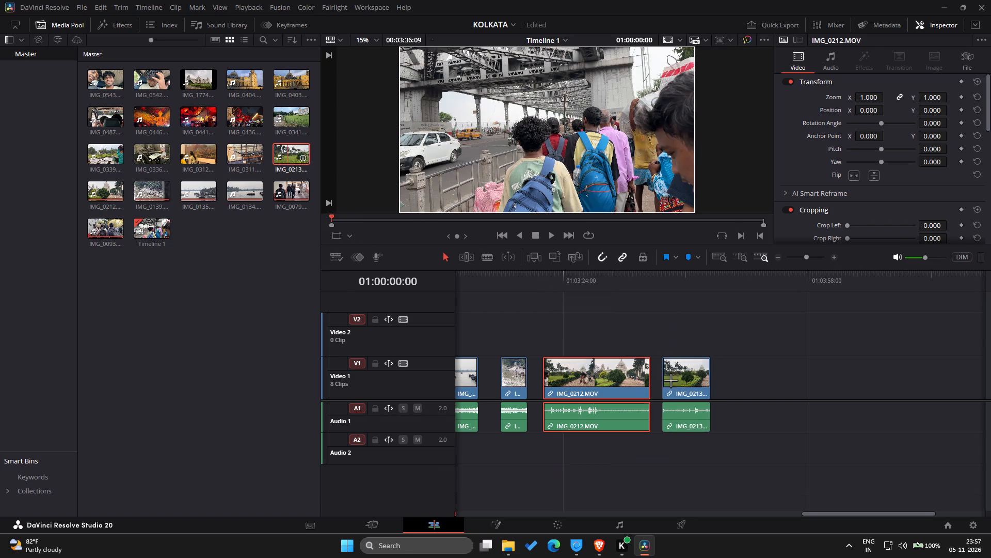
drag(670, 380, 672, 385)
drag(249, 155, 426, 197)
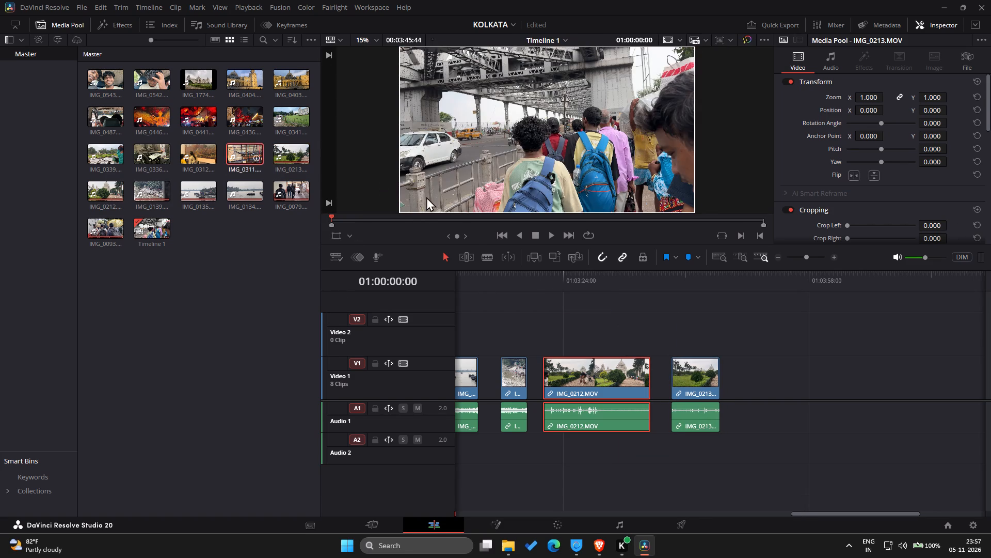
drag(426, 197, 730, 374)
Add IMG_0312, IMG_0336 and IMG_0339 in order on Video 1 after IMG_0311, leaving small gaps between them.
scroll(640, 338, left, 1)
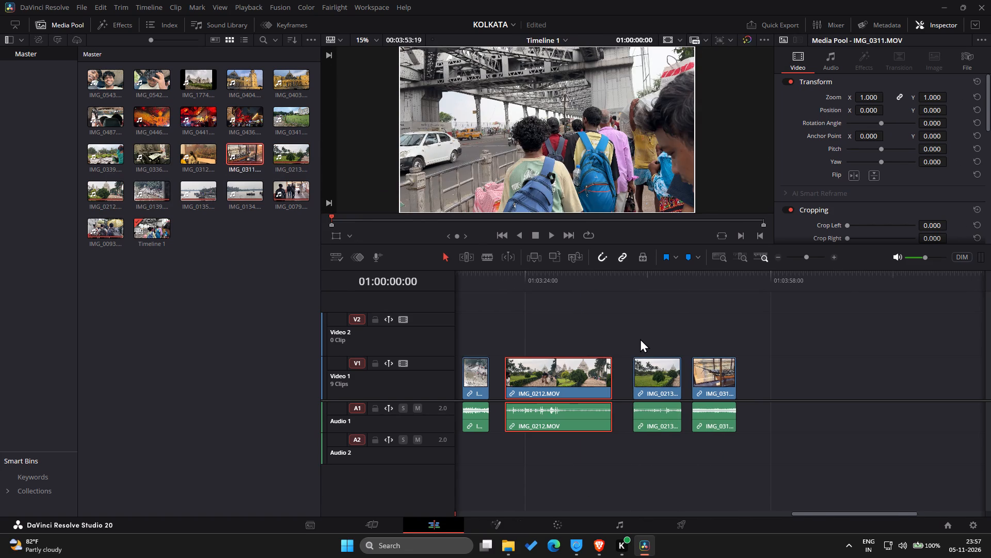
scroll(640, 338, left, 1)
drag(199, 152, 327, 176)
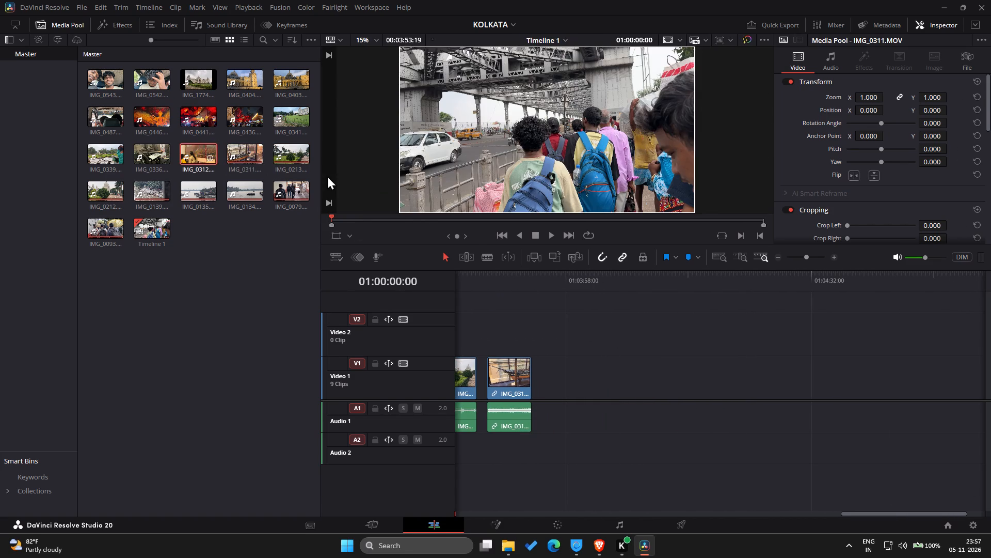
drag(327, 176, 546, 384)
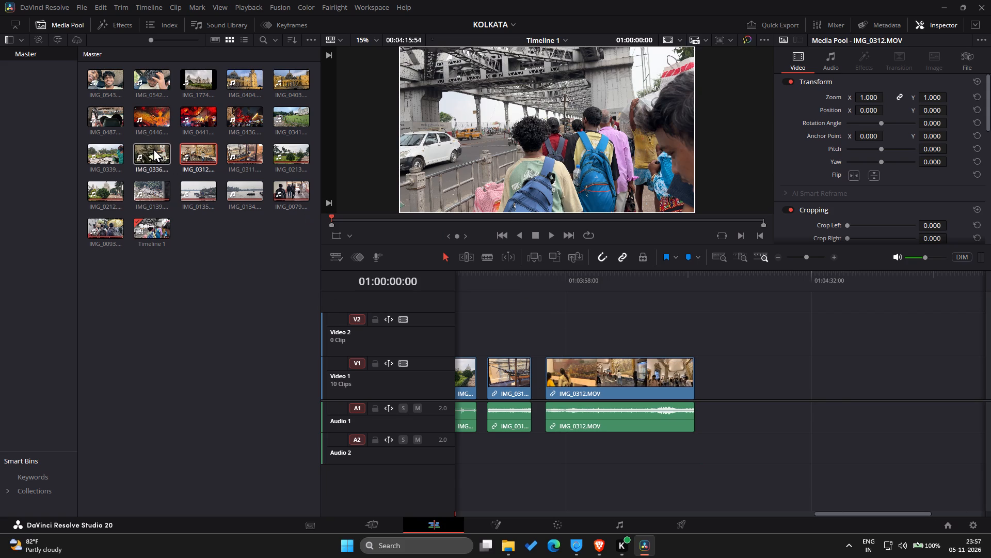
drag(153, 148, 702, 373)
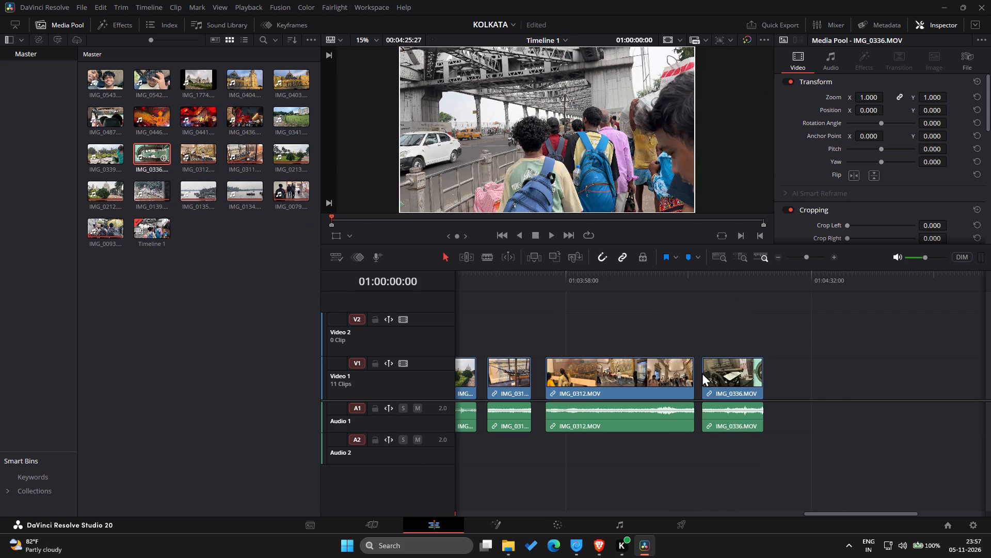
drag(106, 151, 719, 335)
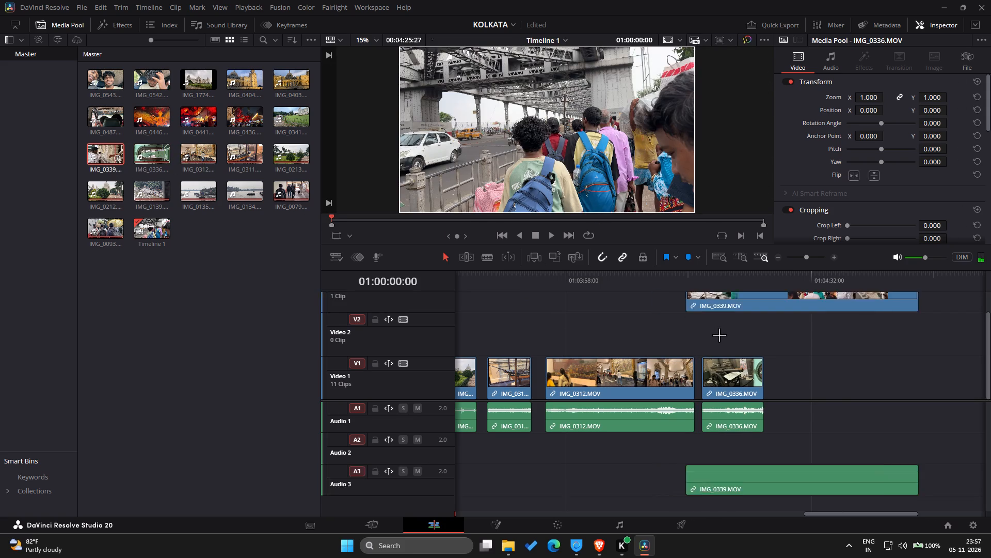
drag(719, 335, 776, 377)
Add IMG_0341 and IMG_0436 in order on Video 1 after IMG_0339, with gaps between the clips.
scroll(776, 377, left, 2)
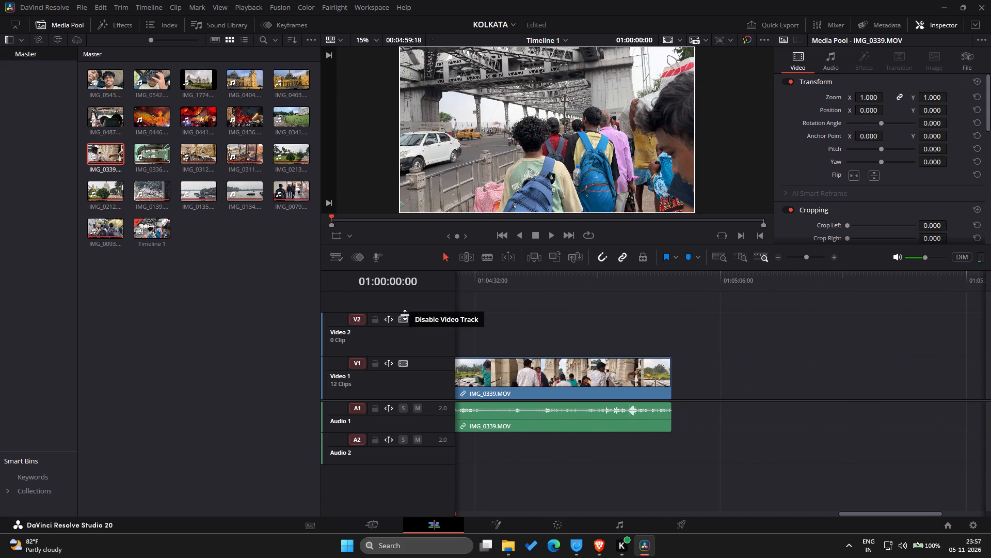
drag(289, 119, 688, 363)
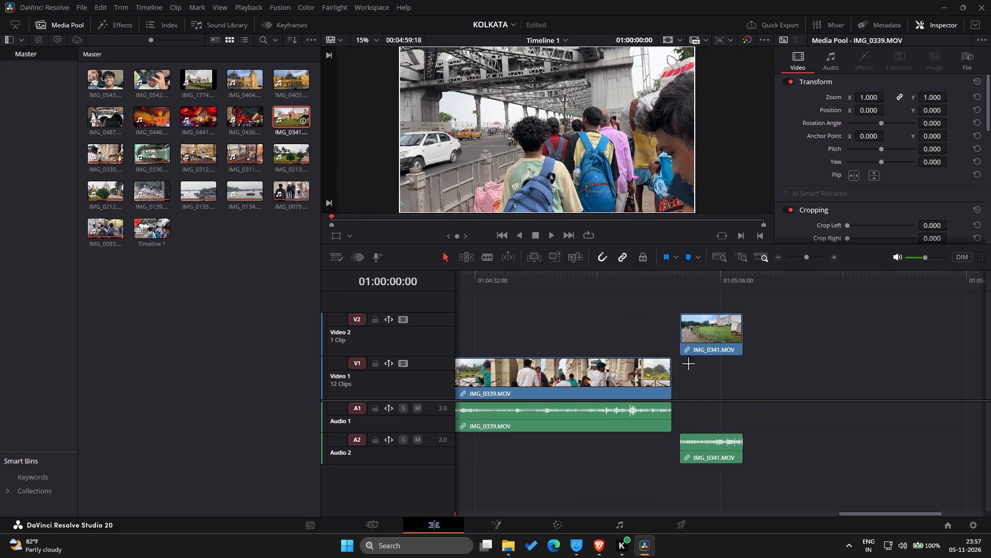
drag(688, 363, 688, 370)
drag(246, 117, 774, 318)
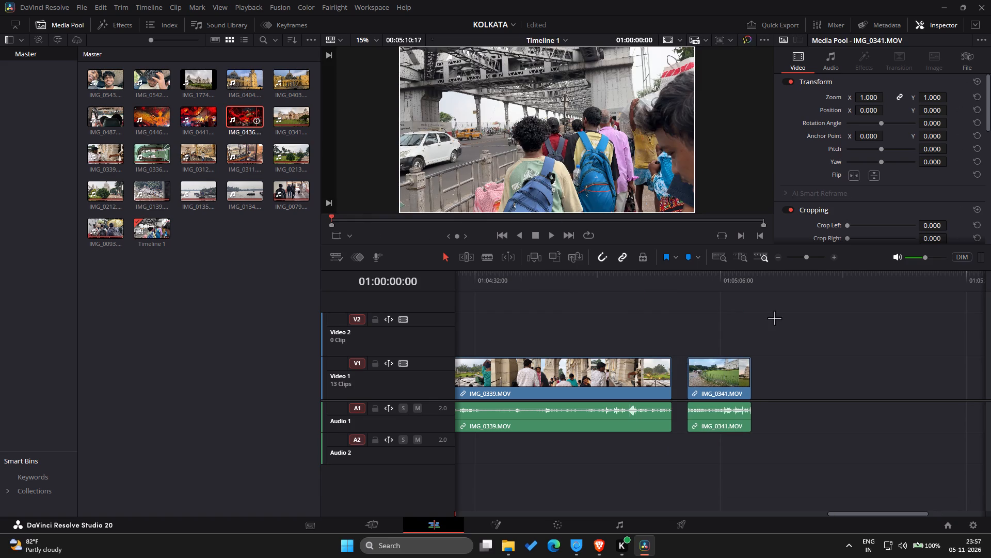
drag(774, 318, 780, 377)
Add IMG_0441, IMG_0446 and IMG_0487 in order on Video 1 after IMG_0436, keeping gaps between the clips.
scroll(780, 377, left, 2)
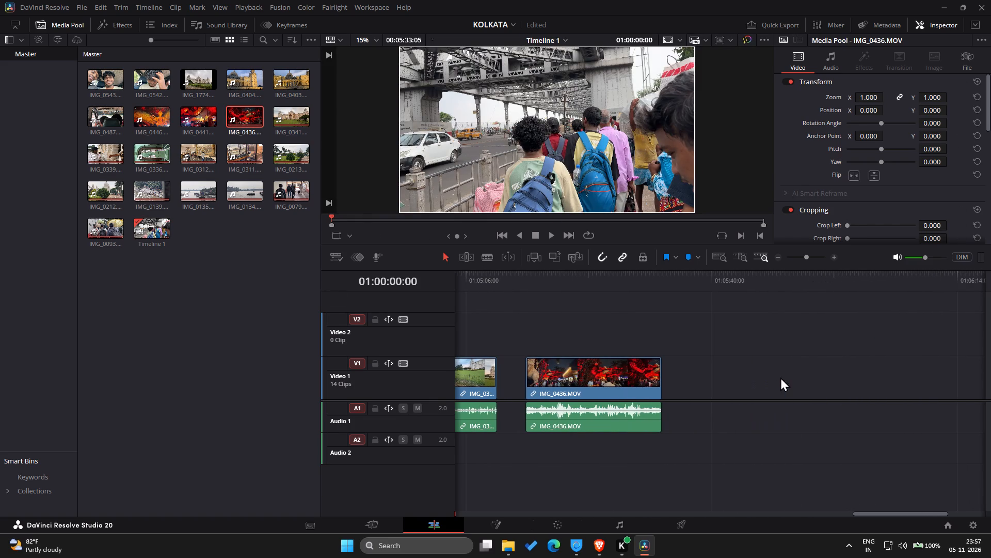
drag(199, 118, 697, 380)
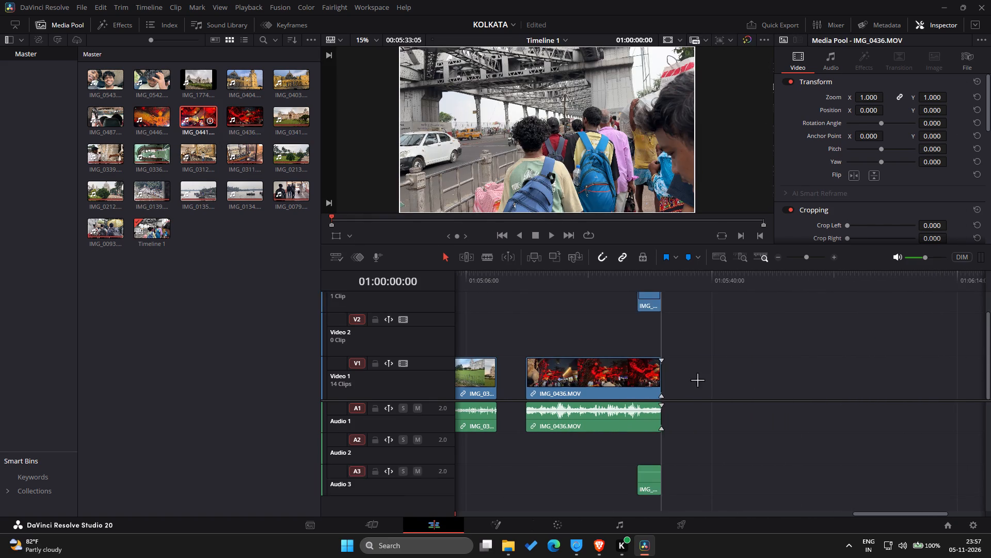
drag(697, 380, 690, 385)
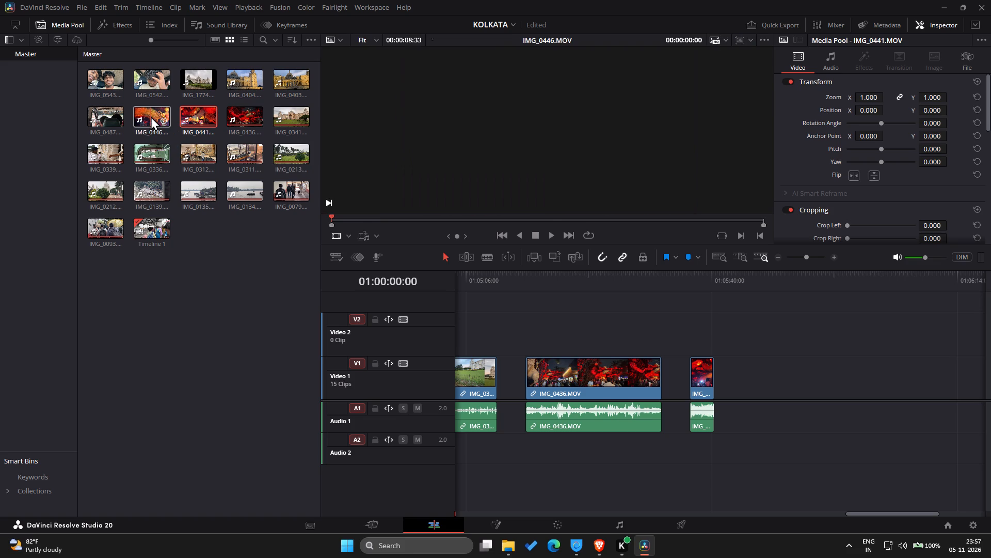
drag(151, 116, 725, 400)
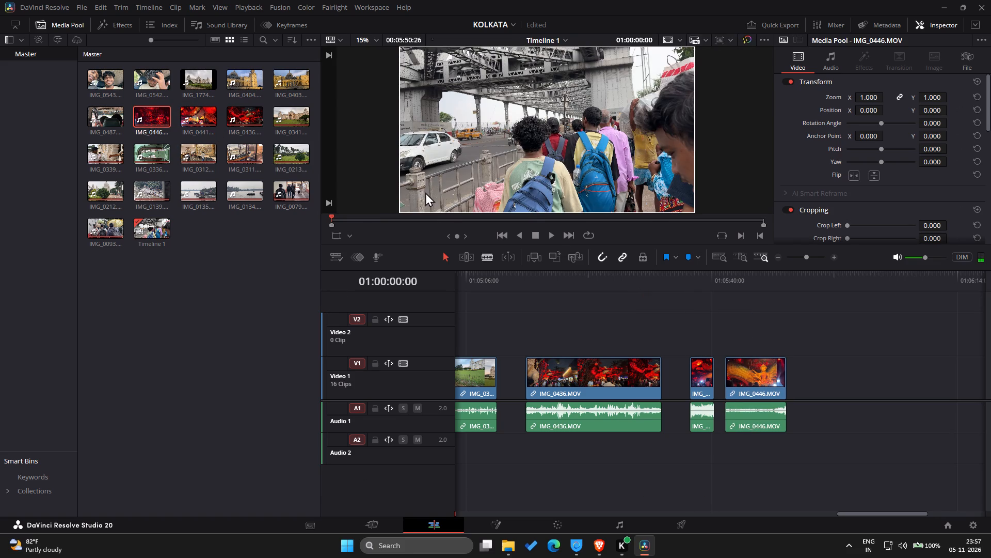
drag(111, 119, 742, 287)
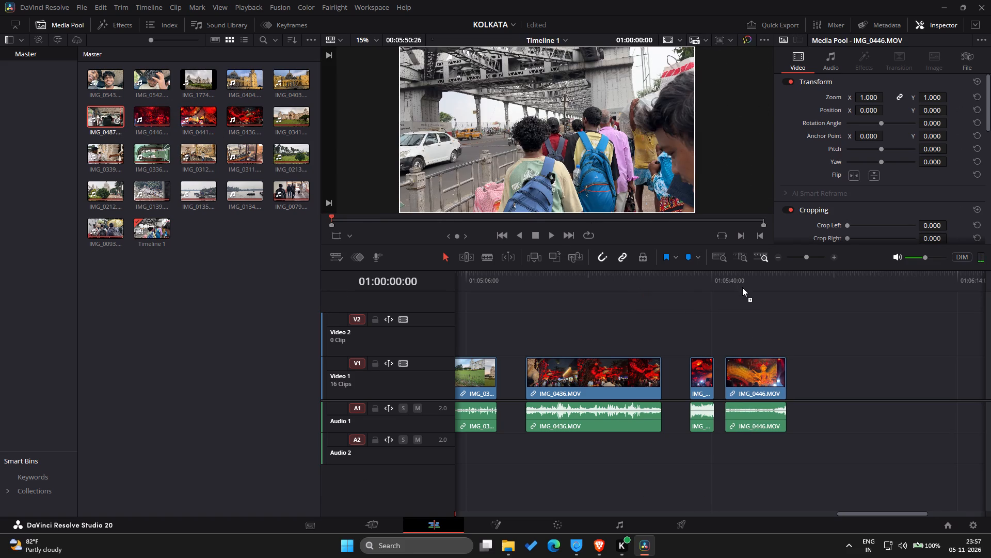
drag(742, 287, 793, 461)
drag(813, 331, 828, 398)
Deselect the timeline clips and move the playhead into IMG_0487 to preview its footage.
scroll(829, 388, left, 1)
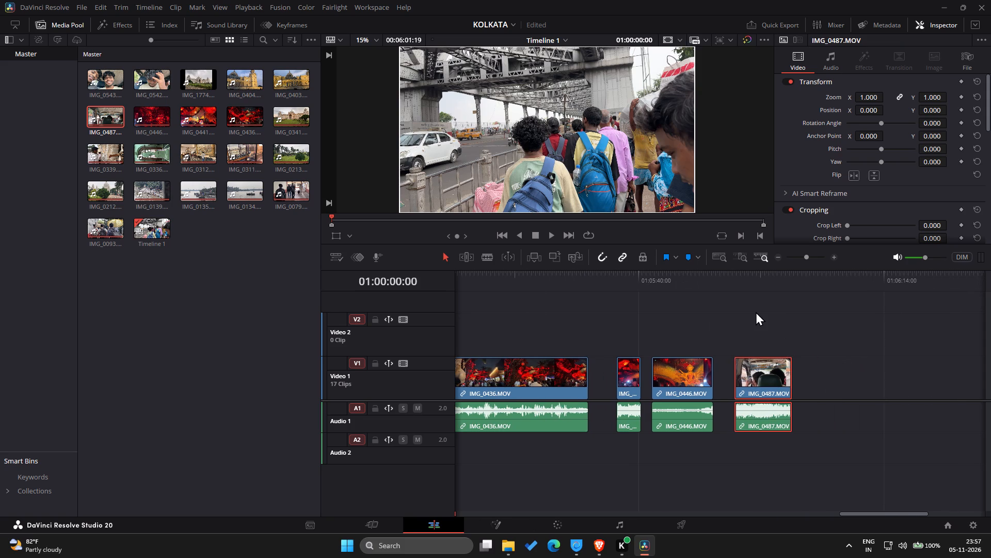
click(756, 312)
click(751, 276)
click(751, 276)
drag(751, 276, 764, 280)
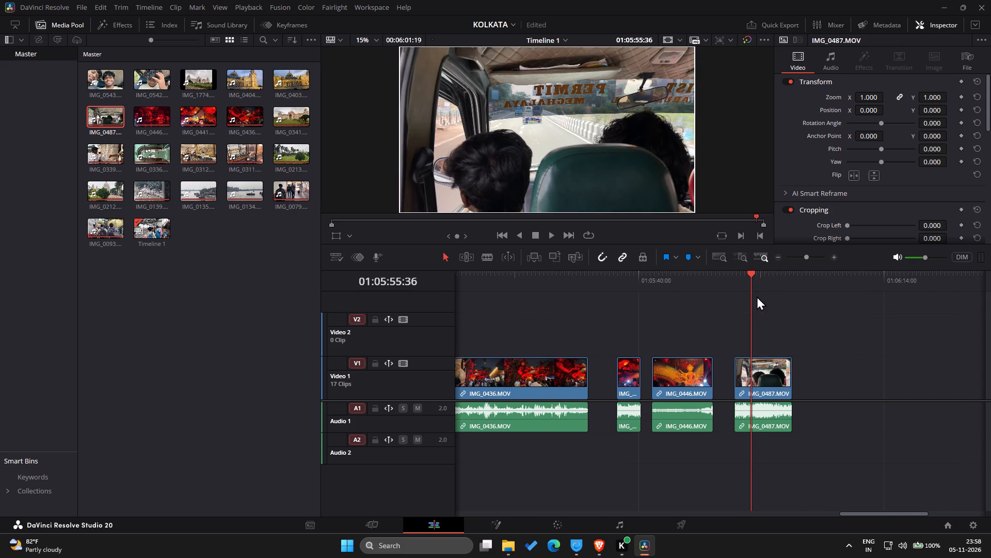
Check the footage near the end of IMG_0487 and remove that clip from the timeline.
drag(746, 280, 781, 275)
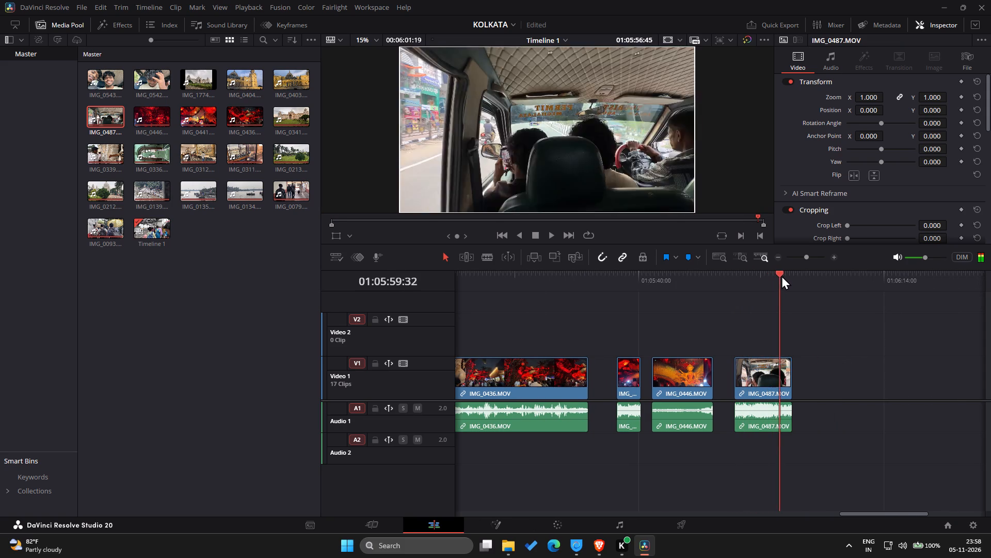
drag(781, 275, 780, 273)
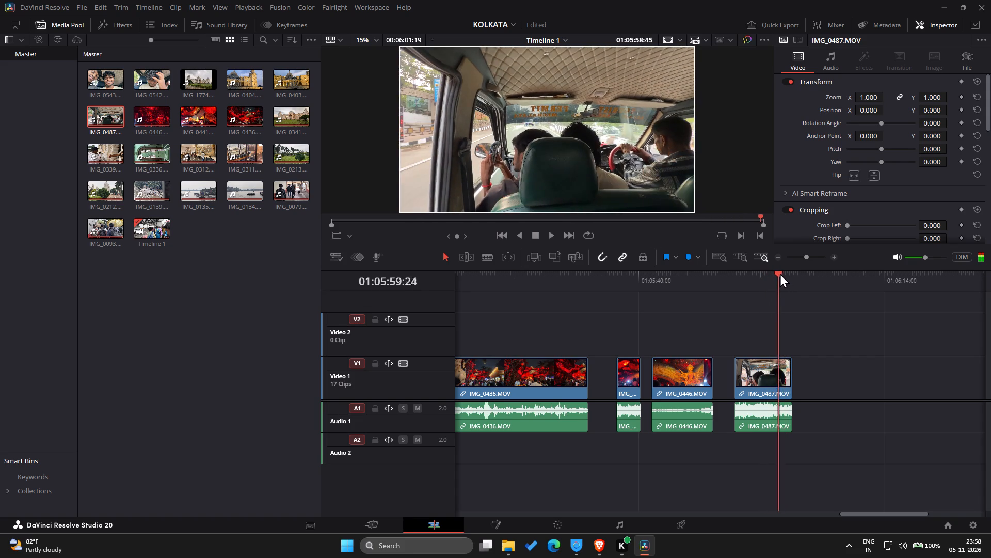
drag(780, 273, 780, 276)
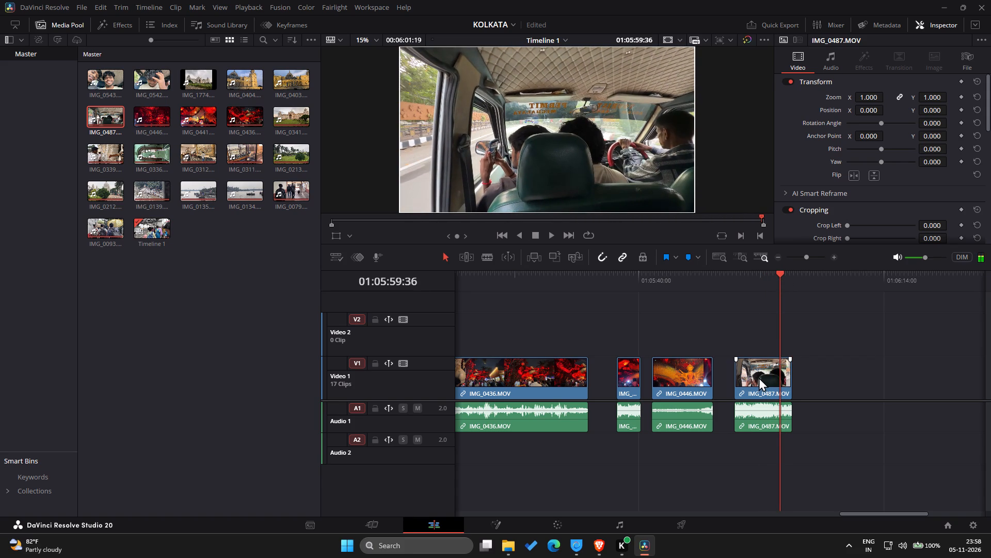
click(759, 377)
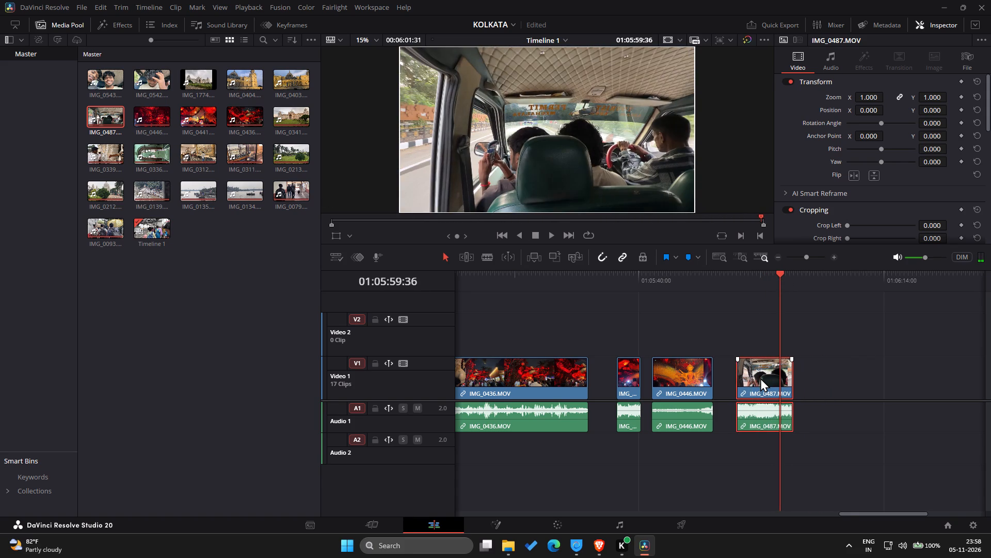
key(BackSpace)
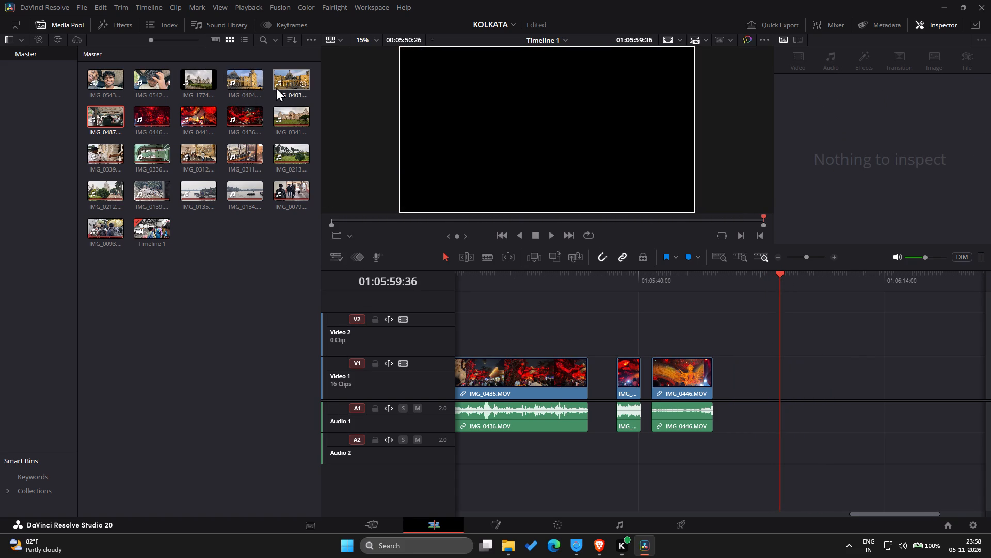
Add IMG_1774, IMG_0404 and IMG_0403 to Video 1 after IMG_0446, in that order, keeping gaps between the clips.
drag(276, 87, 755, 373)
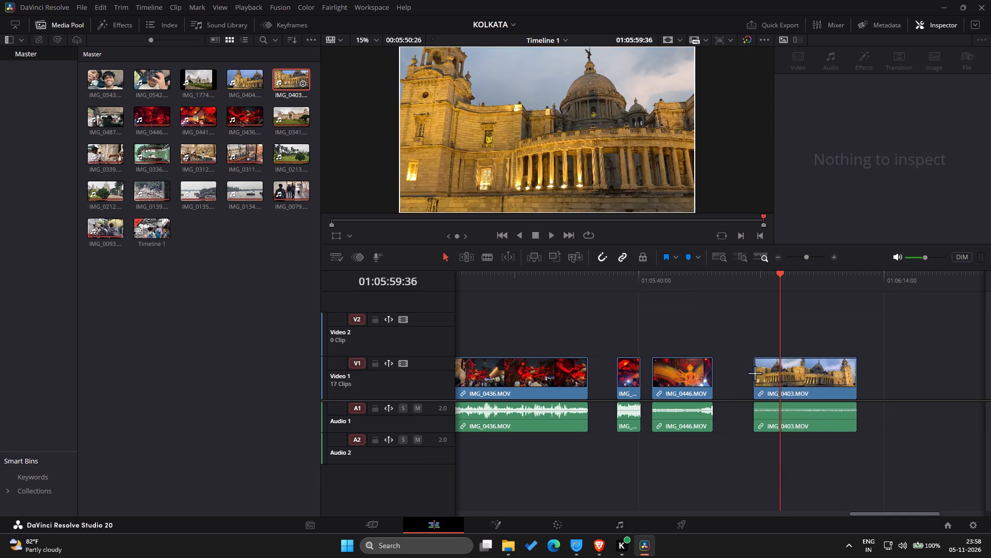
drag(755, 373, 842, 373)
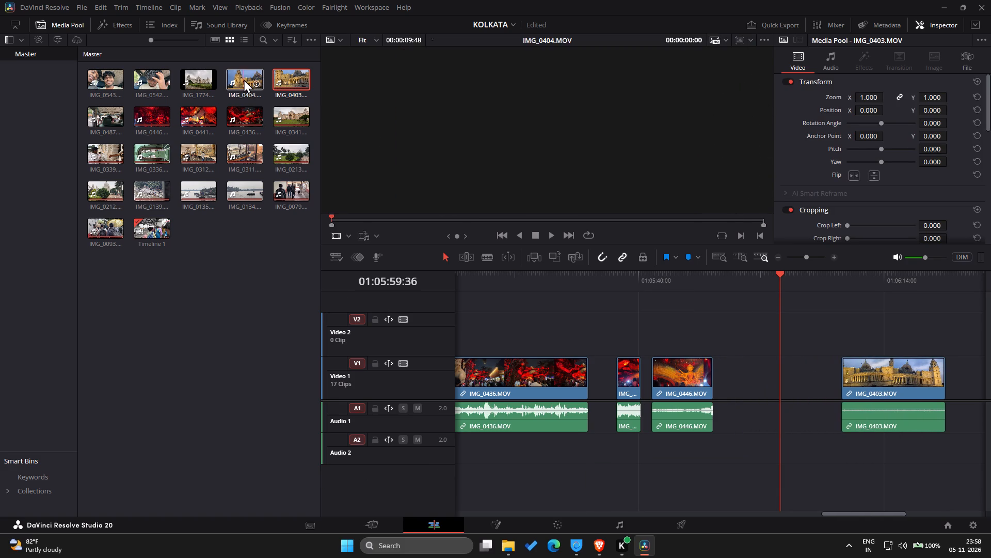
drag(244, 79, 755, 367)
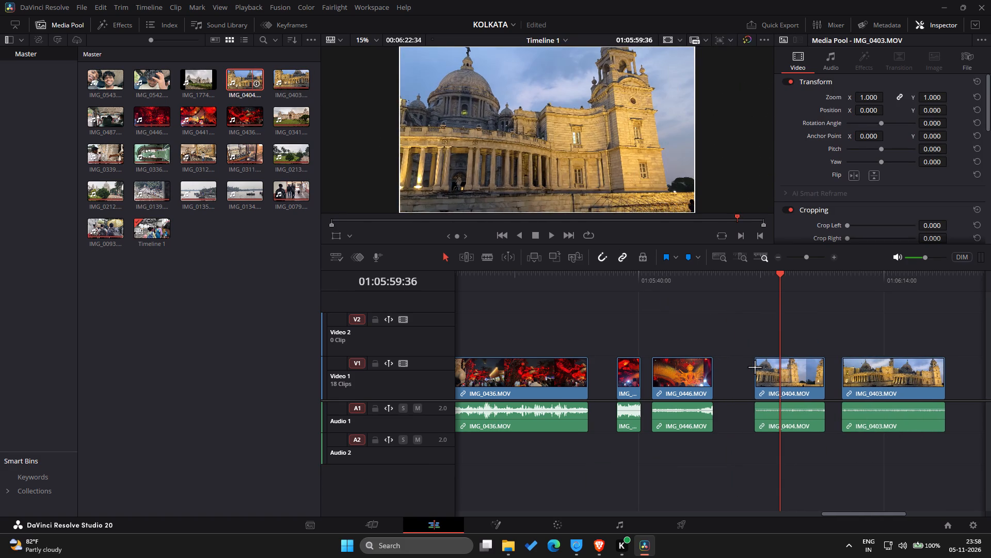
drag(755, 367, 759, 369)
drag(198, 80, 556, 174)
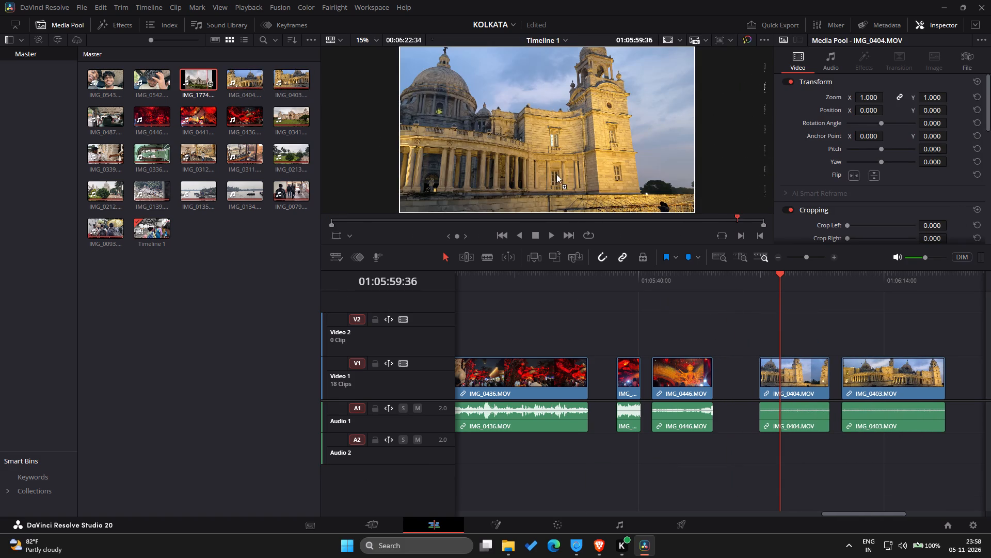
drag(556, 174, 724, 373)
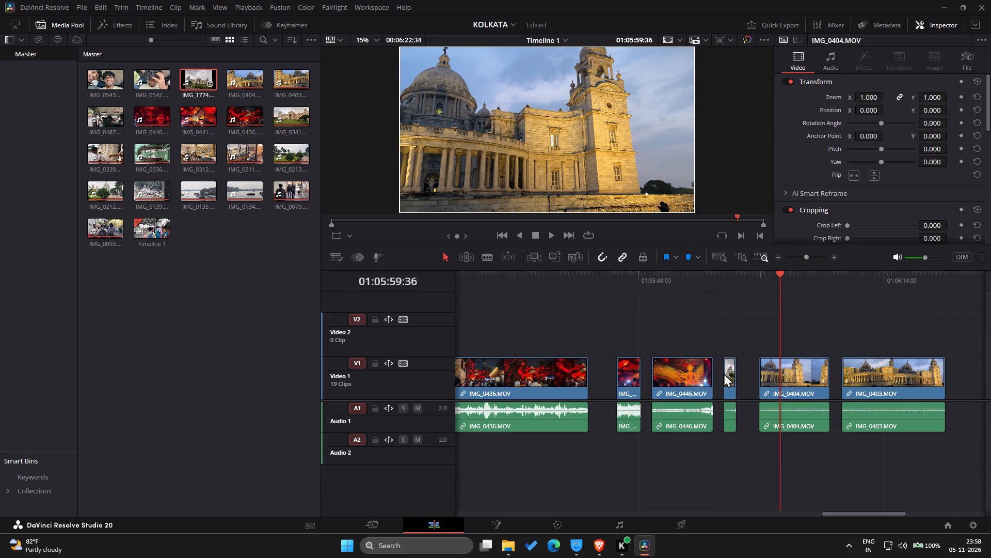
Add IMG_0487 directly after IMG_0403 on Video 1, followed by IMG_0542 and IMG_0543 at the end of the sequence.
scroll(724, 373, left, 2)
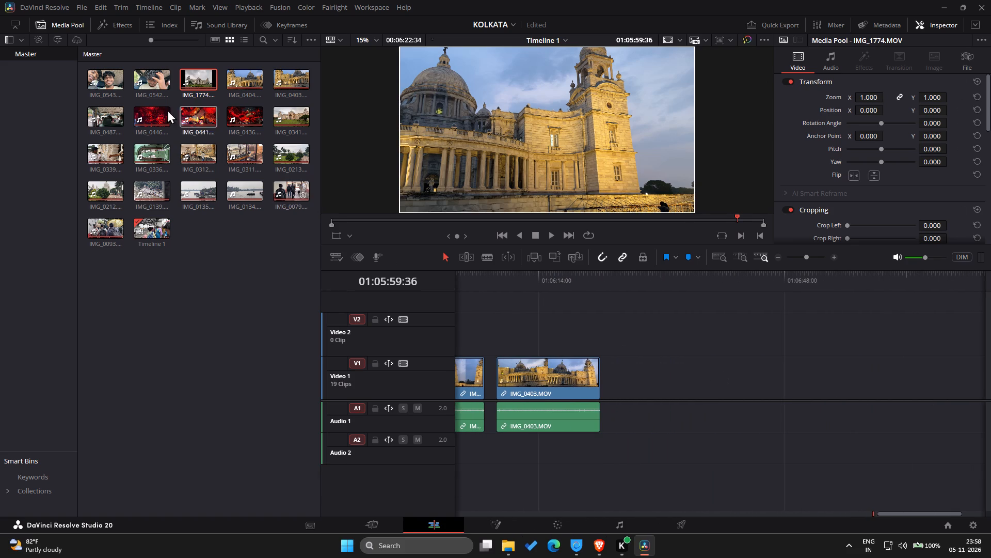
drag(142, 79, 638, 357)
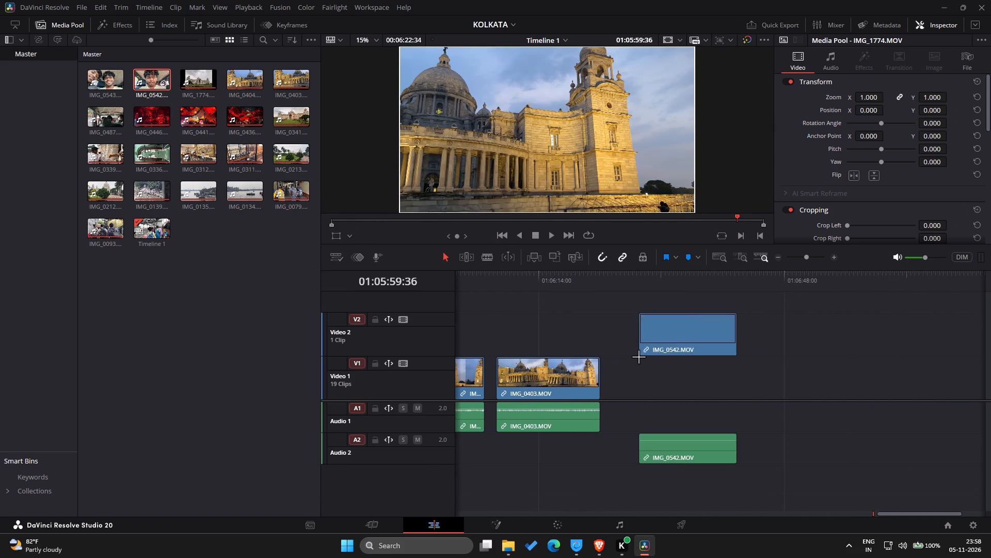
drag(638, 357, 654, 369)
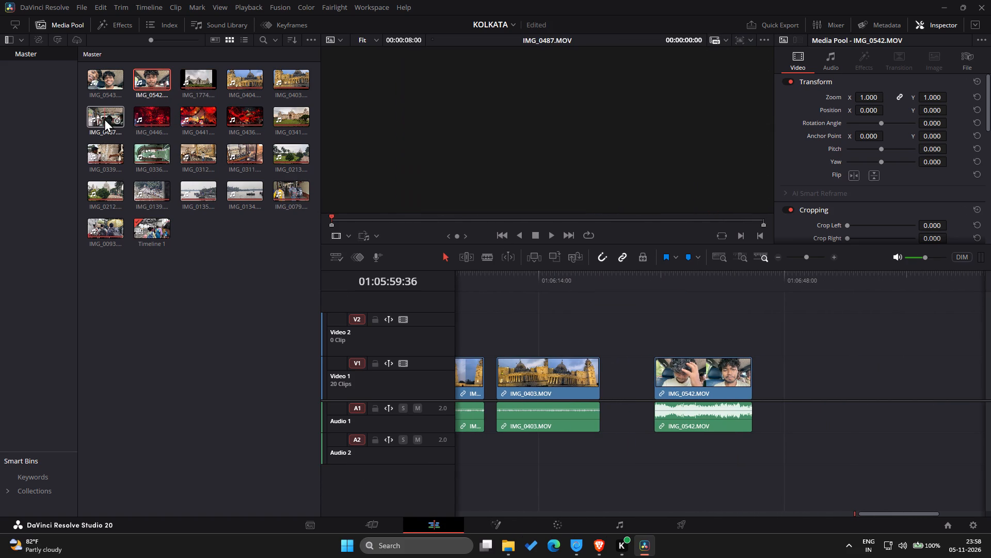
drag(104, 118, 606, 375)
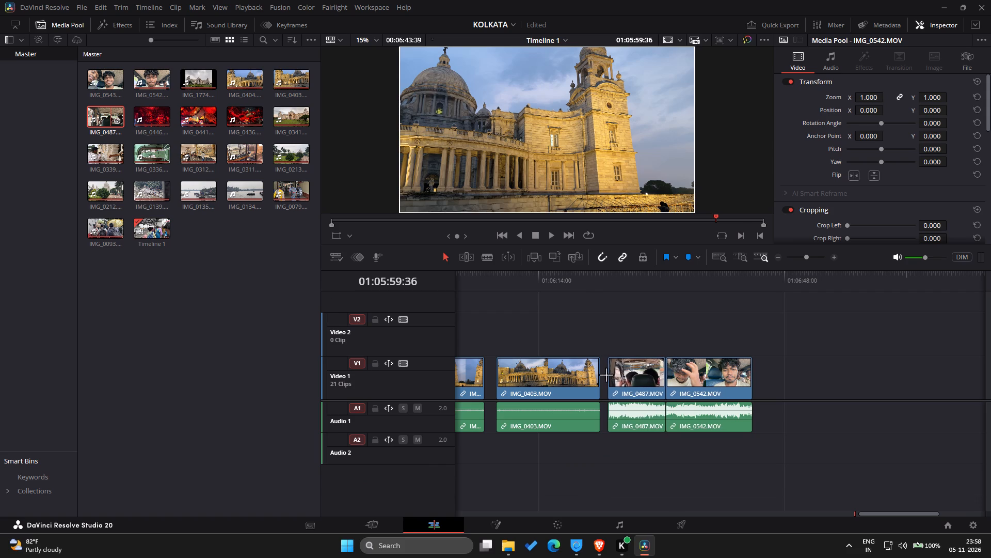
drag(606, 375, 602, 374)
drag(110, 80, 530, 165)
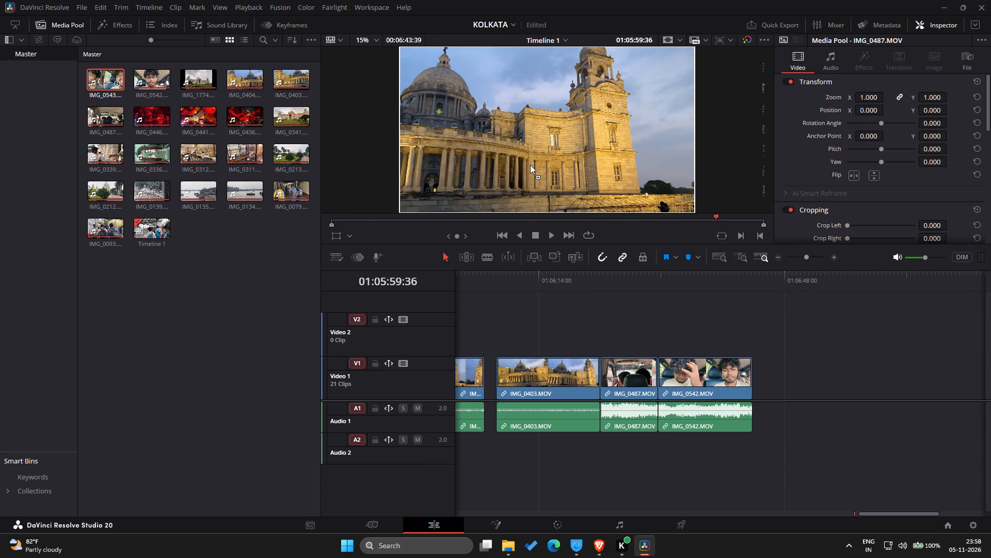
drag(530, 165, 763, 368)
Return to the timeline's start and review the opening footage of the first IMG_0093 clip for a suitable starting point.
scroll(619, 352, right, 8)
click(463, 280)
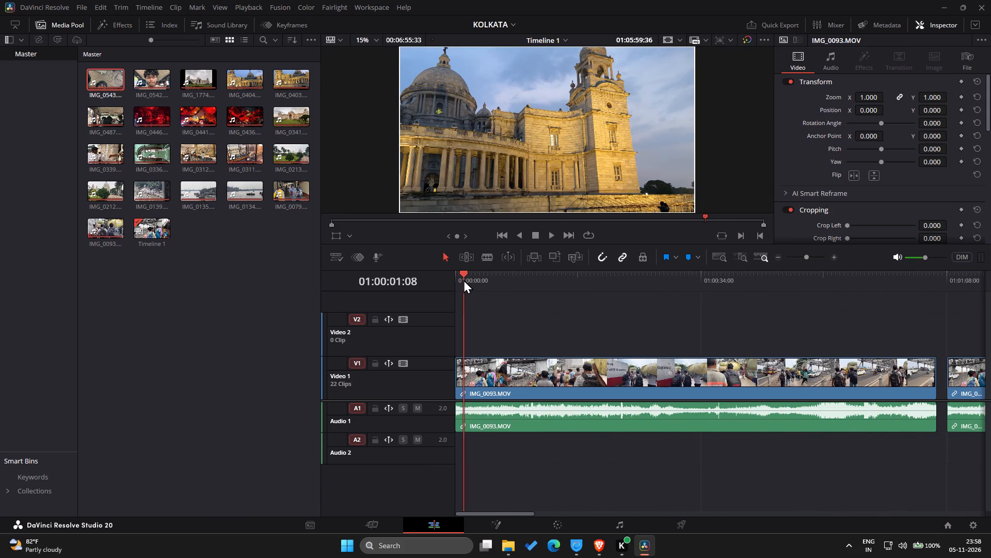
drag(462, 276, 450, 275)
key(space)
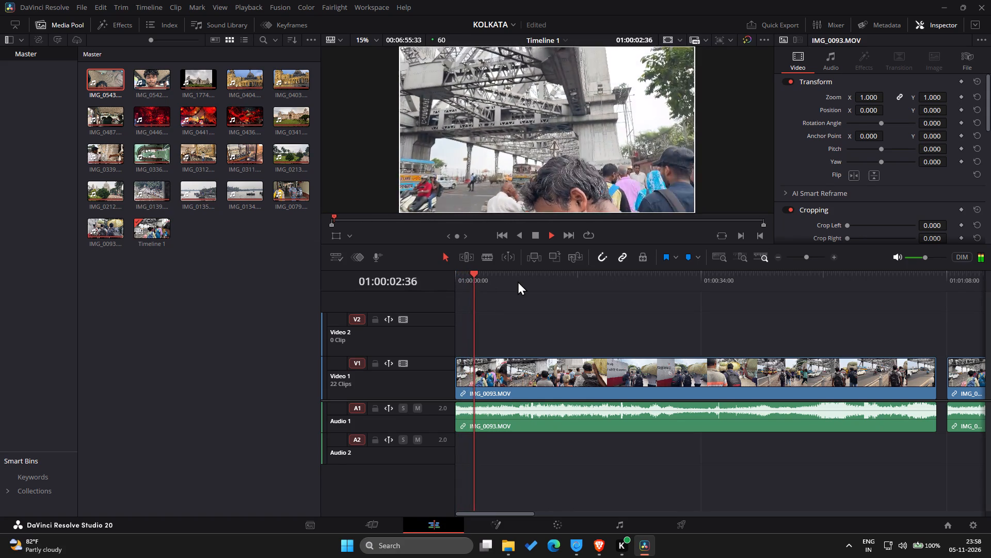
key(space)
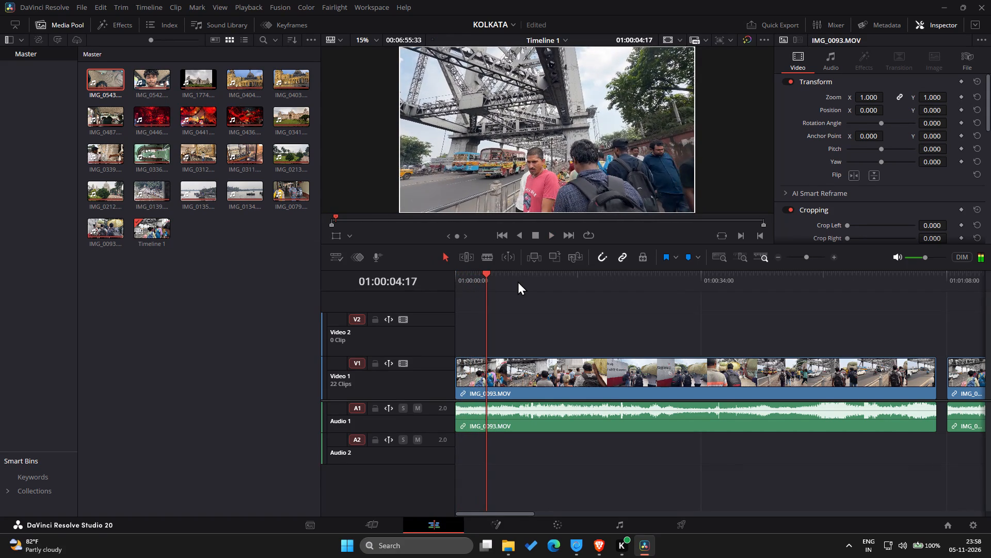
drag(495, 276, 483, 276)
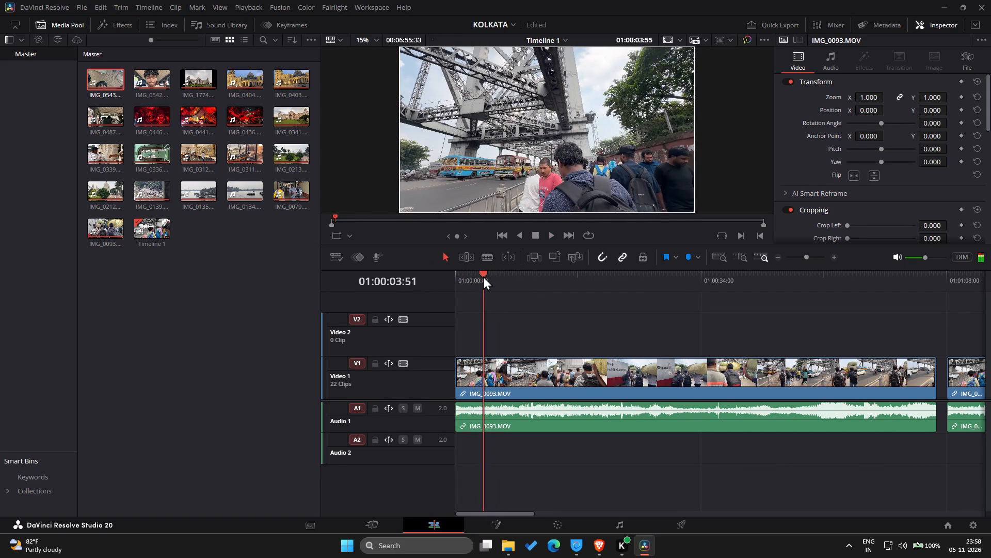
drag(483, 276, 494, 277)
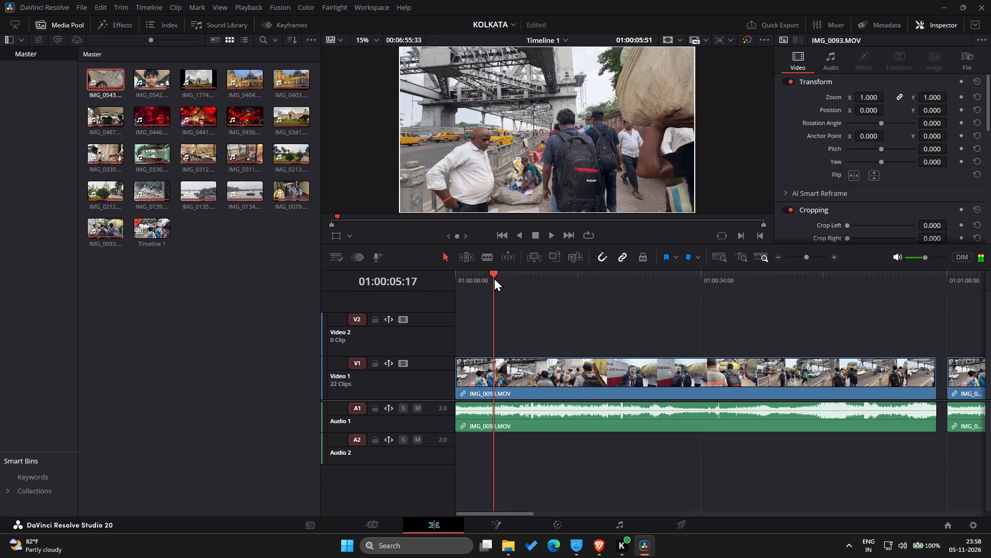
drag(494, 277, 531, 280)
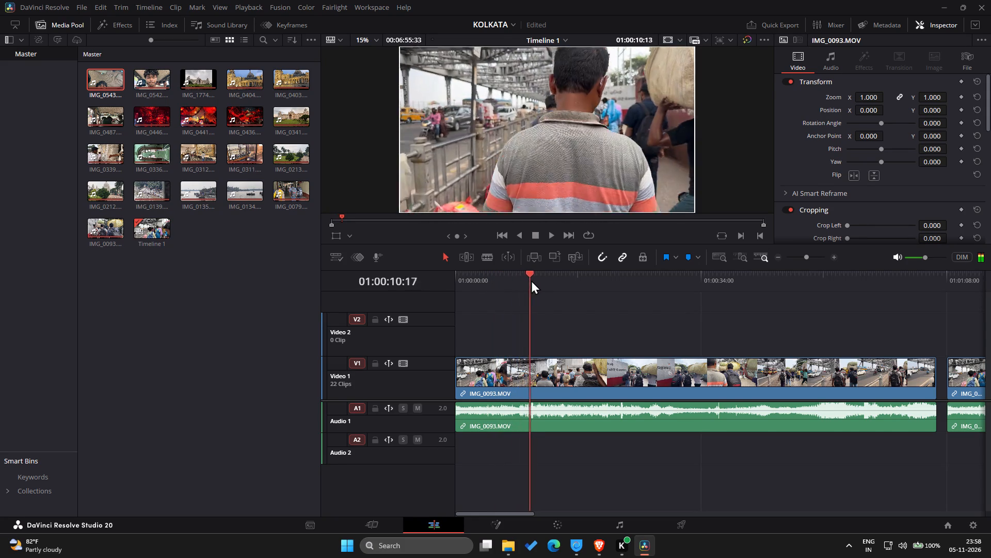
drag(531, 280, 593, 287)
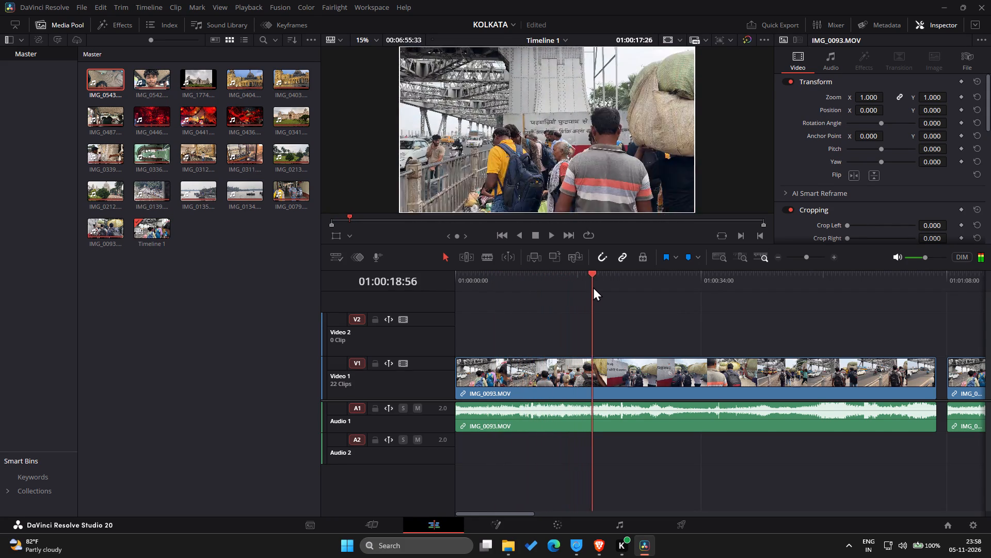
Split the first clip, IMG_0093, at 01:00:03:04 and ripple delete the section before the cut.
drag(593, 287, 480, 284)
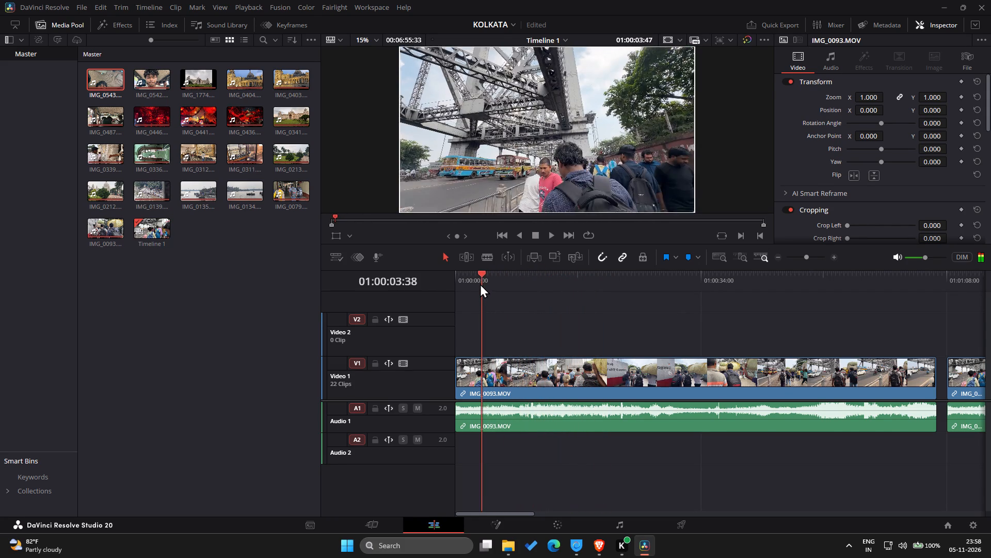
drag(480, 284, 477, 284)
key(b)
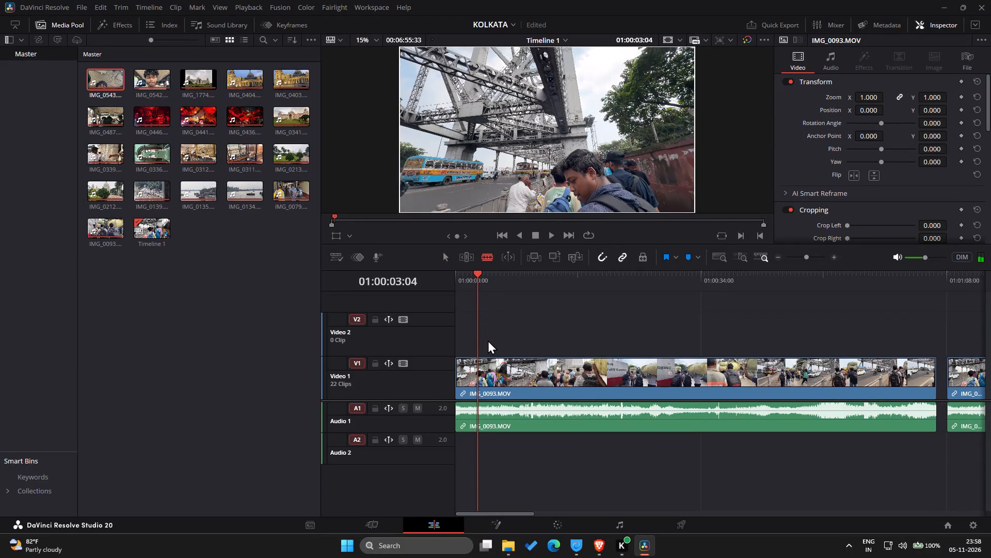
click(481, 366)
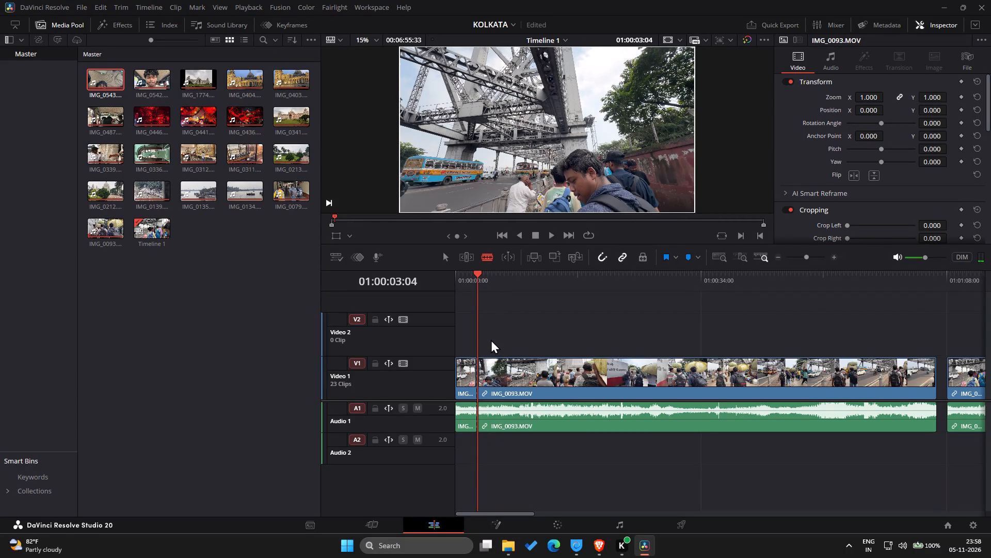
key(a)
click(472, 370)
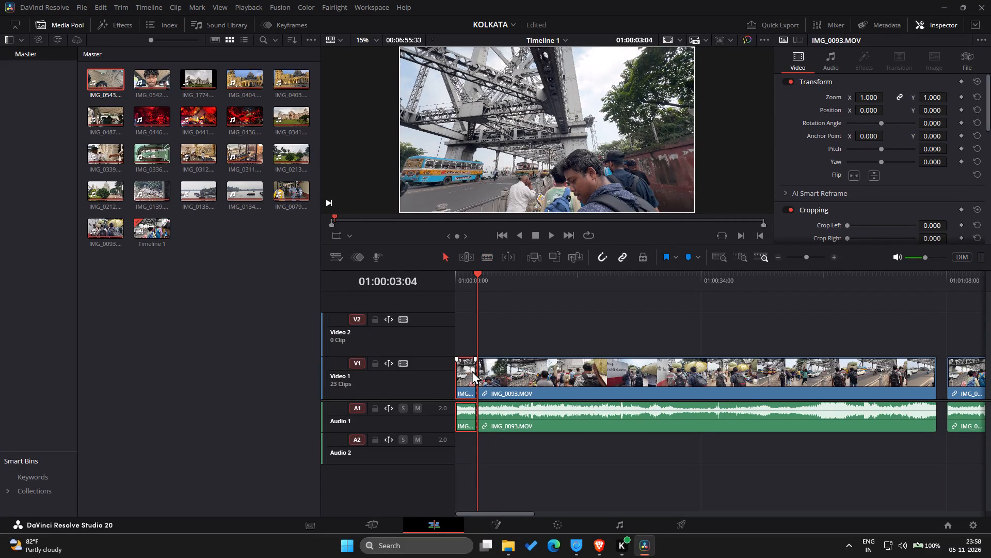
key(shift+BackSpace)
Play the trimmed IMG_0093 clip and split it at 01:00:13:17.
key(space)
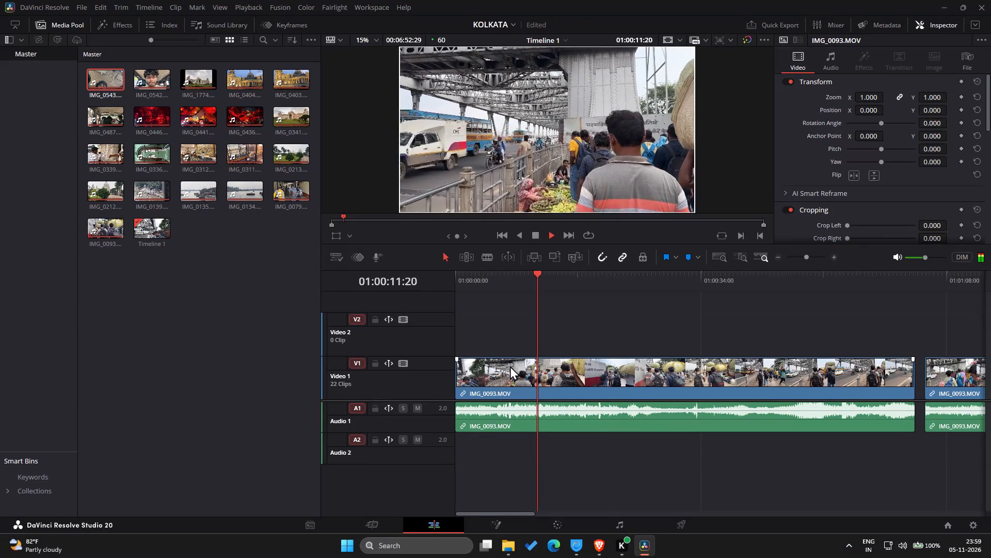
key(space)
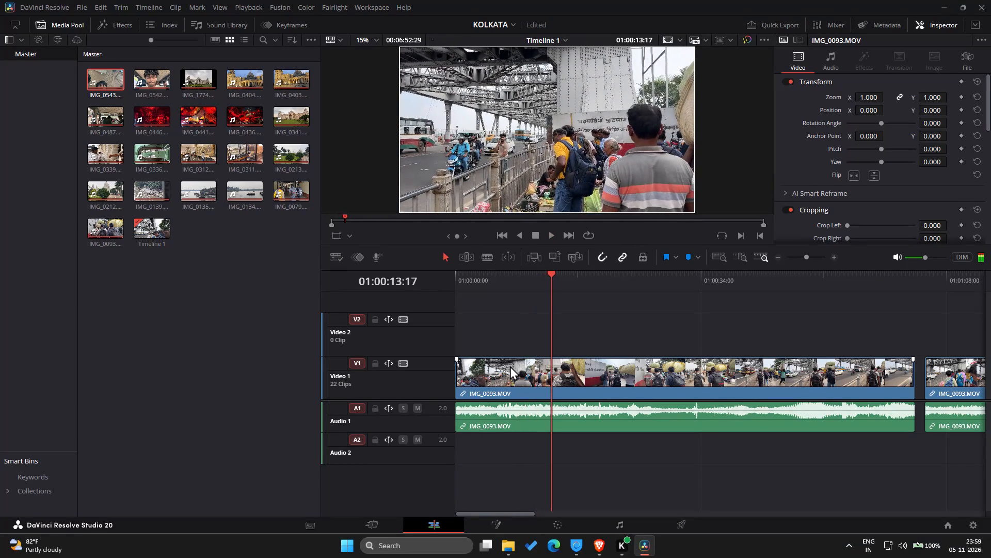
key(b)
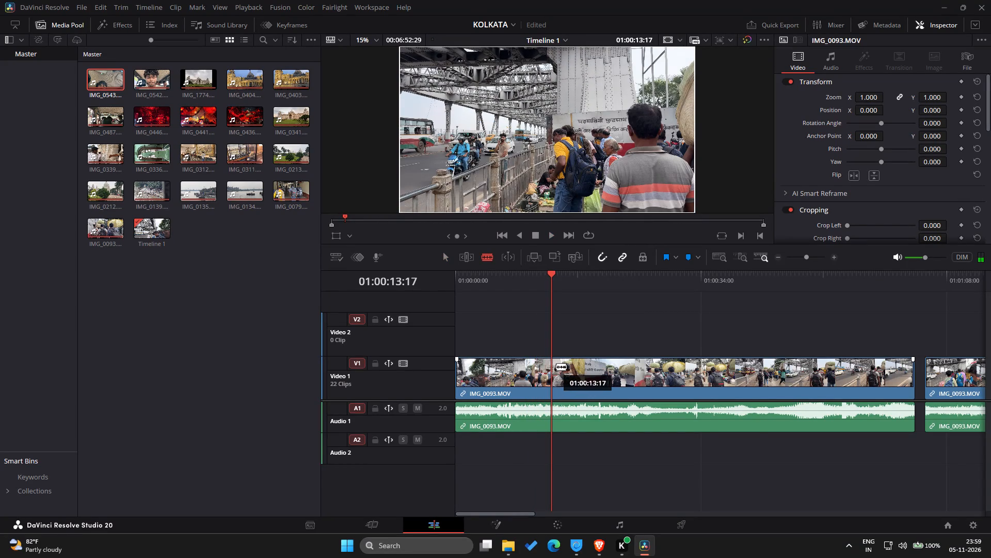
click(553, 371)
key(a)
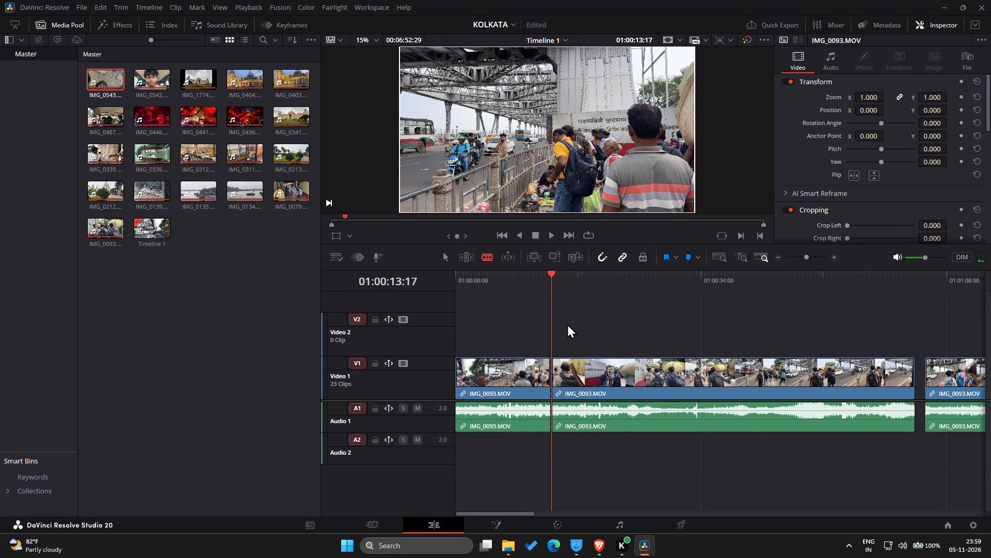
Split the long IMG_0093 section at 01:00:44:05 and ripple delete the part between 01:00:13:17 and that cut.
key(space)
drag(558, 276, 710, 296)
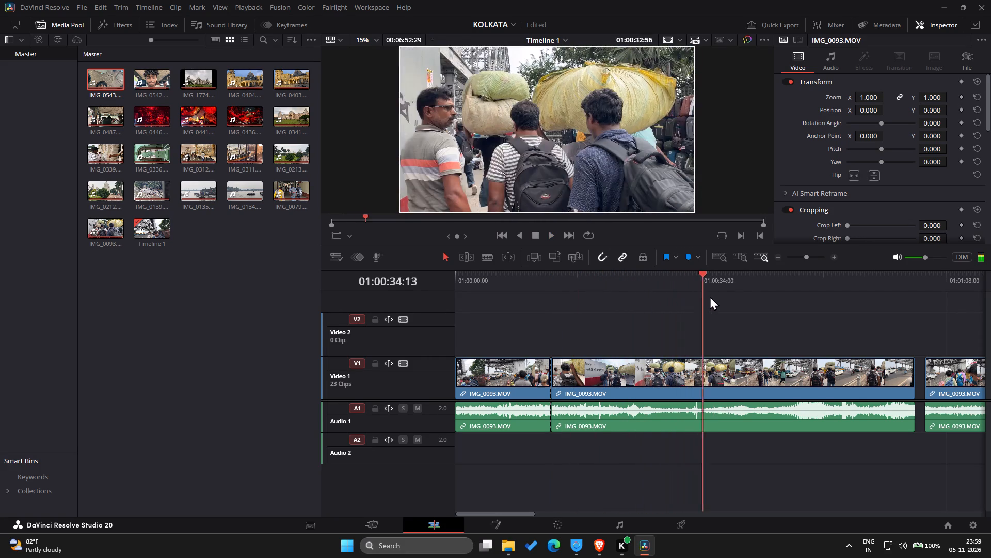
drag(710, 296, 784, 306)
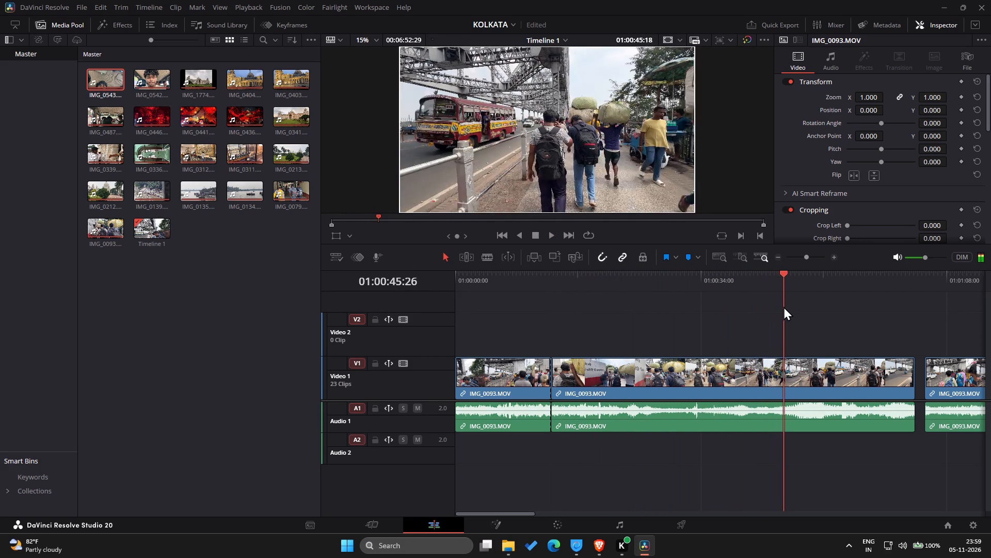
drag(784, 306, 804, 299)
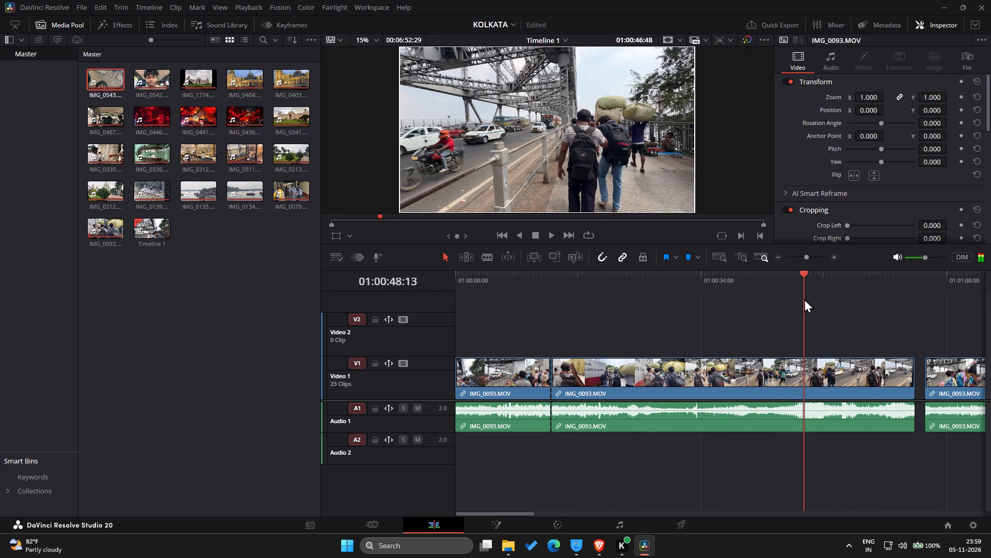
drag(804, 299, 806, 298)
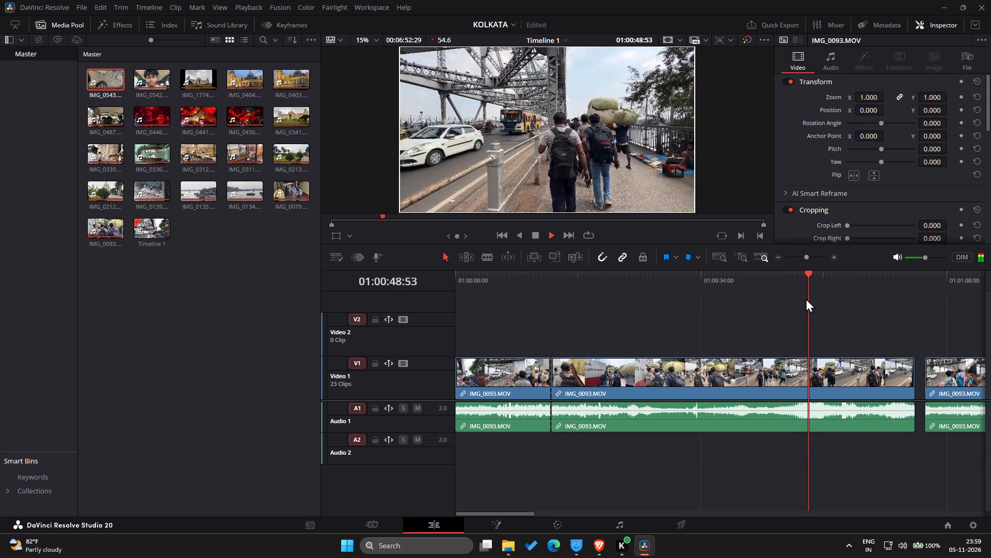
key(space)
drag(803, 292, 798, 292)
click(798, 292)
click(791, 271)
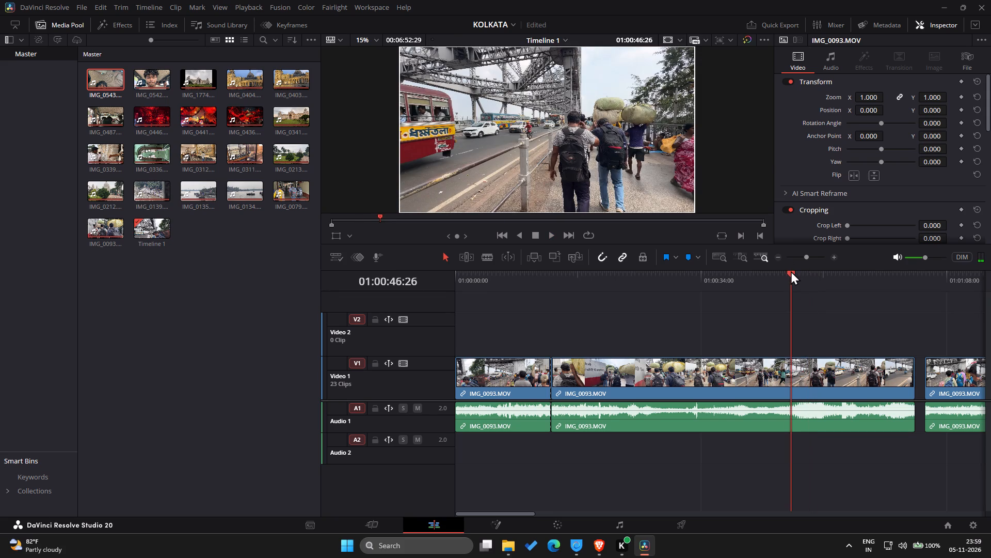
drag(789, 271, 774, 271)
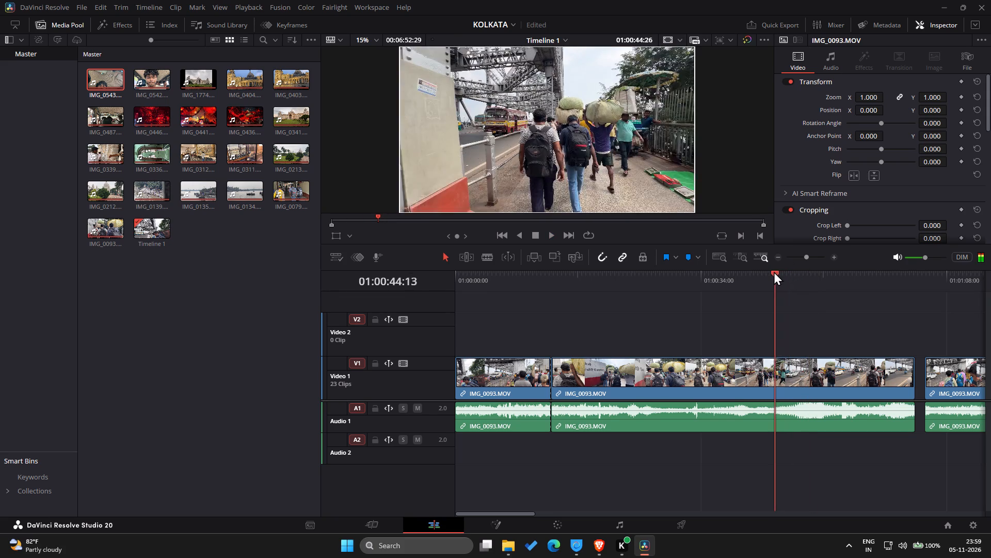
drag(774, 271, 774, 270)
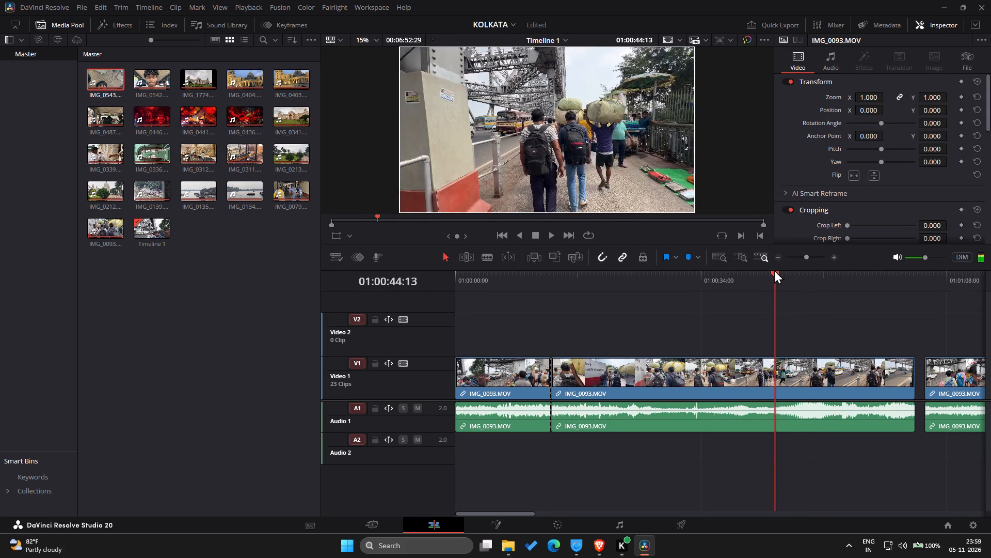
drag(774, 270, 774, 271)
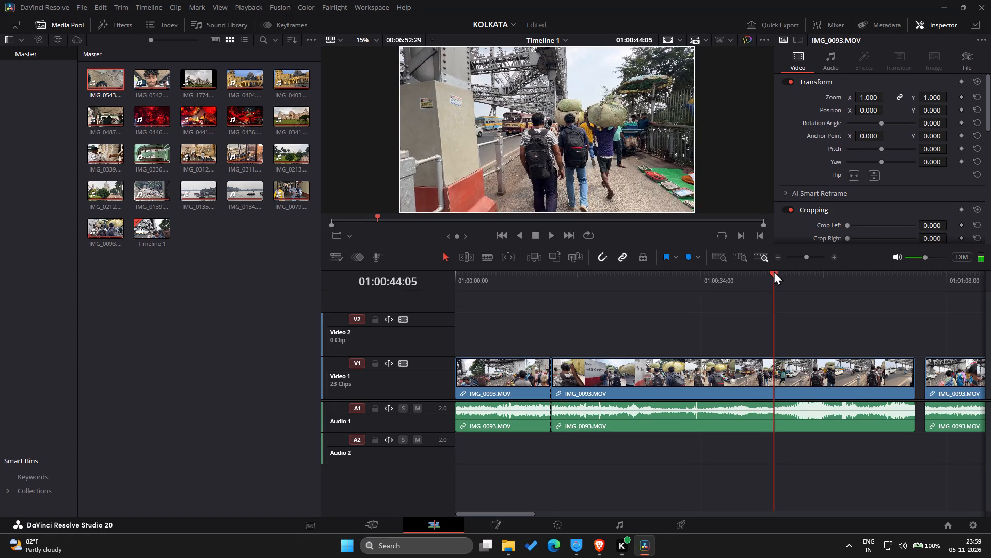
key(b)
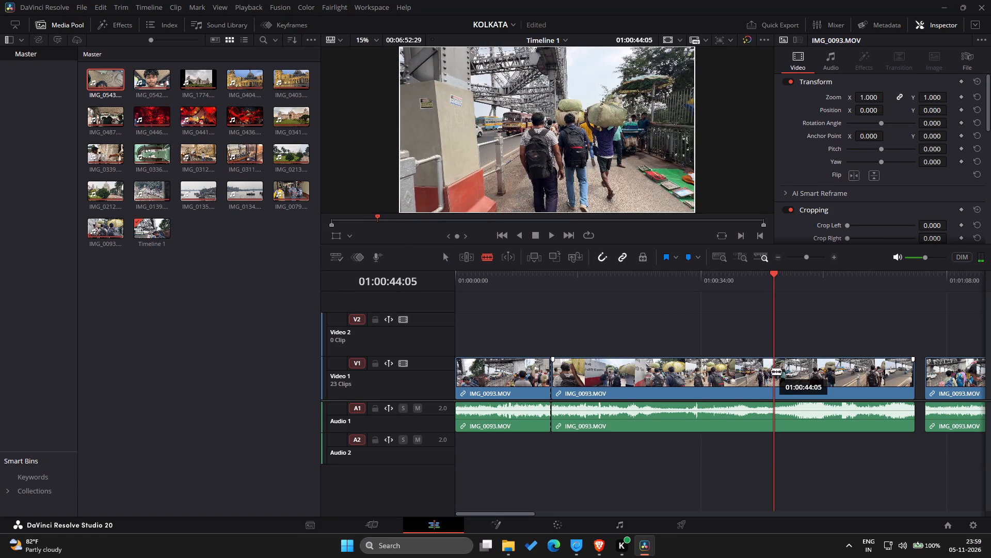
click(772, 371)
key(a)
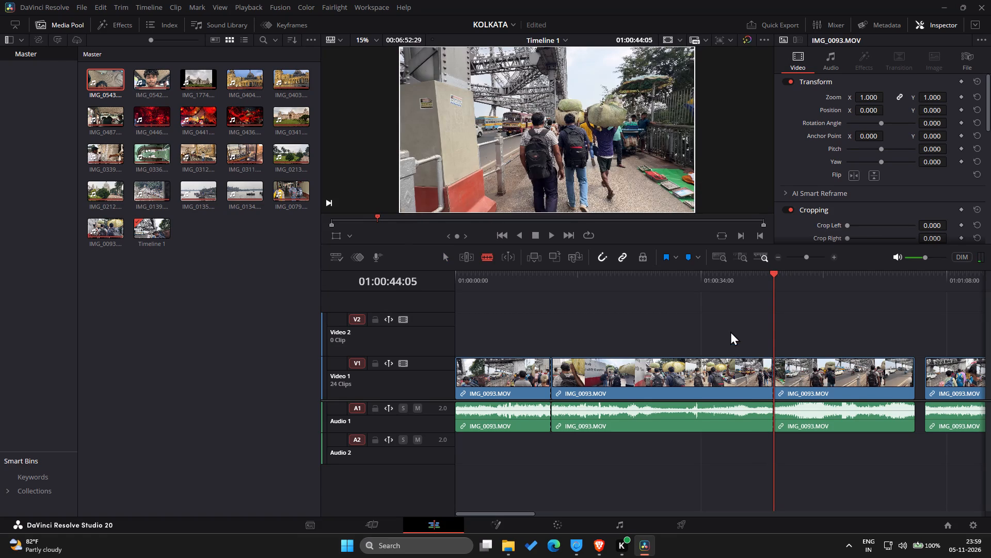
click(701, 370)
key(shift+BackSpace)
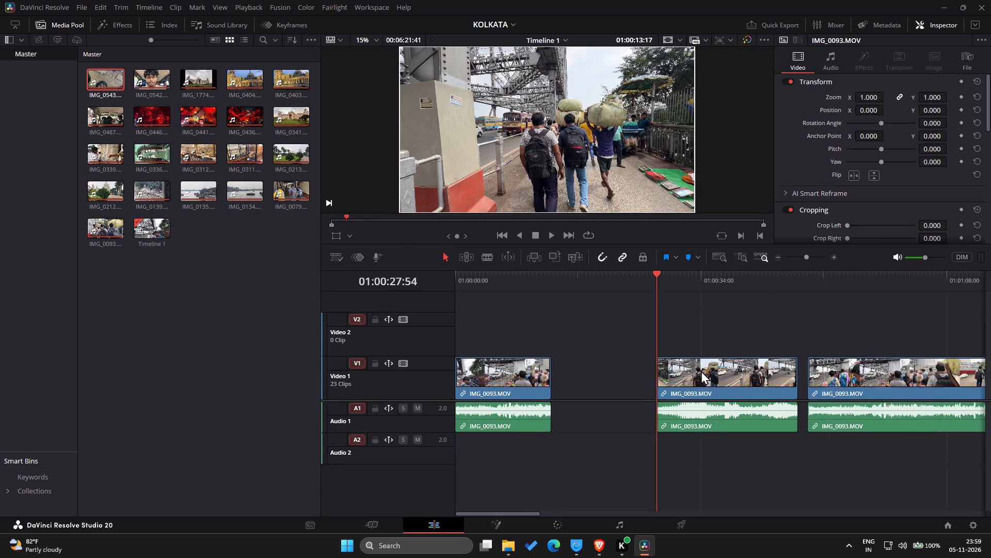
Play the joined IMG_0093 sections, split the second one at 01:00:21:08, and ripple delete the part after the cut.
key(space)
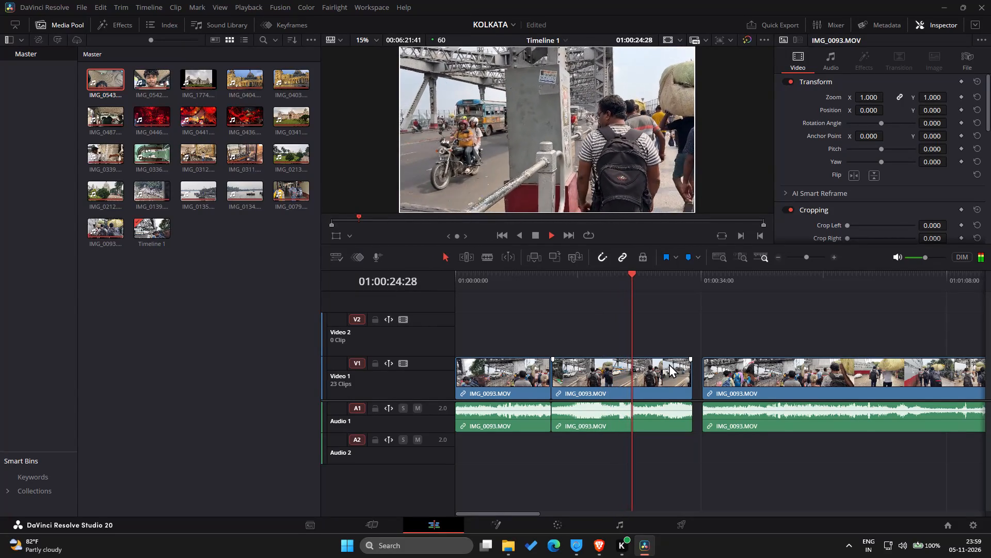
key(space)
drag(638, 274, 624, 280)
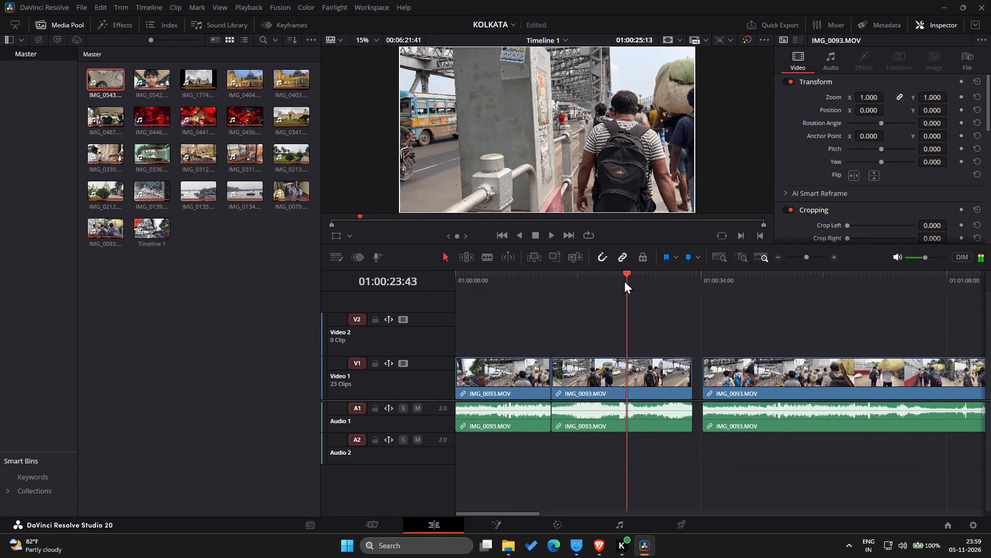
drag(624, 280, 608, 286)
key(b)
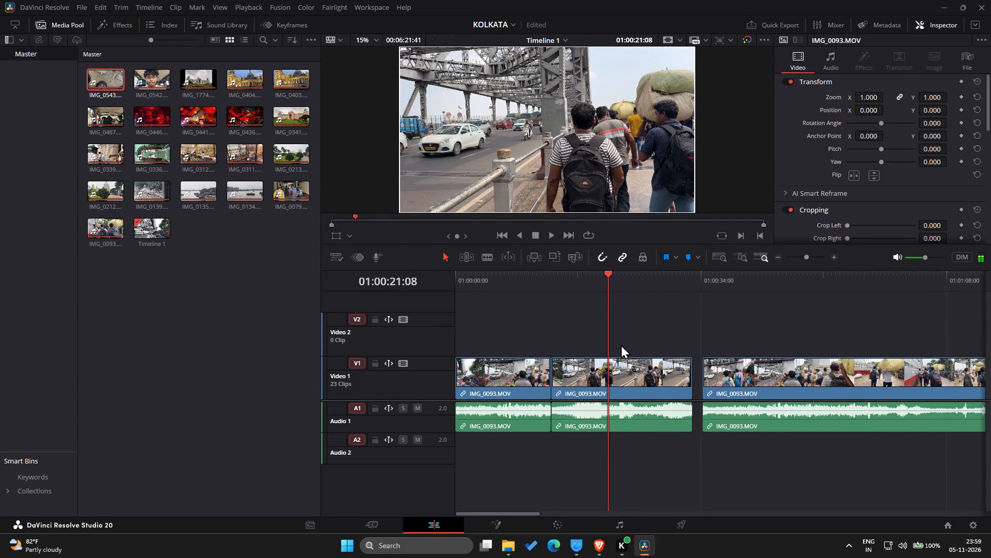
click(613, 374)
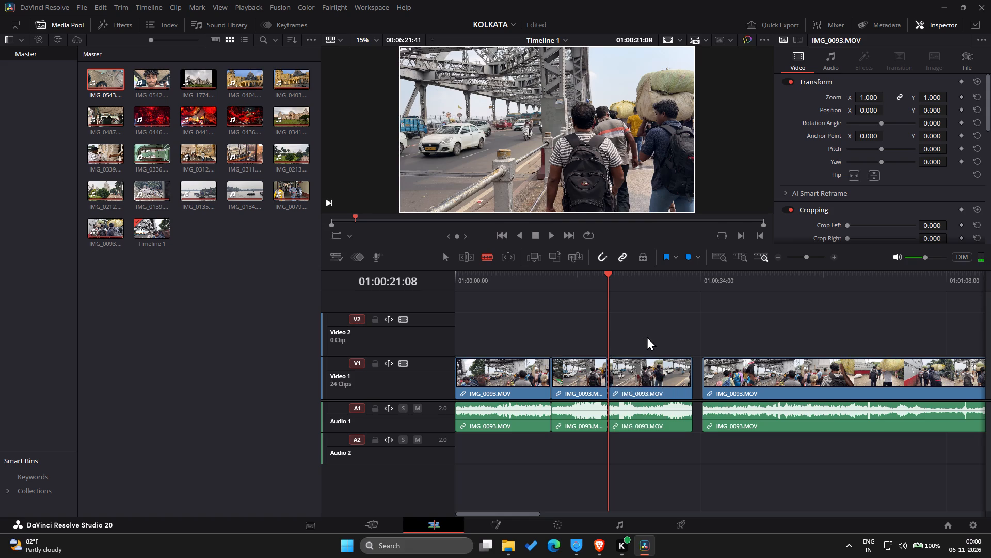
key(a)
click(636, 368)
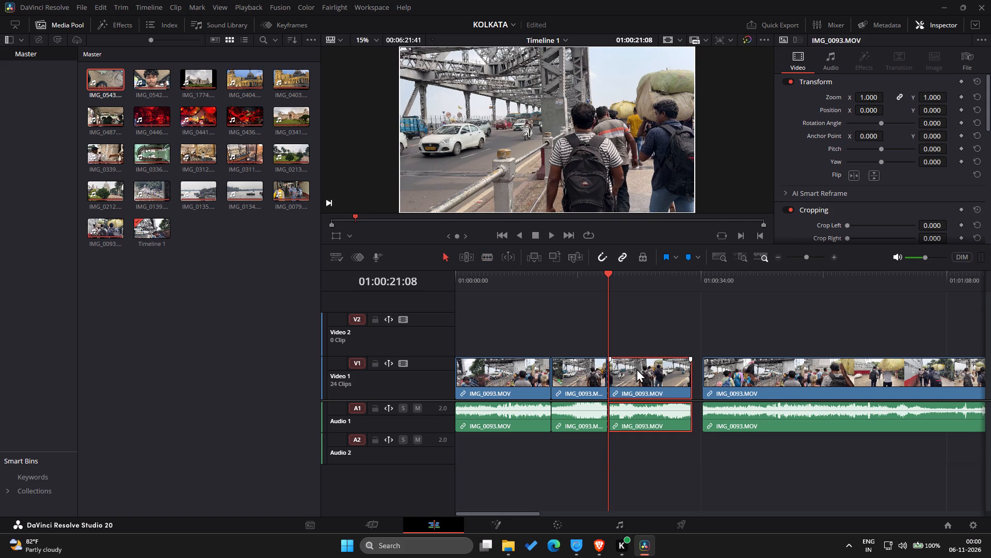
key(shift+BackSpace)
Ripple delete the gap between the shortened IMG_0093 section and the following full-length IMG_0093 clip.
click(615, 368)
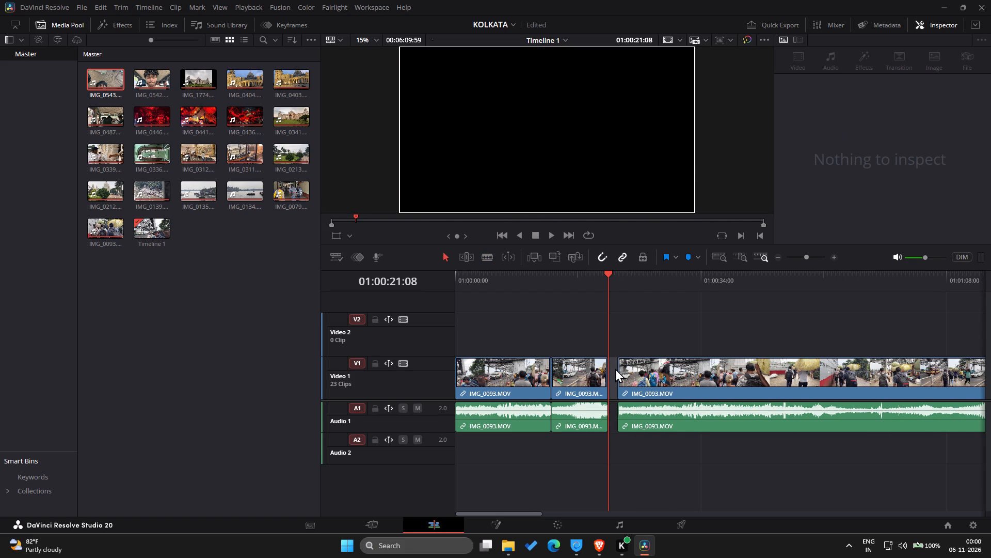
key(shift+BackSpace)
Skim through the duplicate full-length IMG_0093 clip starting at 01:00:21:08 and ripple delete it from Video 1.
key(space)
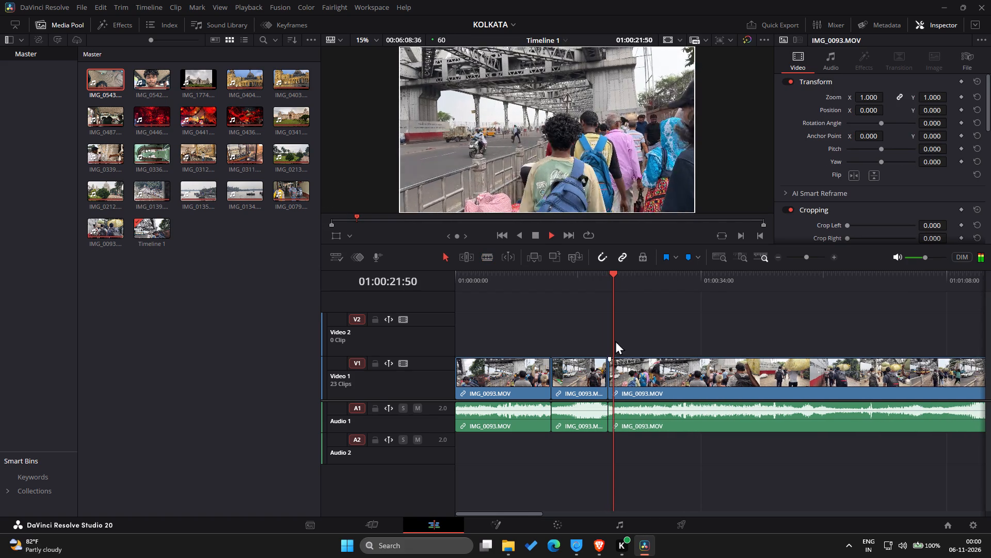
drag(616, 285, 681, 299)
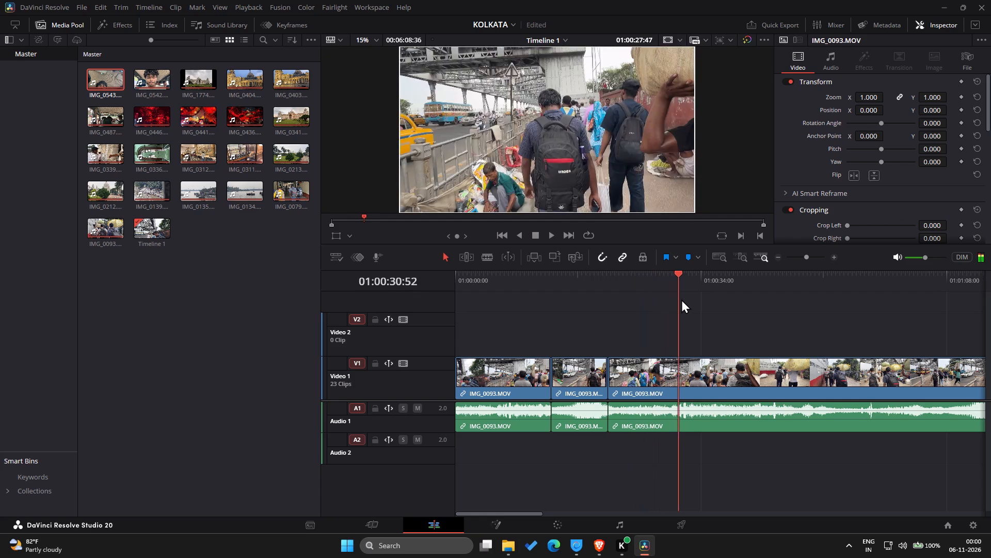
drag(681, 299, 748, 306)
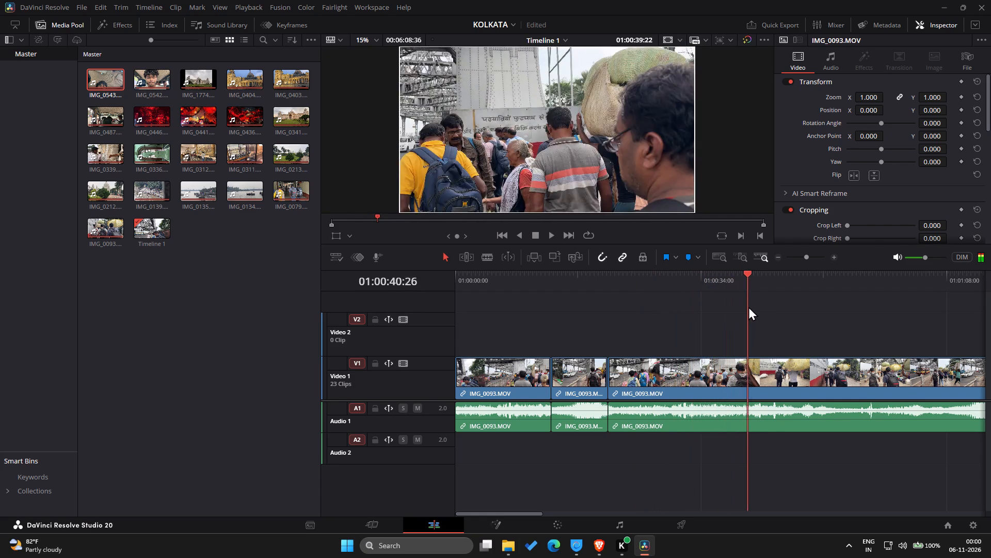
drag(748, 306, 815, 312)
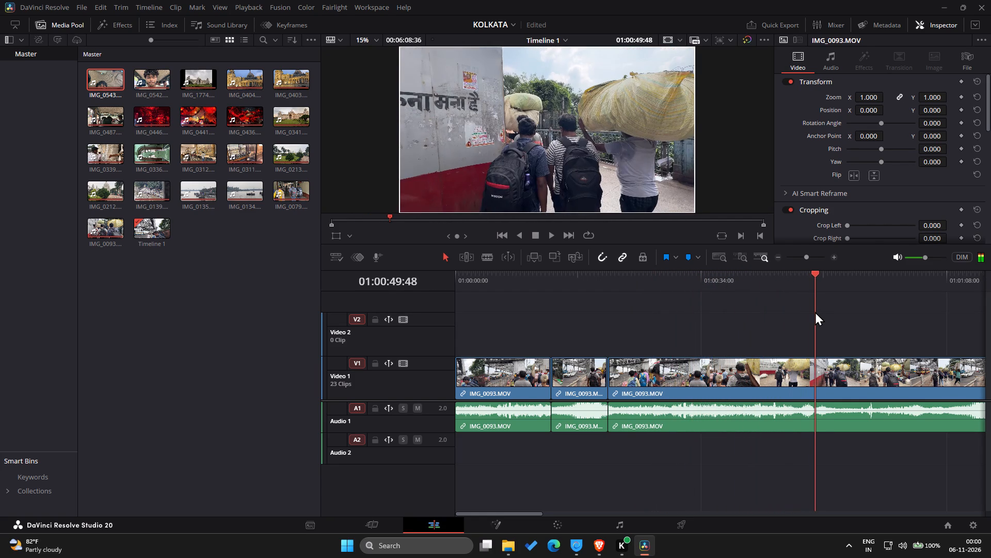
drag(815, 312, 902, 317)
scroll(902, 317, left, 1)
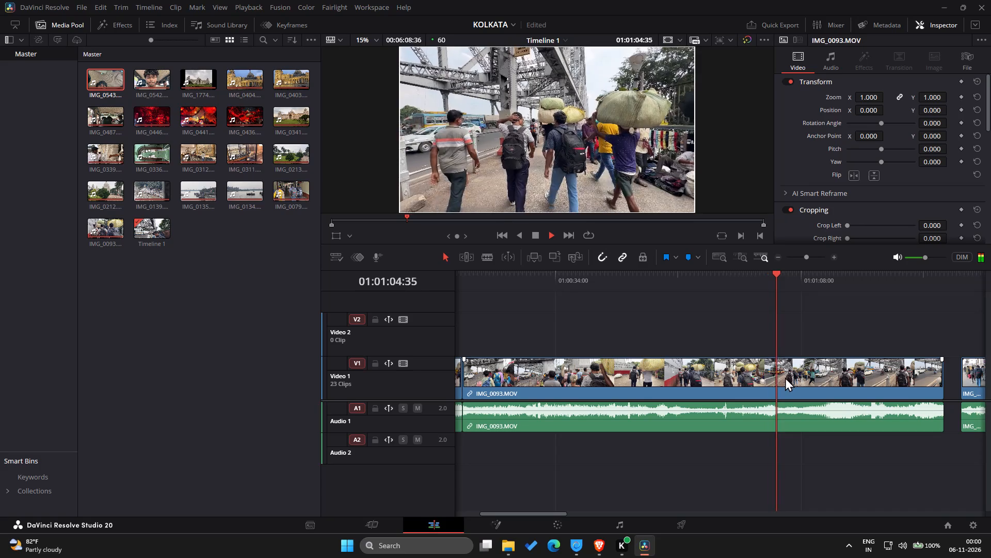
drag(778, 300, 854, 306)
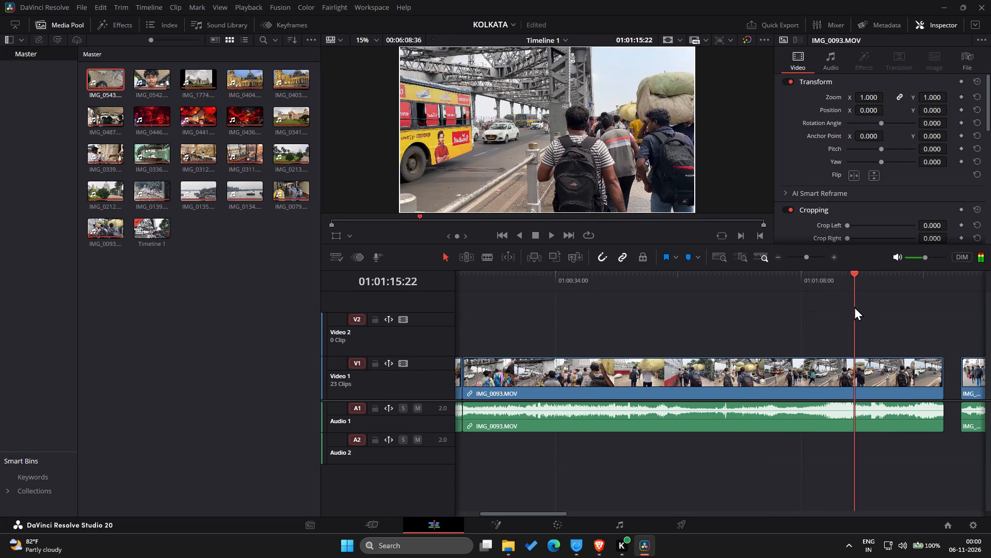
drag(854, 306, 777, 316)
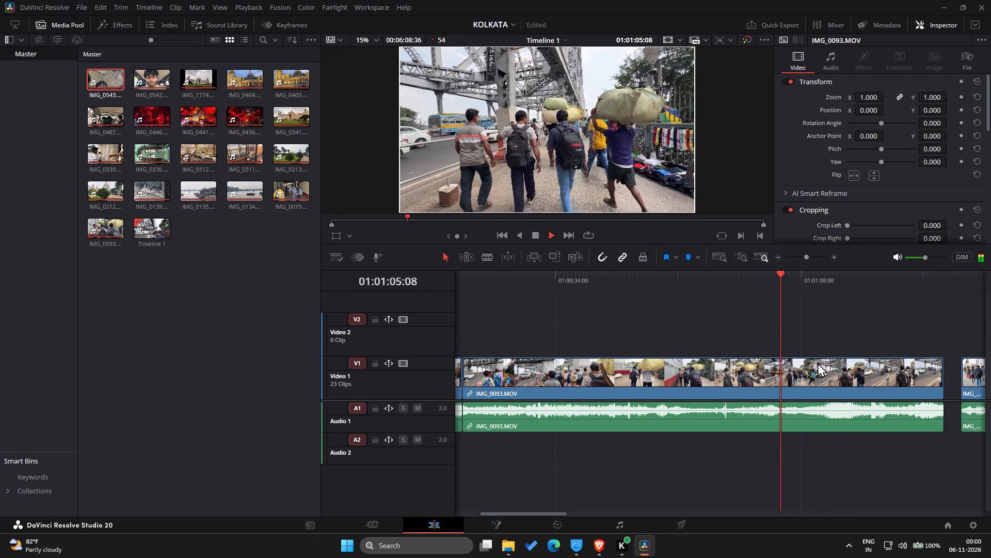
click(817, 378)
key(shift+BackSpace)
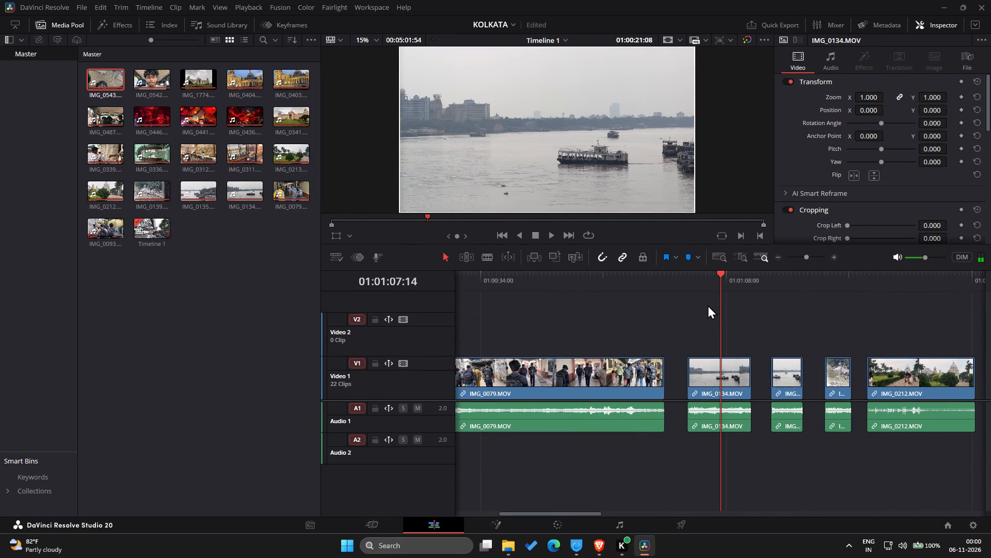
Skim the opening of IMG_0079 and ripple delete the gap between the second IMG_0093 section and IMG_0079.
drag(713, 303, 701, 305)
click(723, 295)
drag(723, 295, 653, 309)
click(653, 309)
click(608, 299)
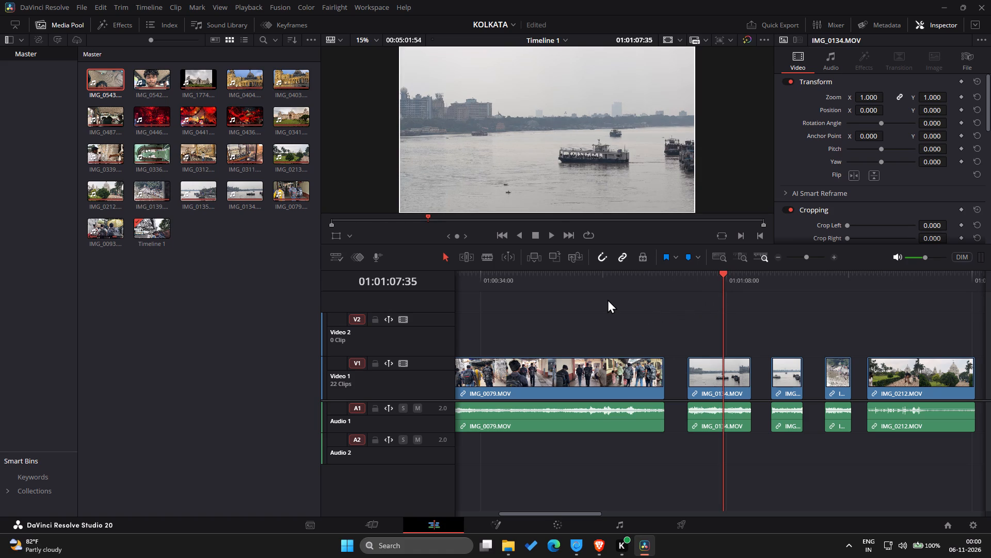
scroll(583, 293, right, 2)
right_click(583, 293)
double_click(583, 293)
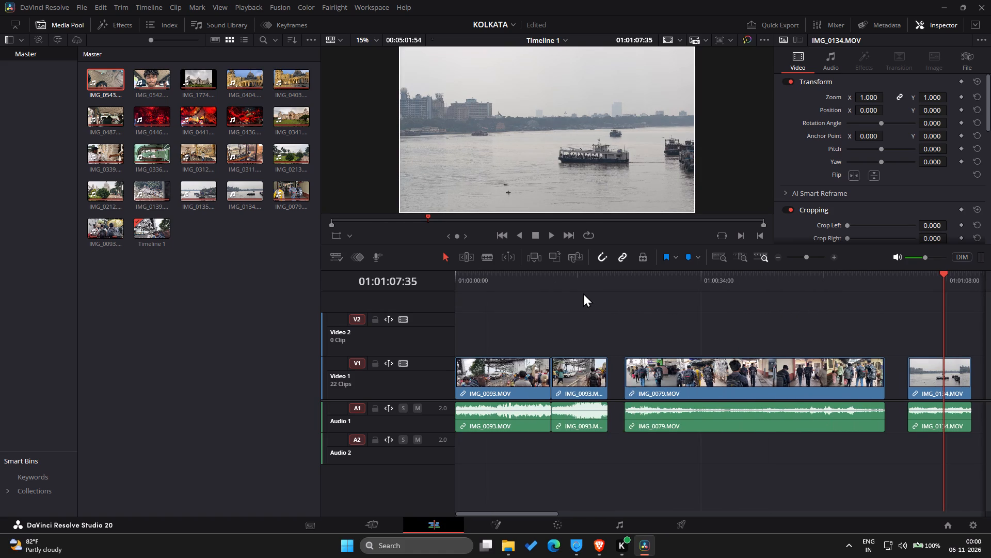
click(632, 303)
drag(663, 313, 667, 292)
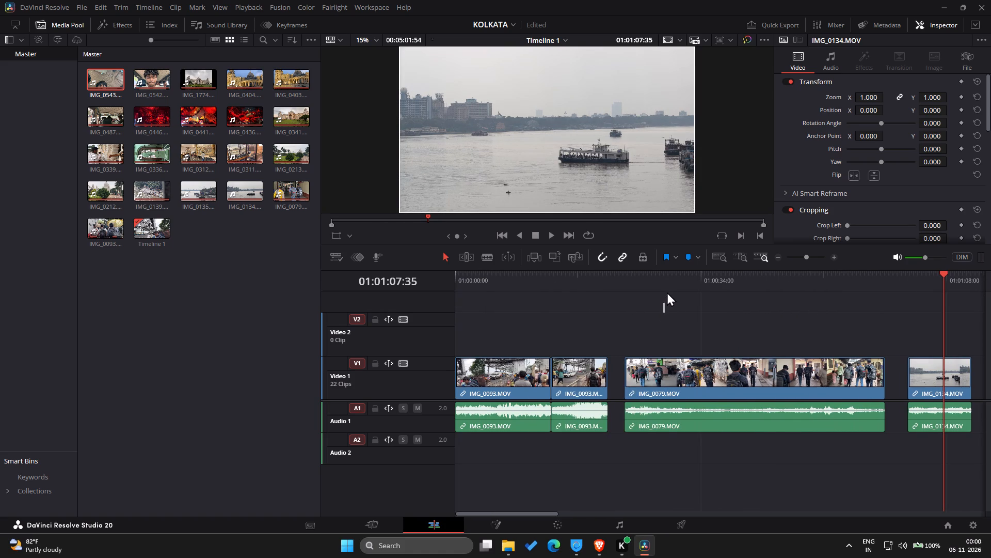
drag(667, 292, 667, 281)
click(667, 281)
drag(667, 281, 657, 281)
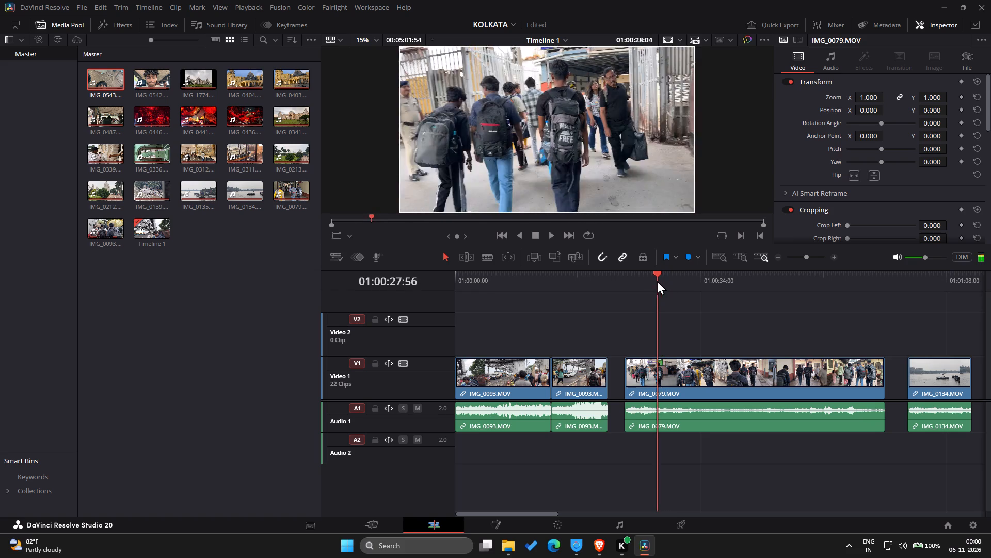
drag(657, 281, 626, 280)
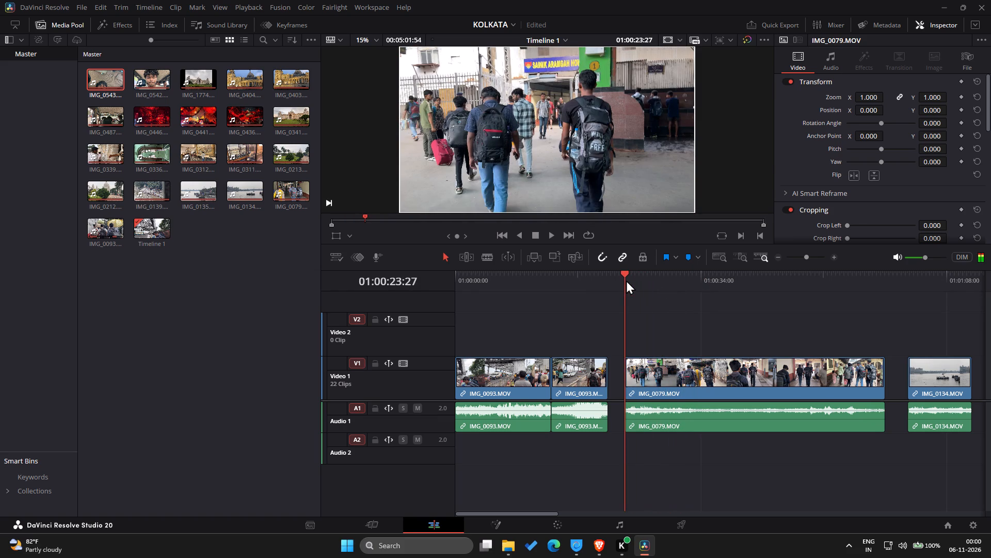
click(617, 378)
key(shift+BackSpace)
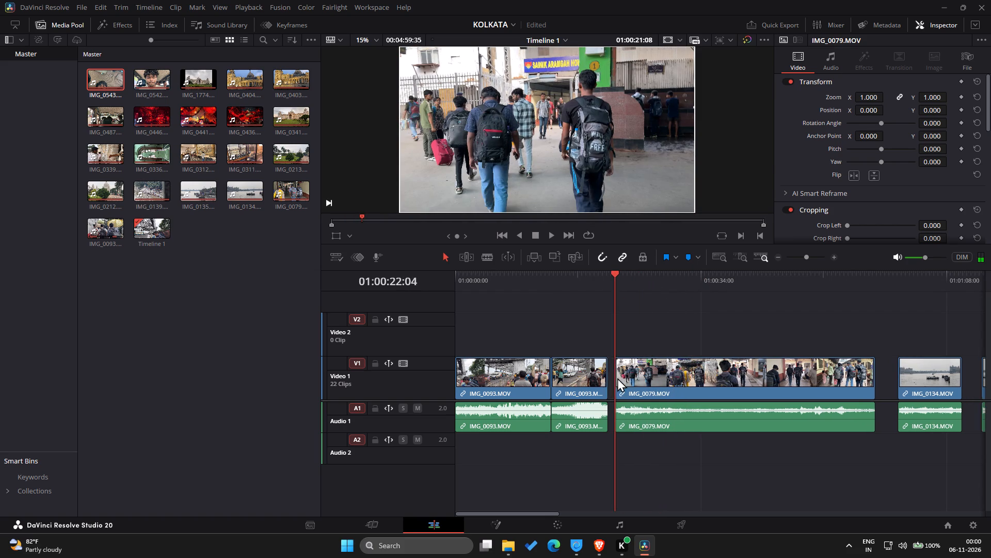
Move both IMG_0093 sections from Video 1 up to Video 2, clear of the start of the timeline.
scroll(592, 304, right, 5)
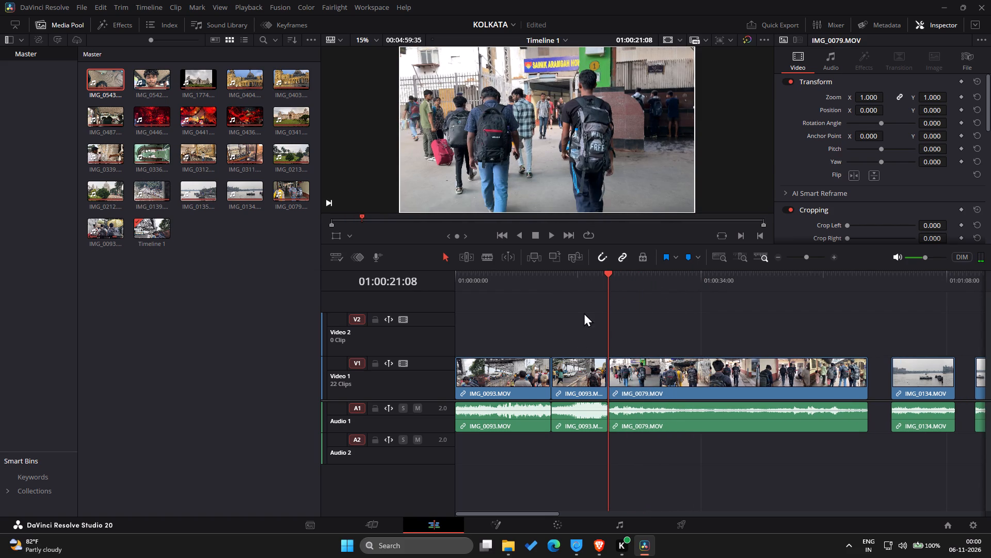
scroll(513, 406, right, 4)
scroll(520, 468, right, 4)
scroll(520, 468, left, 1)
scroll(520, 468, right, 1)
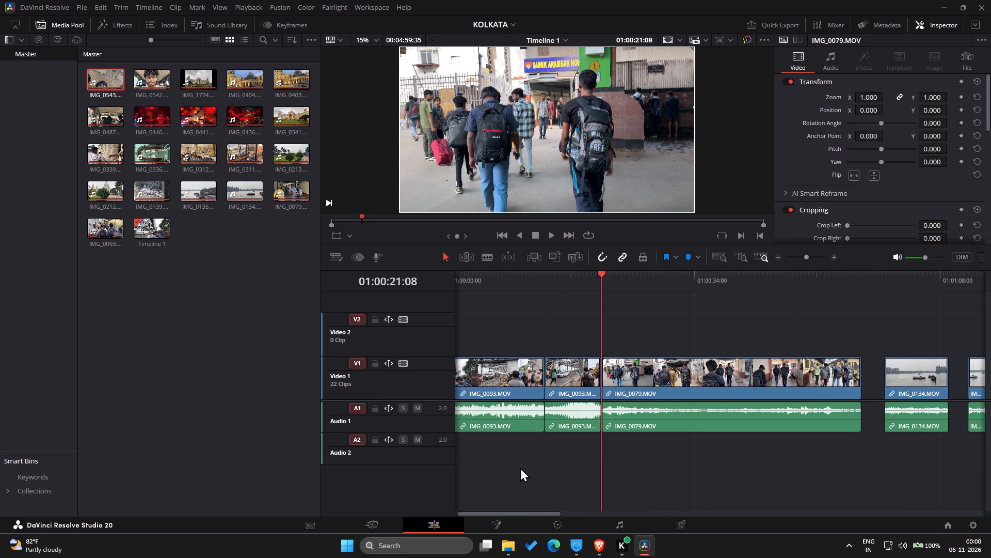
scroll(520, 468, right, 2)
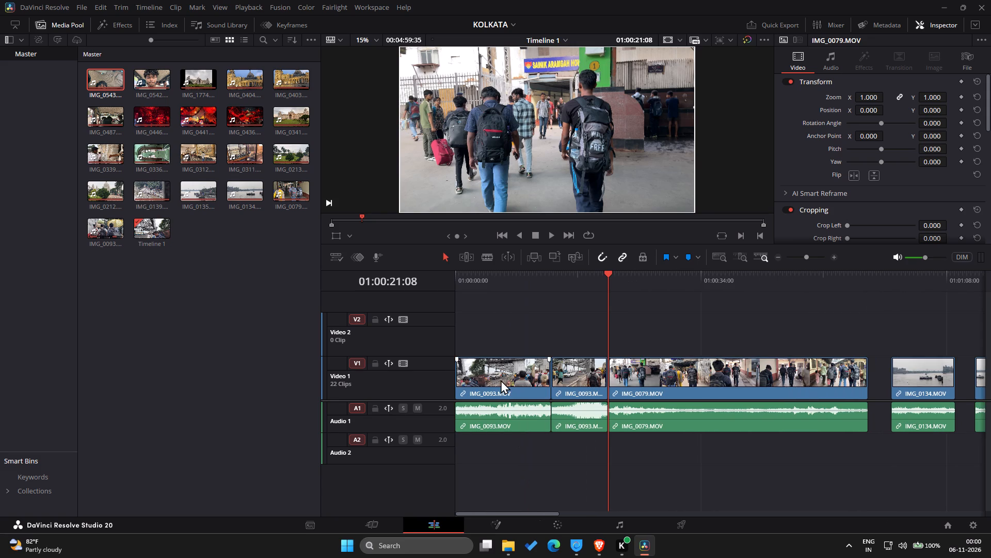
drag(520, 379, 667, 321)
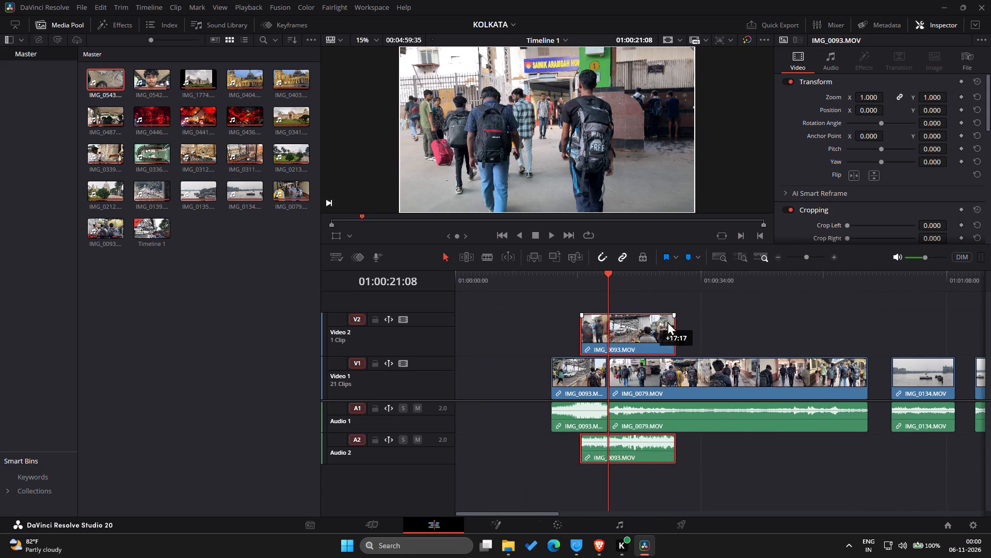
drag(667, 321, 722, 319)
drag(570, 373, 579, 339)
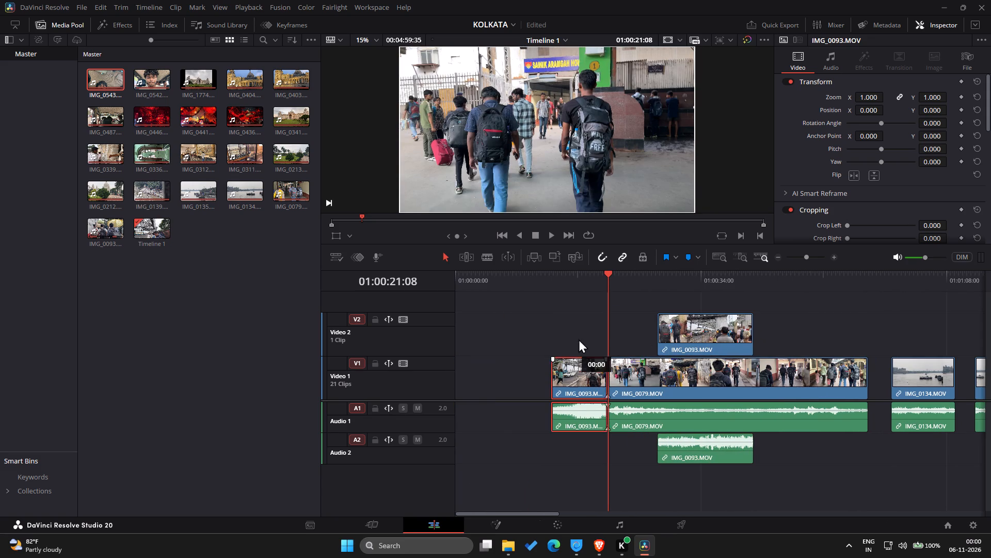
drag(579, 339, 613, 331)
Move IMG_0079 to the very start of Video 1.
drag(678, 374, 465, 397)
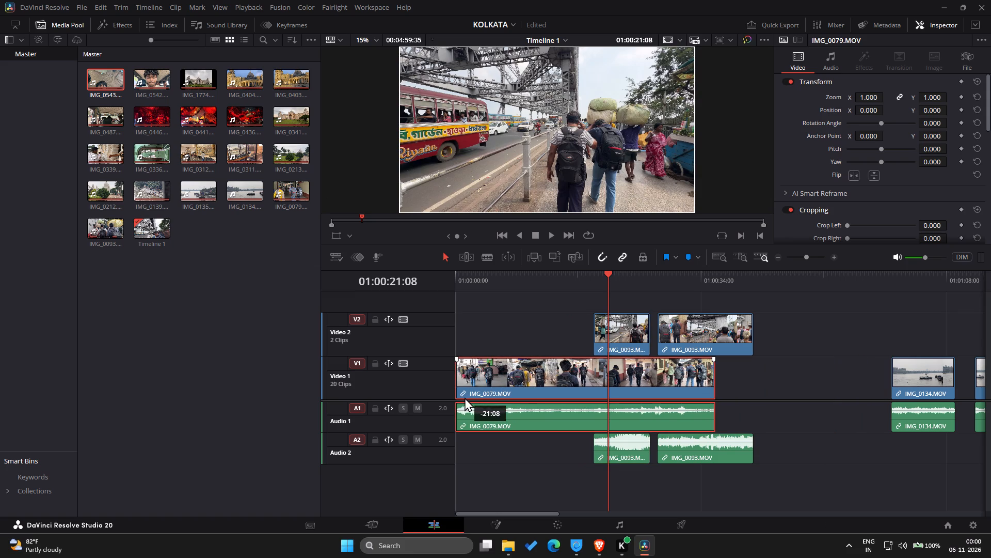
drag(465, 397, 463, 397)
Place the shorter IMG_0093 section directly after IMG_0079 on Video 1, followed by the longer IMG_0093 section.
drag(704, 331, 876, 315)
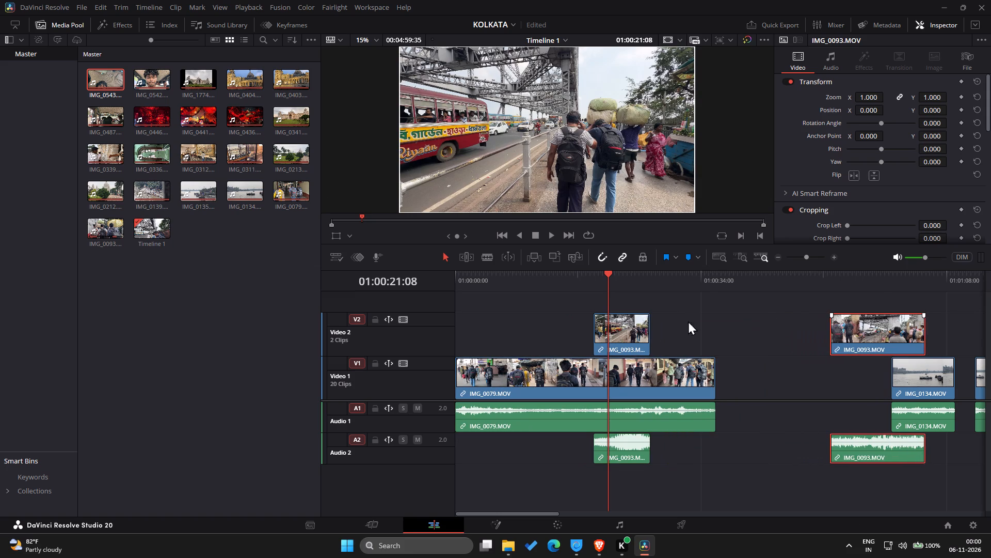
drag(618, 326, 736, 381)
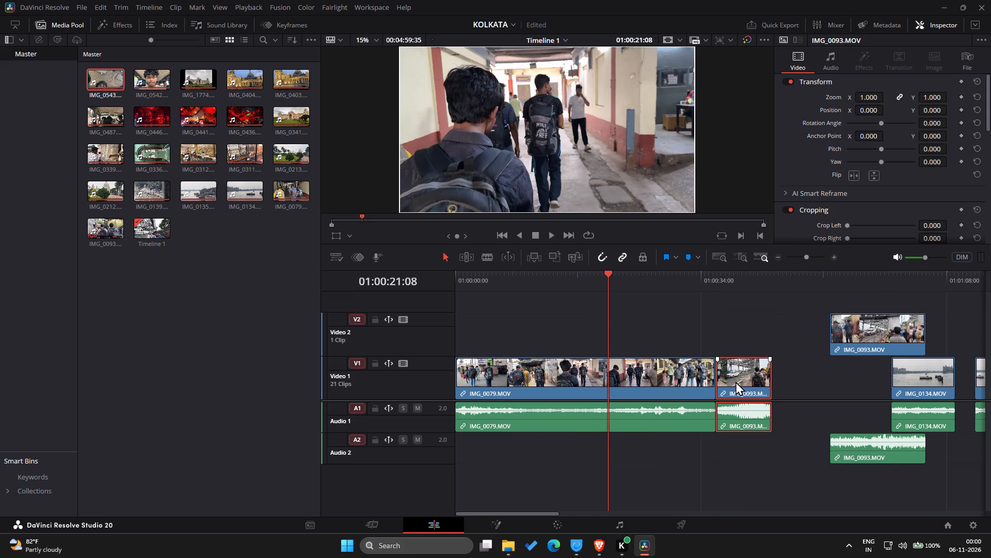
scroll(736, 381, left, 1)
drag(741, 340, 684, 378)
Ripple delete the gap between the longer IMG_0093 section and IMG_0134.
click(757, 370)
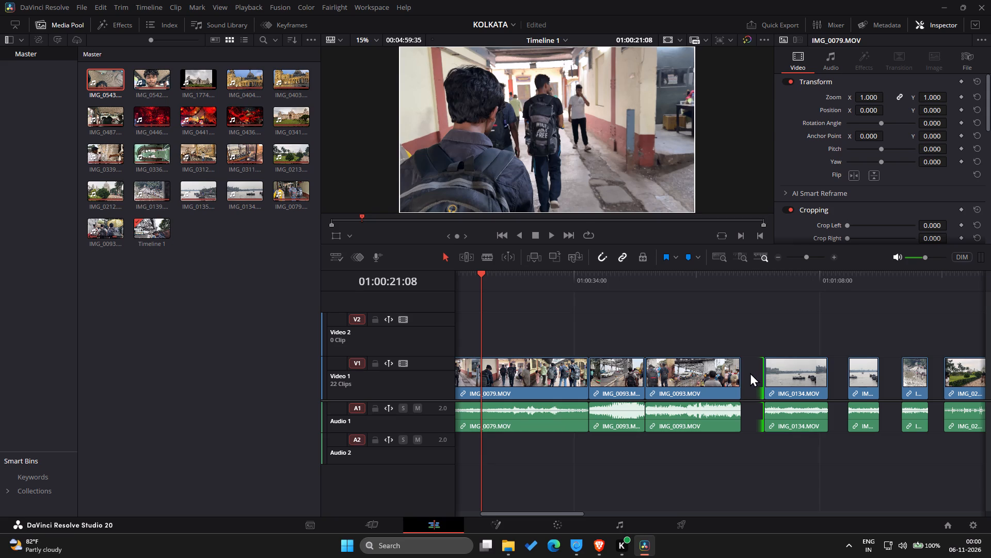
click(750, 373)
key(Up)
key(BackSpace)
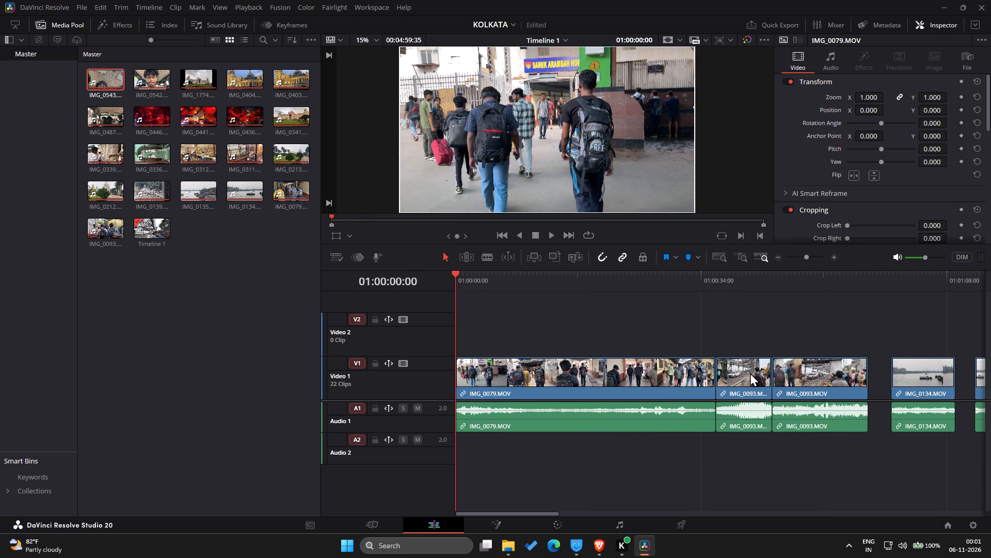
scroll(750, 373, right, 1)
scroll(750, 373, left, 2)
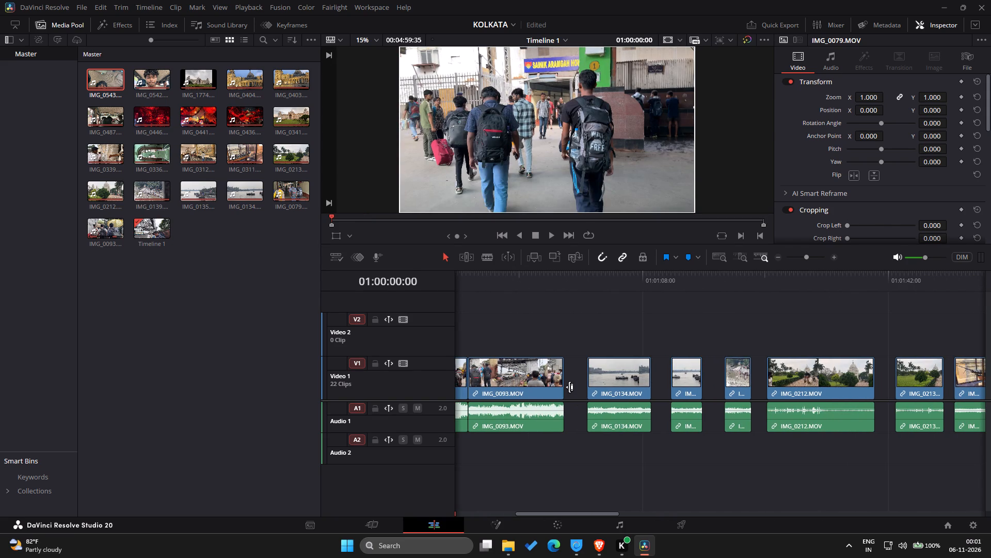
click(570, 385)
click(579, 382)
key(shift+BackSpace)
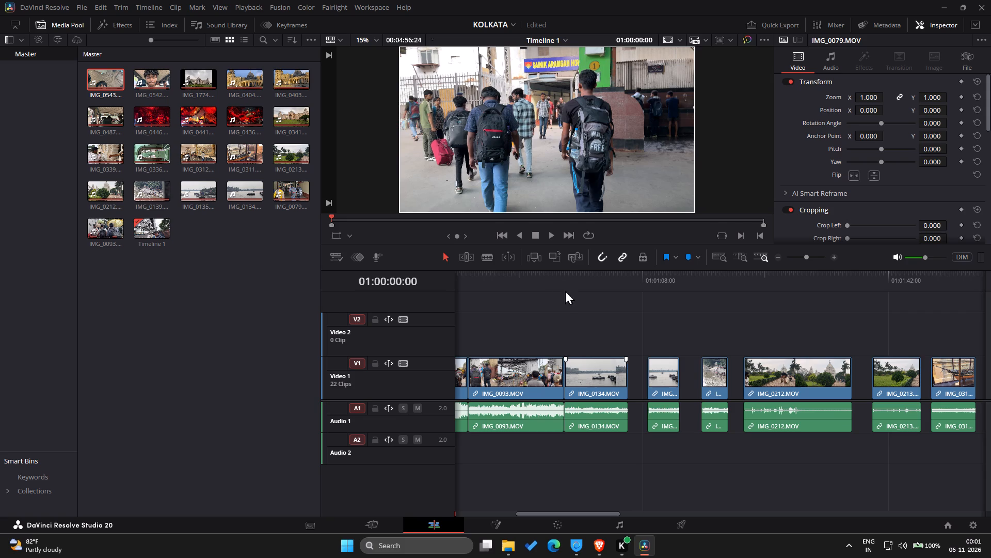
Play and skim IMG_0134 from the end of IMG_0093, and ripple delete the gap between IMG_0134 and IMG_0135.
click(557, 278)
key(space)
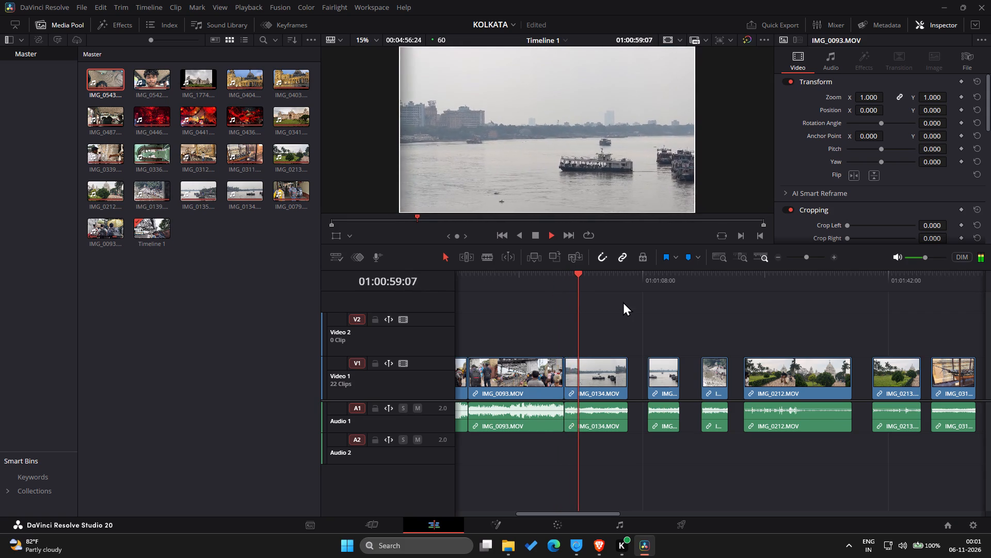
drag(584, 282, 611, 284)
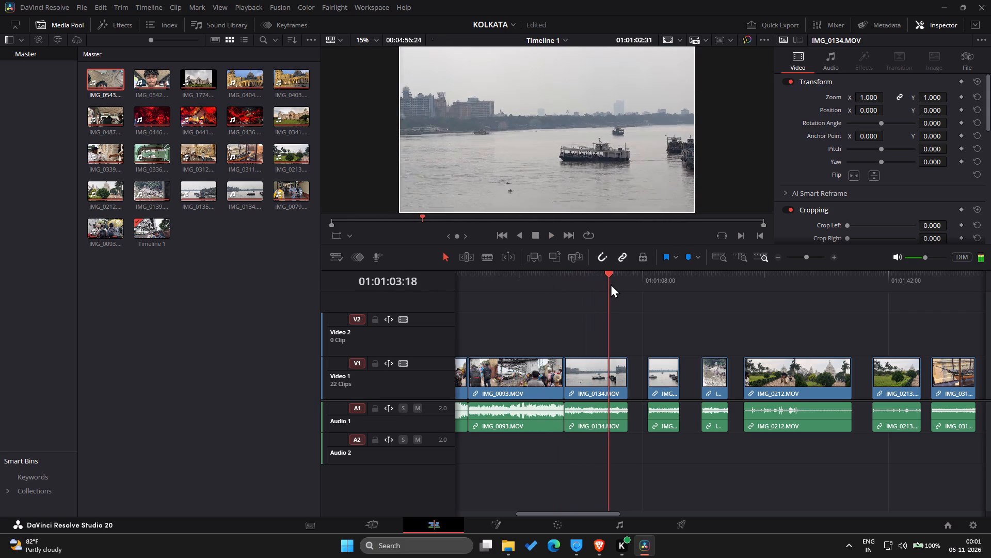
drag(611, 284, 626, 285)
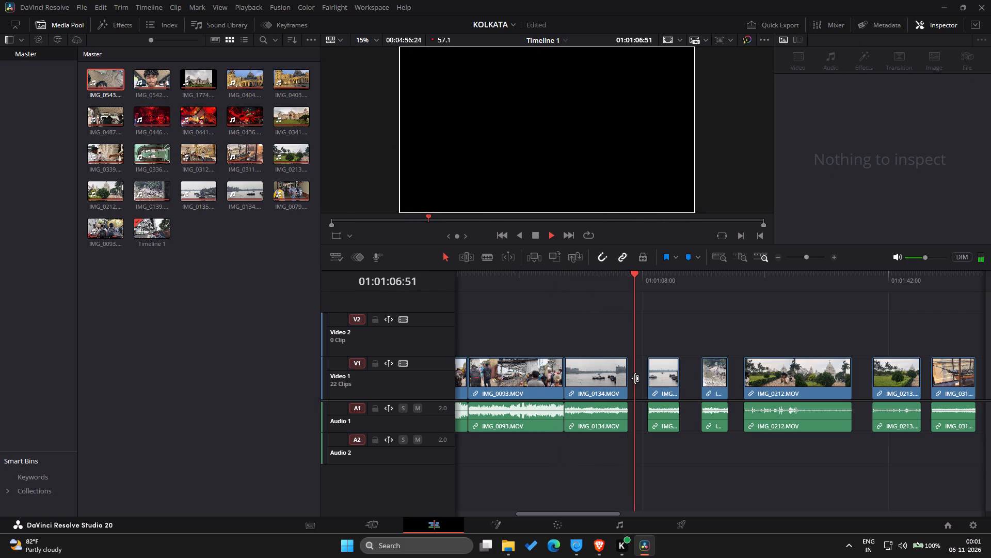
click(639, 376)
click(636, 376)
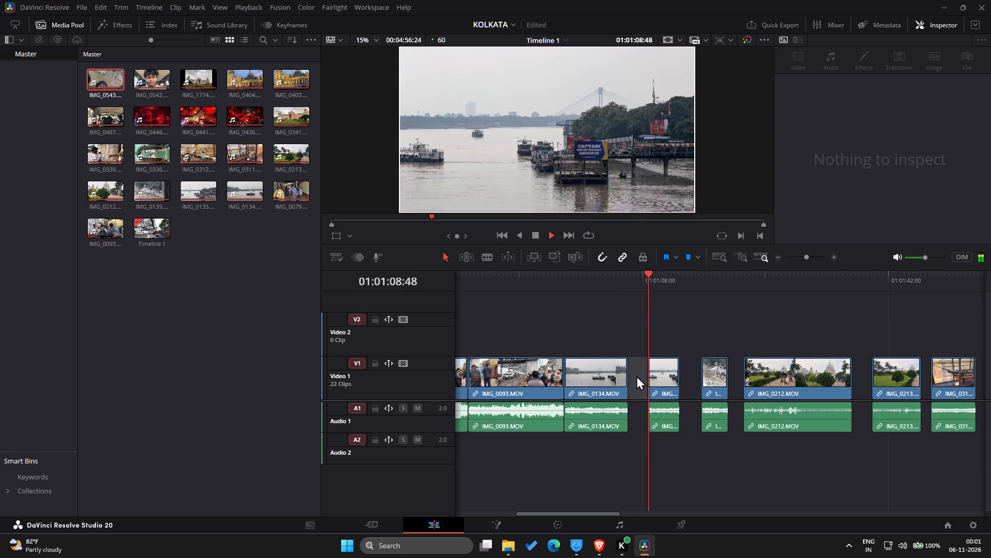
key(shift+BackSpace)
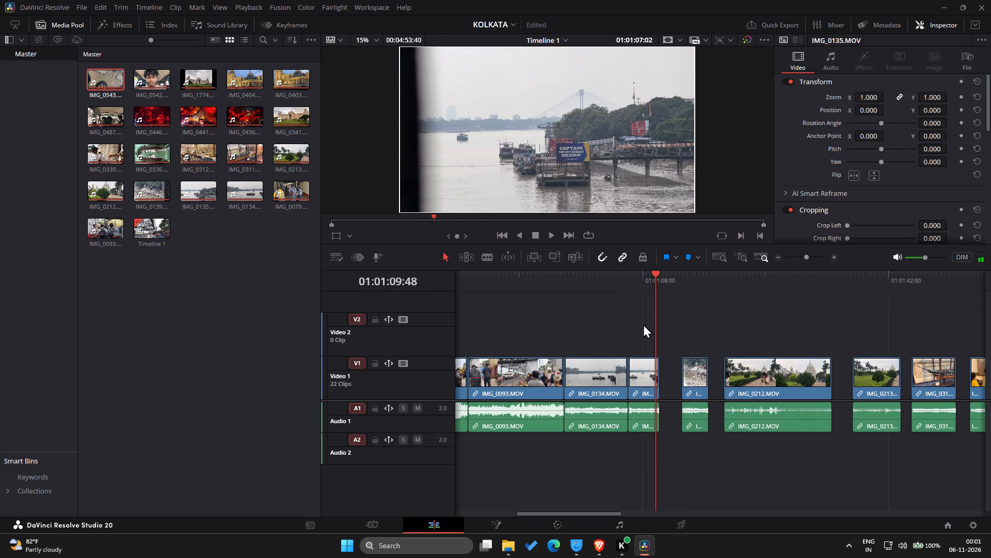
Ripple delete the gap between IMG_0135 and the short IMG_0139 clip.
click(673, 384)
key(shift+BackSpace)
Play through IMG_0139 into IMG_0212 and ripple delete the gap between the two clips.
key(space)
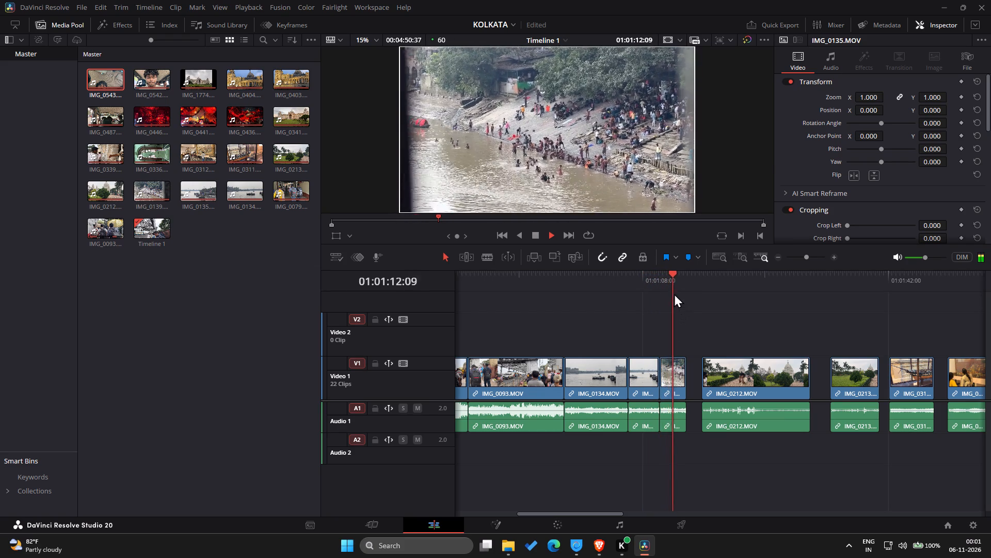
click(697, 378)
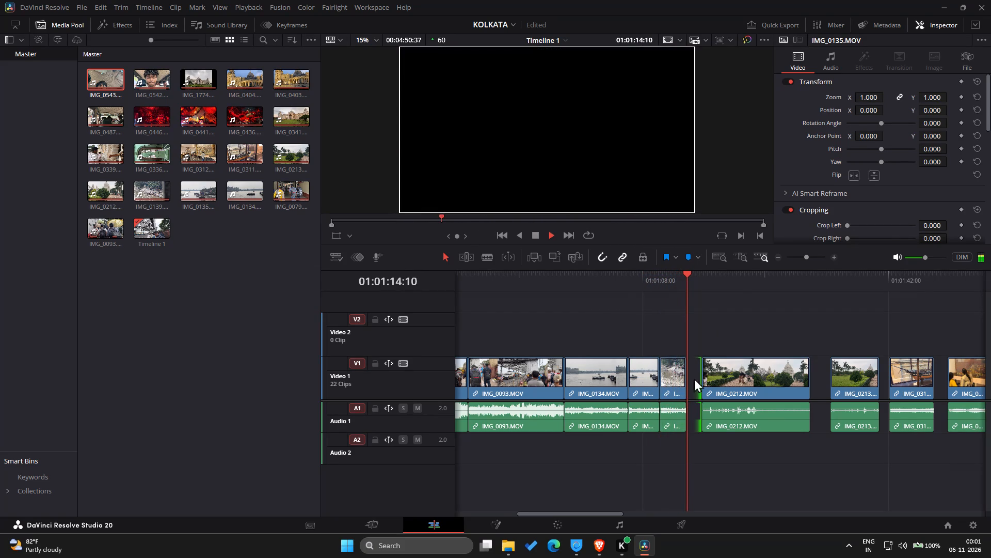
click(690, 376)
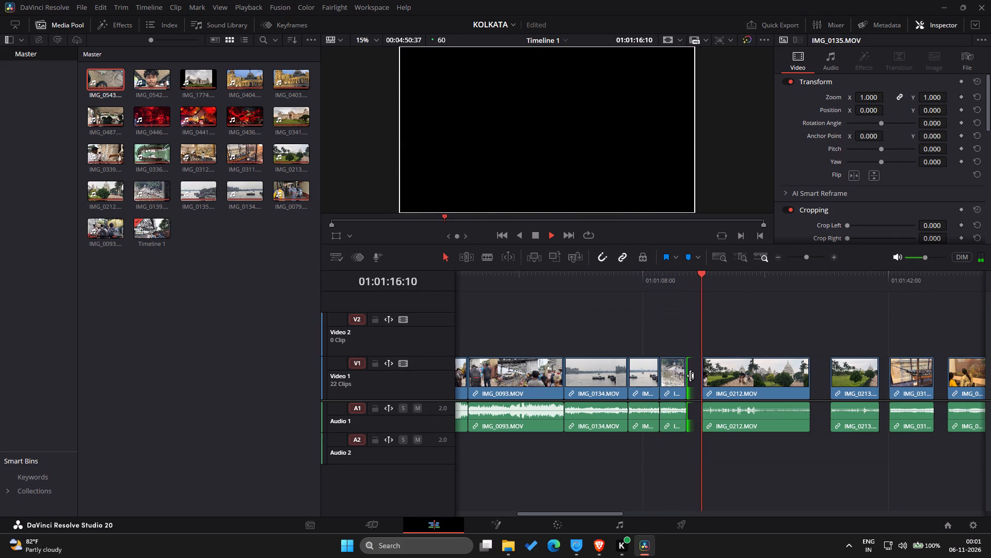
click(693, 376)
click(693, 376)
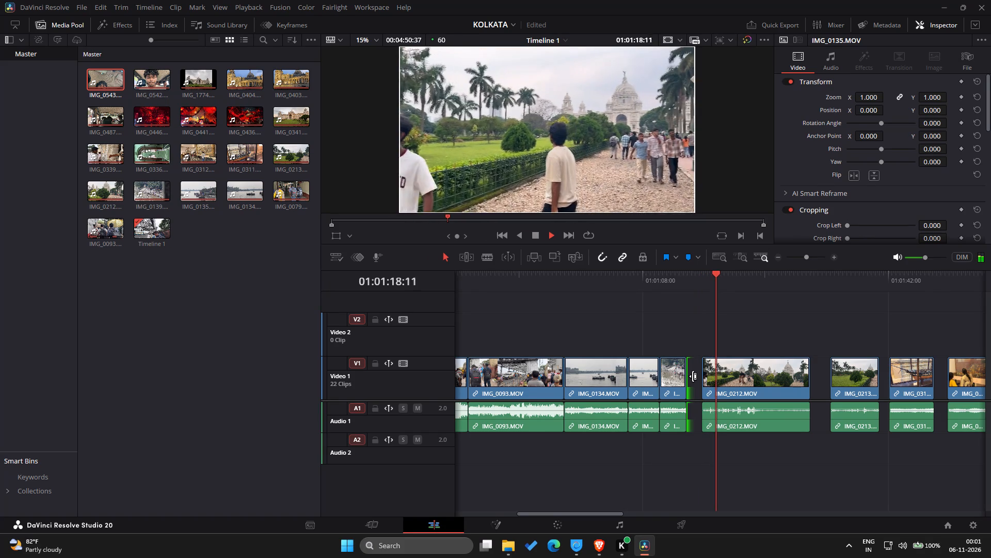
key(space)
key(space)
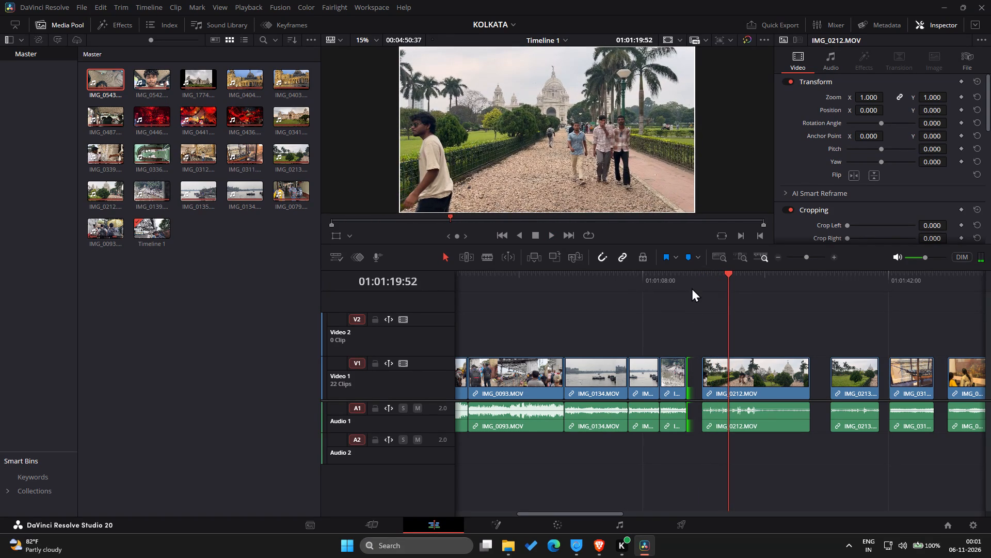
click(769, 281)
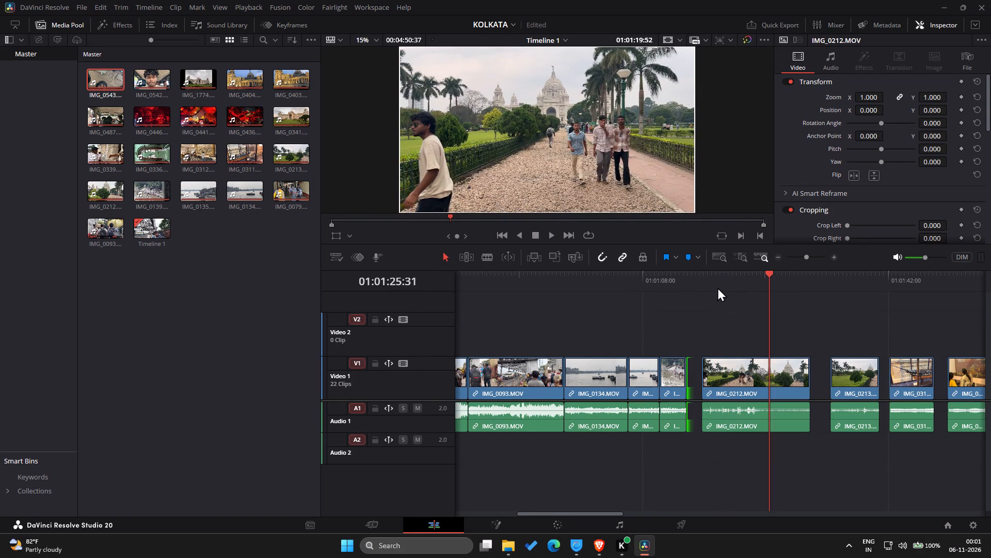
click(702, 471)
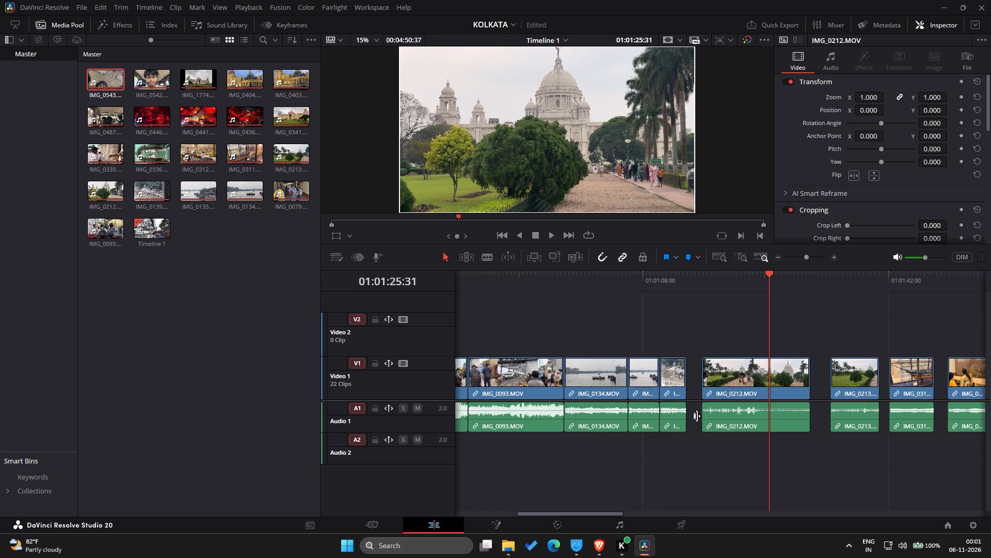
click(695, 418)
key(Up)
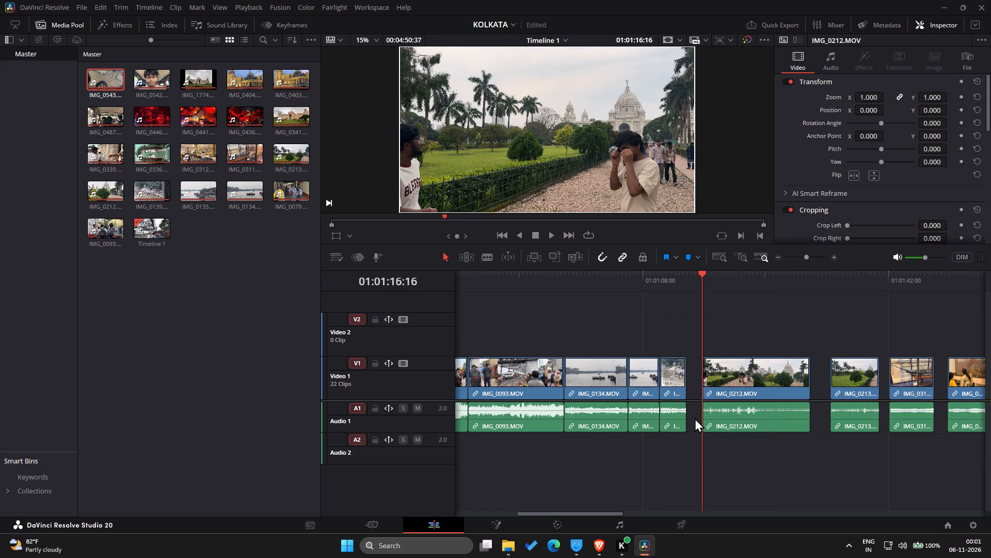
key(shift+BackSpace)
click(695, 418)
key(shift+BackSpace)
Play and skim IMG_0212 to find the cut point, and split the clip at 01:01:23:27.
key(space)
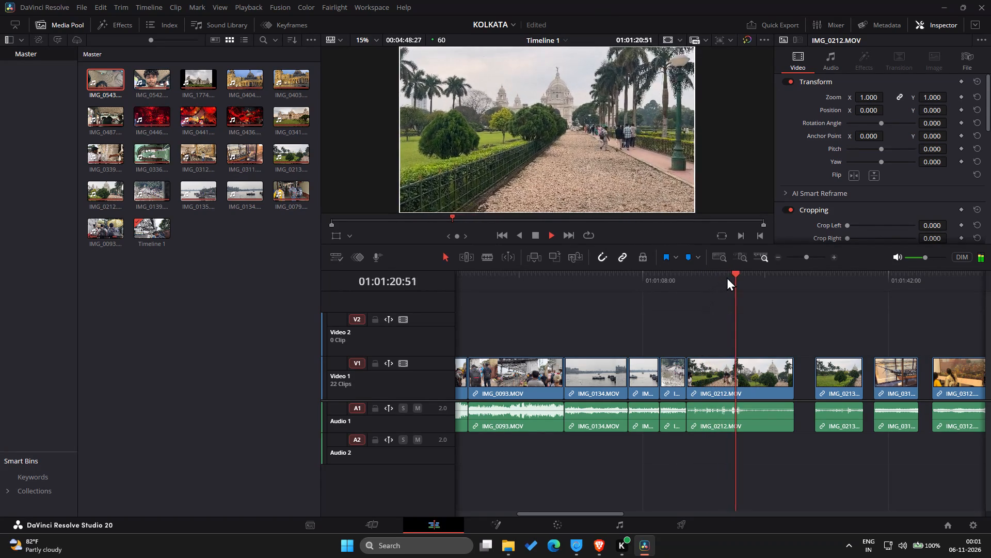
drag(727, 277, 760, 271)
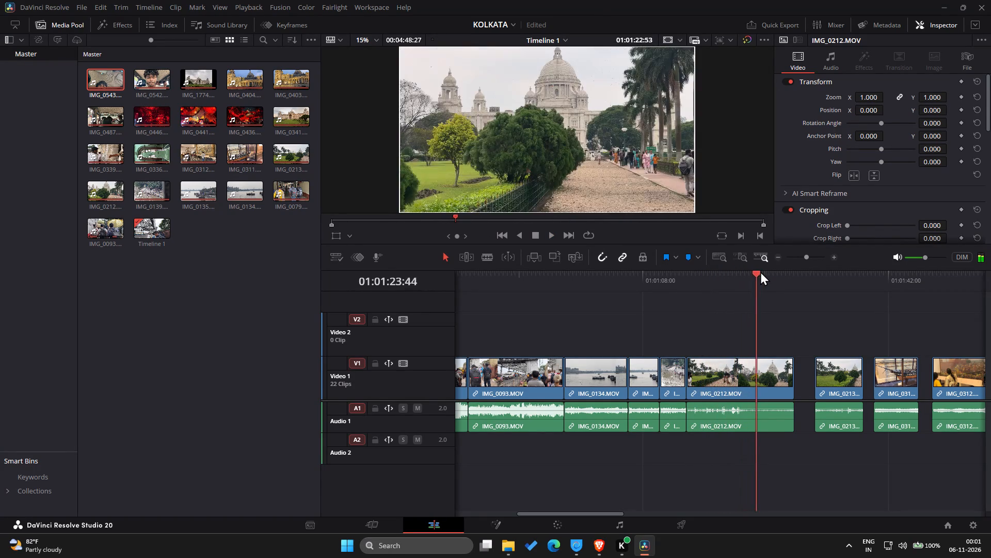
drag(760, 271, 759, 270)
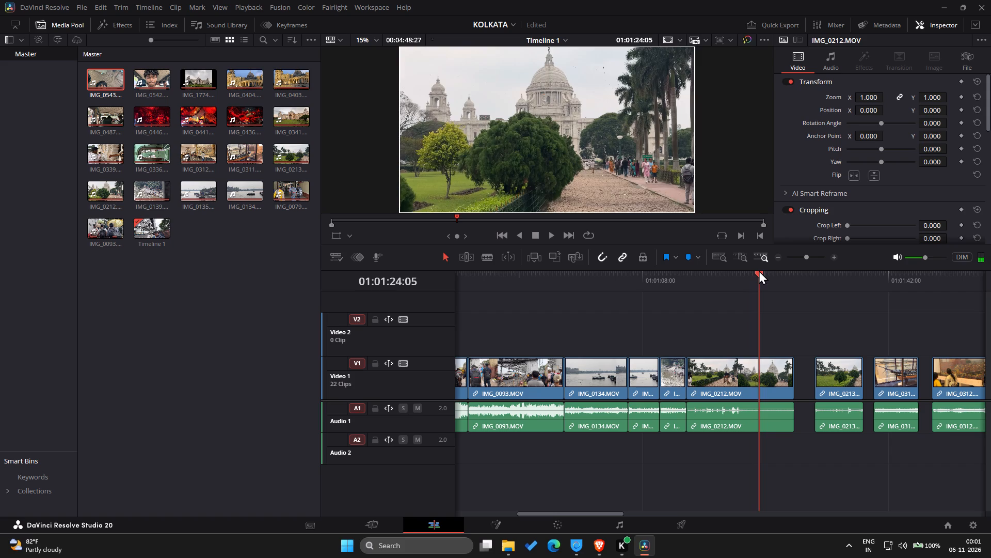
drag(759, 270, 754, 272)
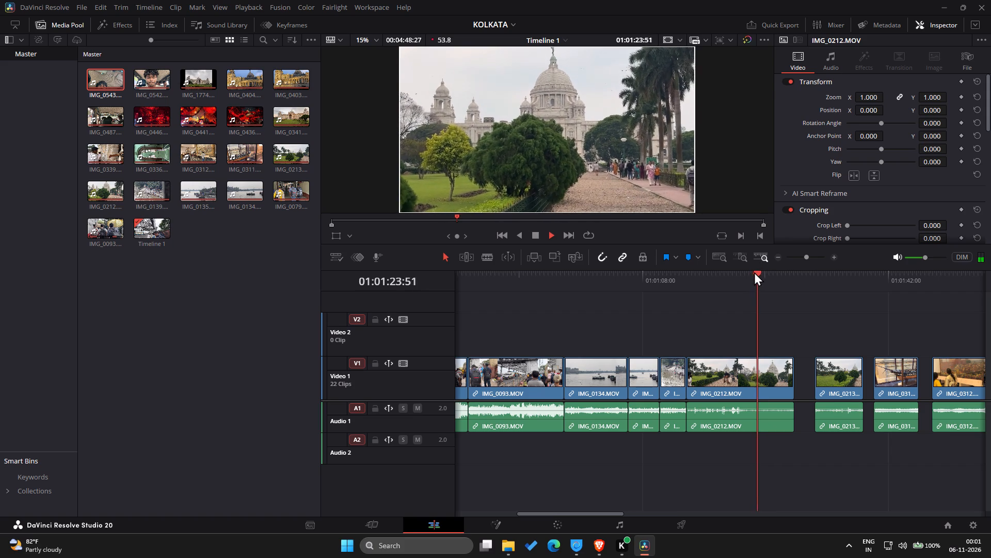
click(754, 272)
key(space)
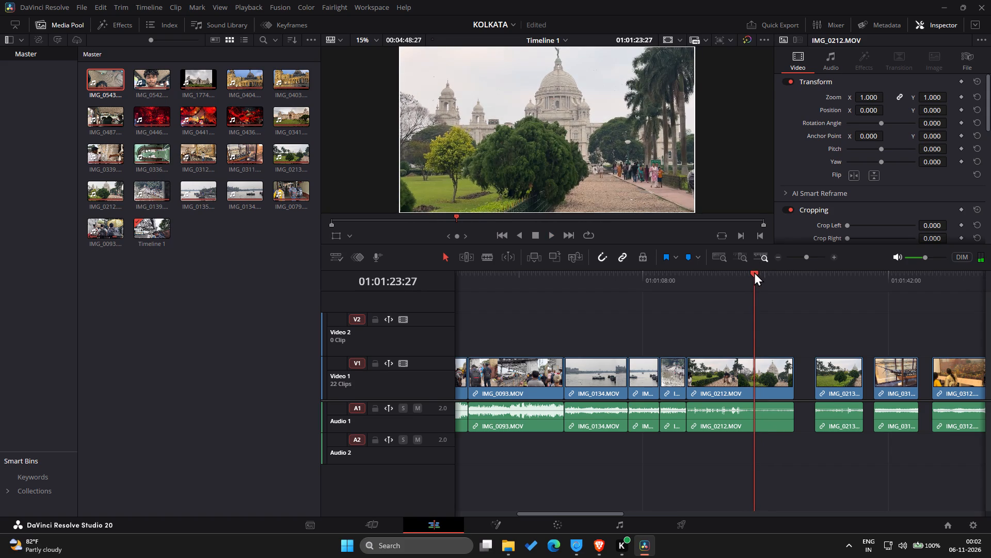
key(b)
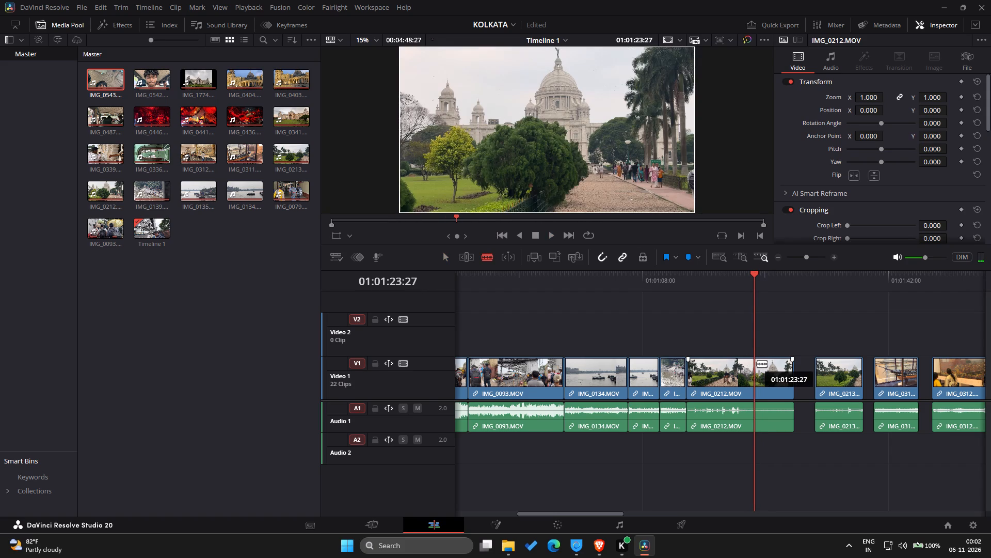
click(757, 363)
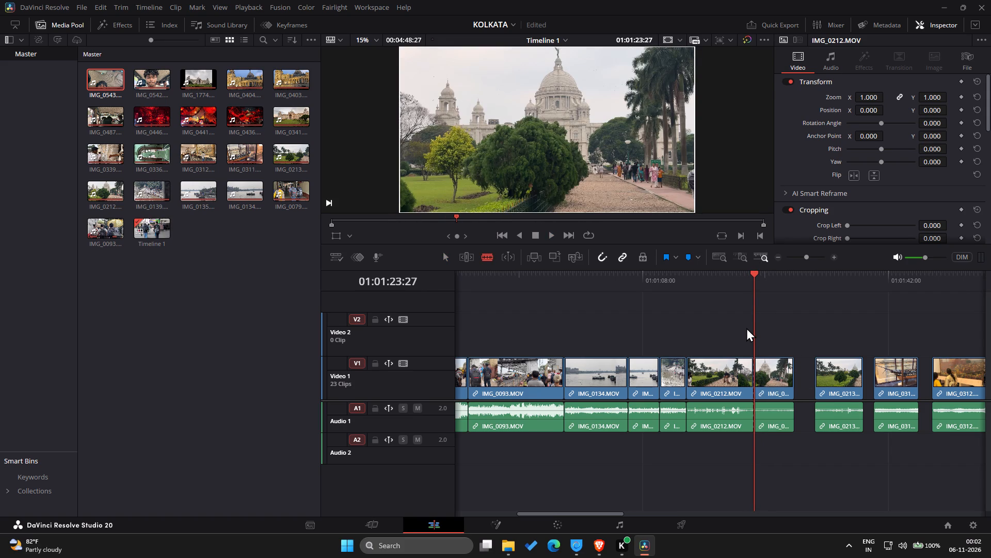
Ripple delete the part of IMG_0212 before the cut at 01:01:23:27.
key(a)
click(729, 373)
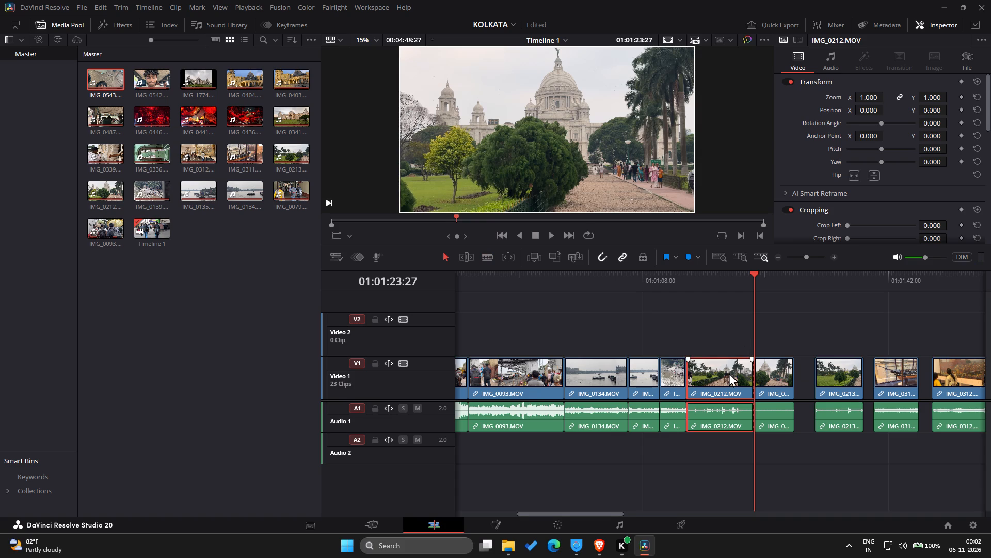
key(shift+BackSpace)
Play and skim the remaining IMG_0212 and IMG_0213, and ripple delete the gap between the two clips.
key(space)
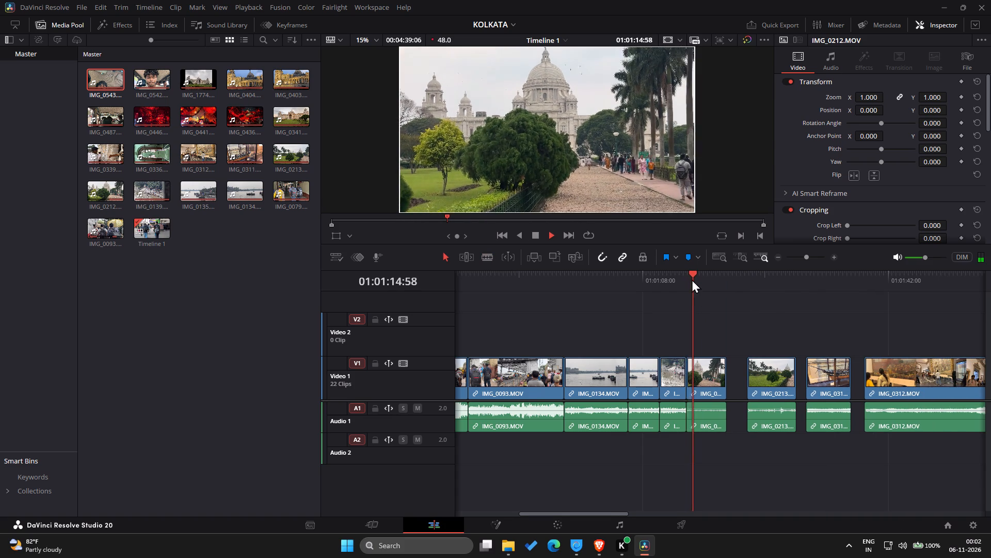
drag(692, 279, 723, 290)
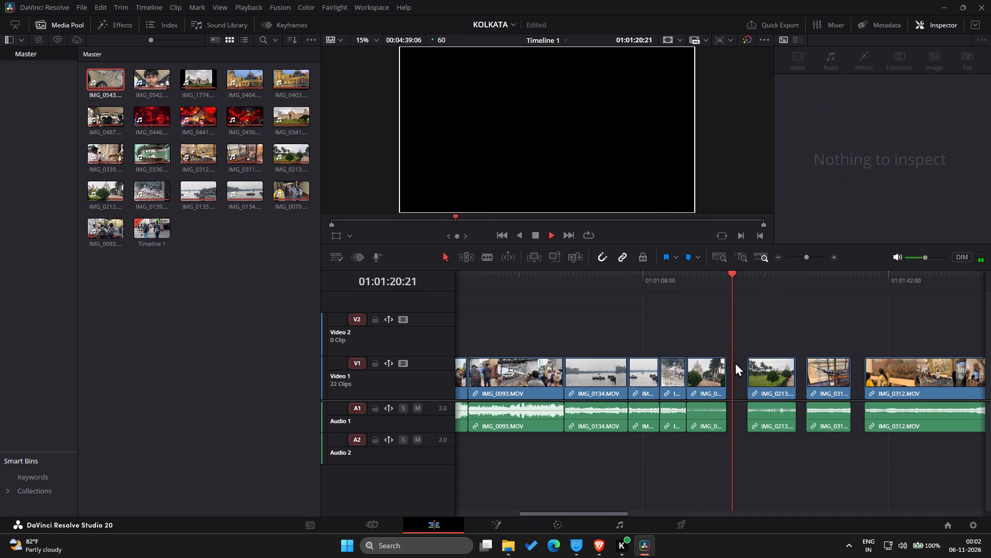
key(space)
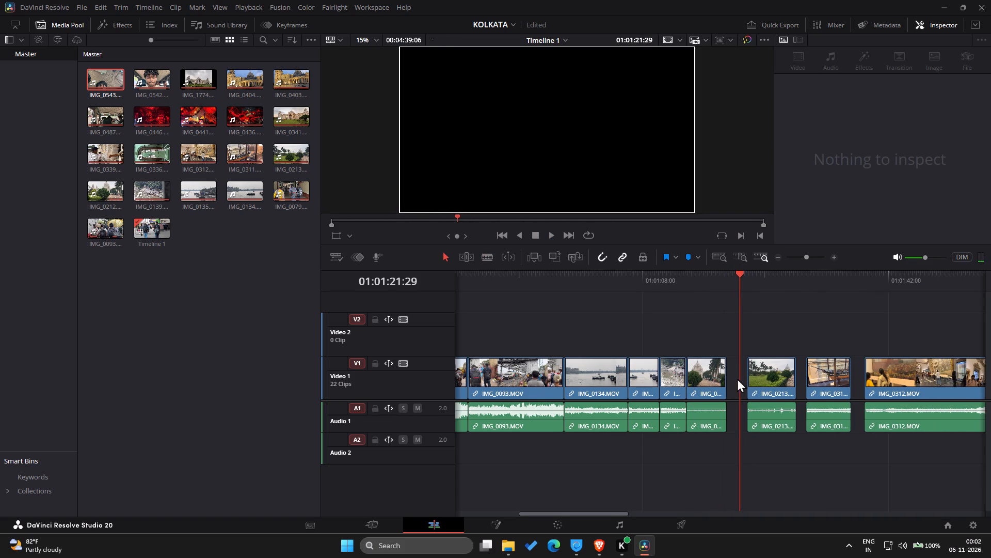
click(732, 377)
click(734, 506)
drag(745, 286, 773, 287)
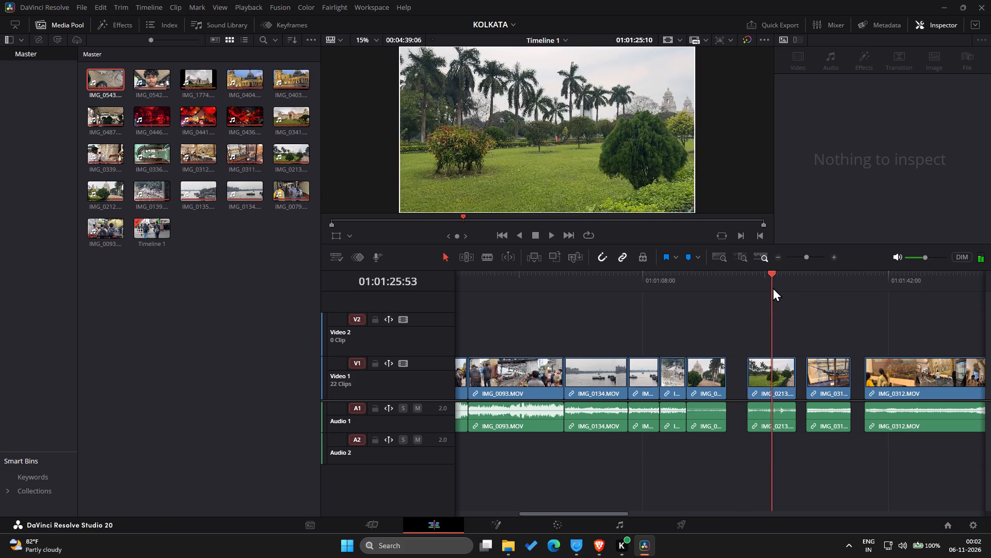
drag(773, 287, 754, 291)
key(space)
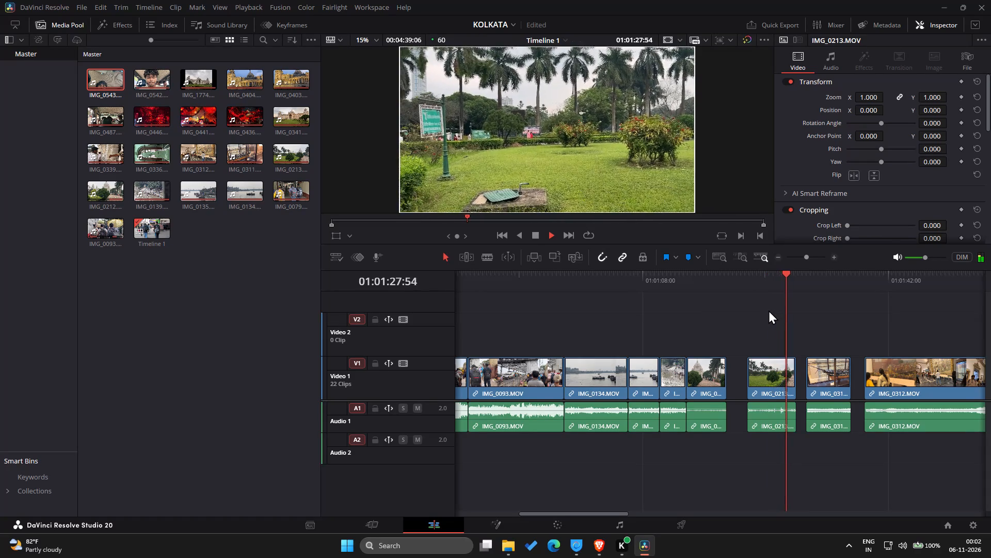
key(space)
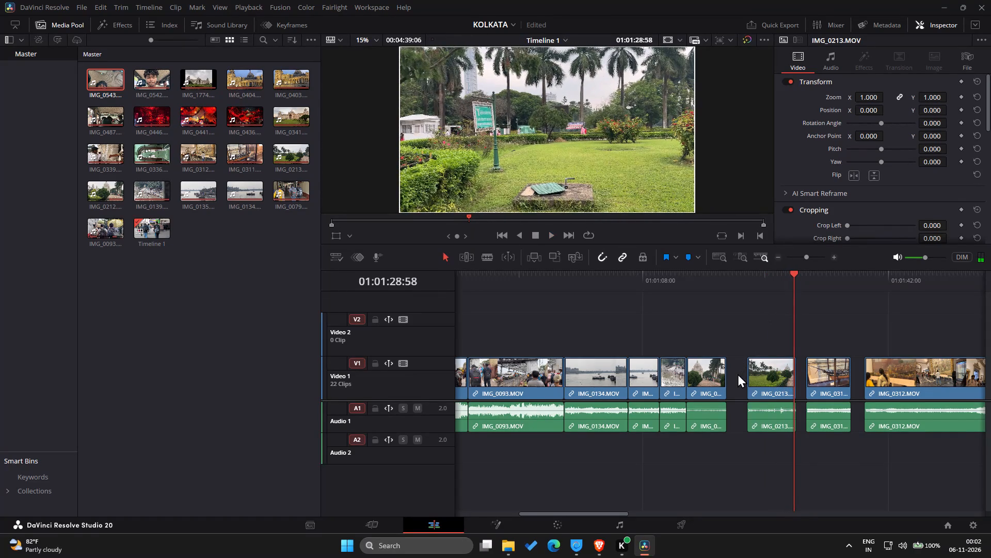
click(738, 374)
key(shift+BackSpace)
Play from IMG_0213 into the ship model clip IMG_0311 and ripple delete the gap between them.
key(space)
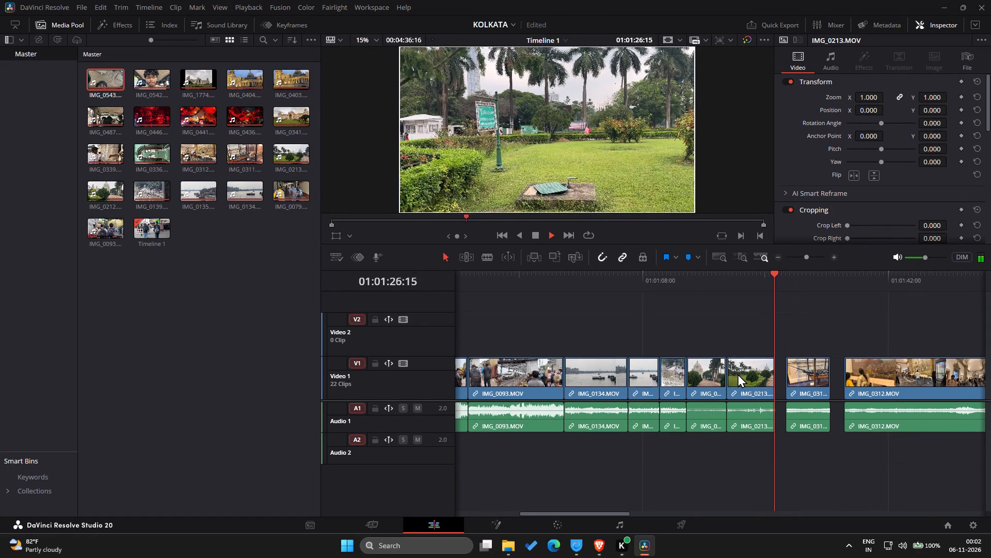
key(space)
click(778, 375)
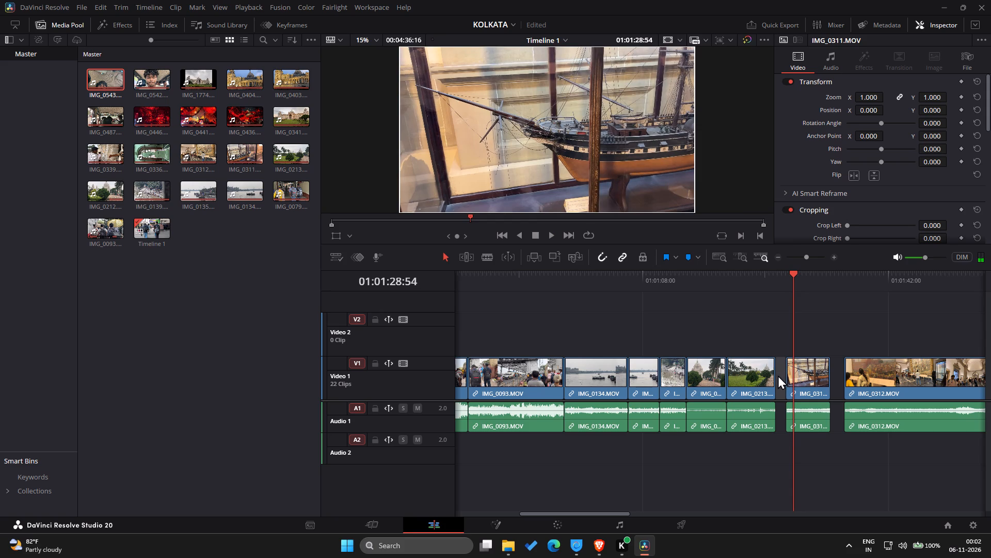
key(shift+BackSpace)
Play through IMG_0311 into IMG_0312 and ripple delete the gap between the two clips.
key(space)
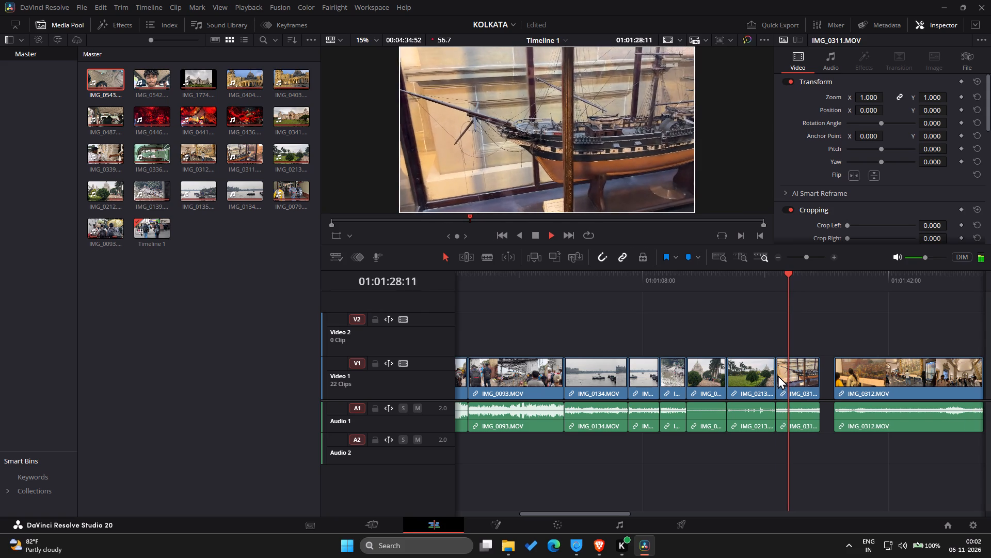
click(824, 379)
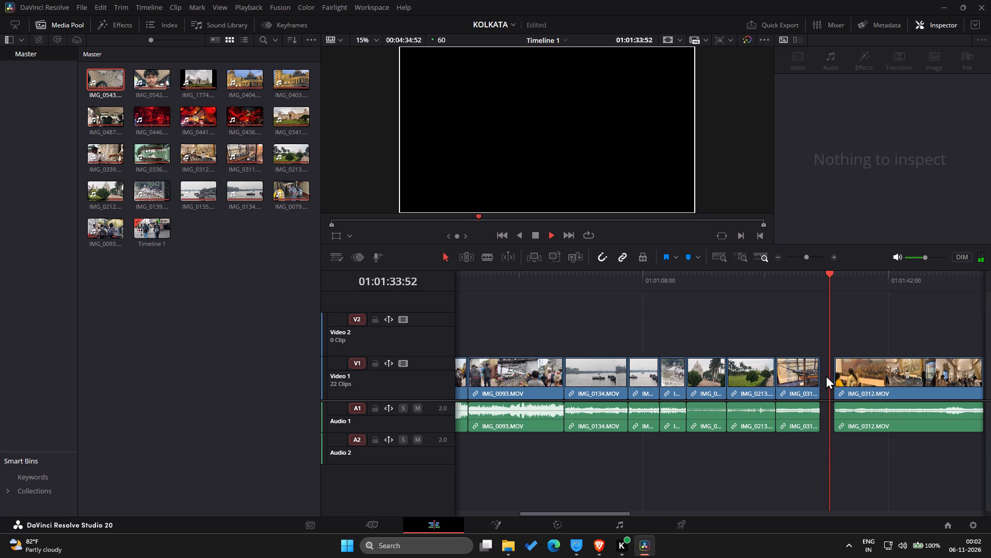
click(826, 376)
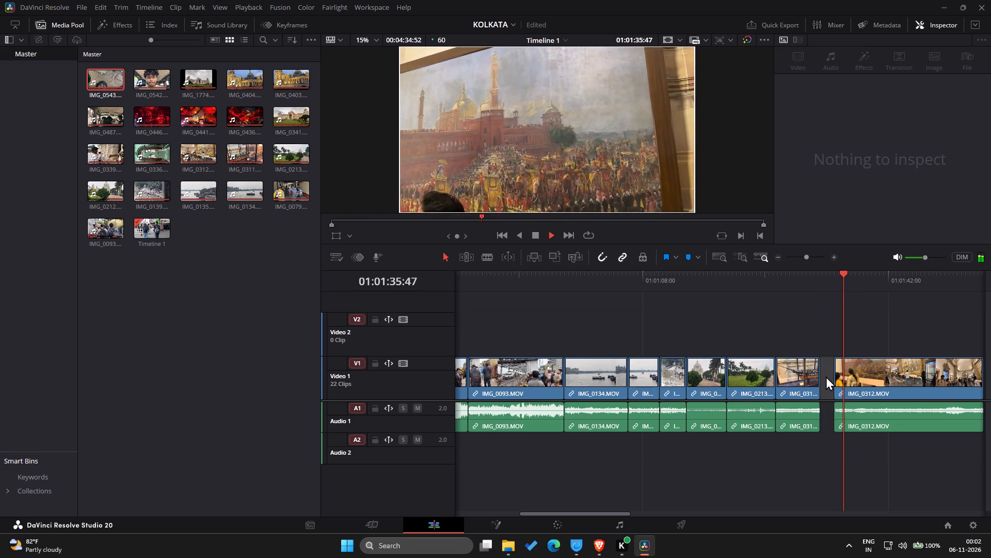
key(shift+BackSpace)
Play and skim IMG_0312 up to the start of IMG_0336, and ripple delete the gap between the two clips.
key(space)
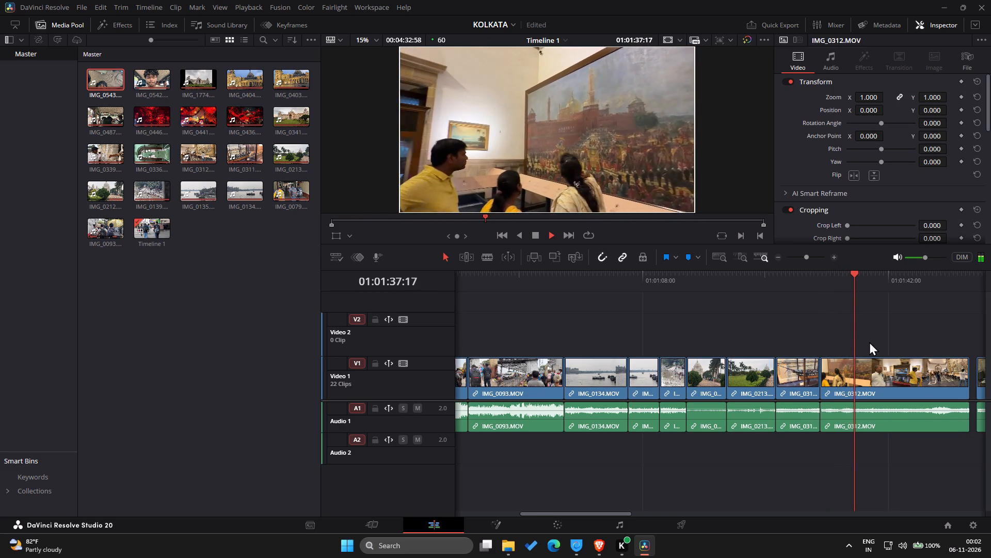
scroll(869, 342, left, 2)
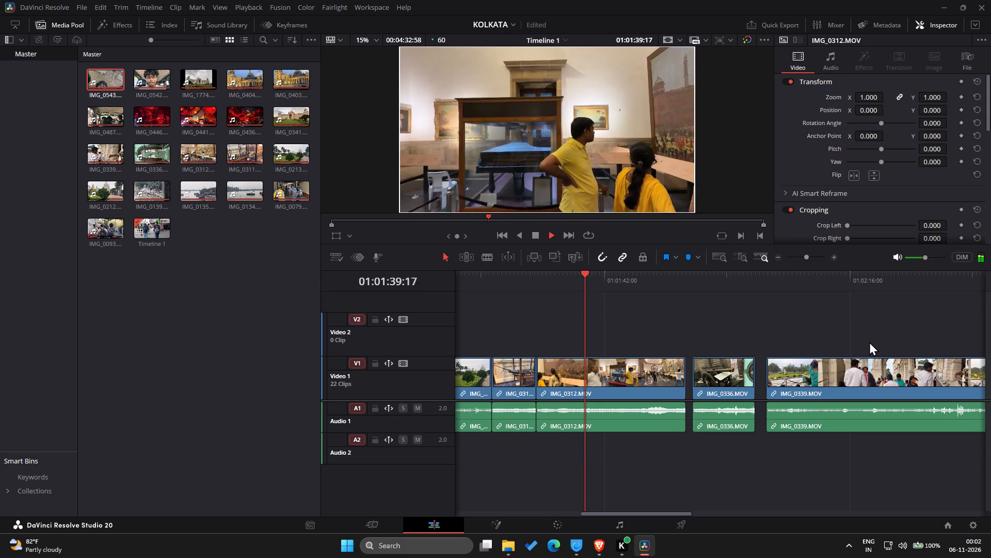
scroll(869, 342, left, 1)
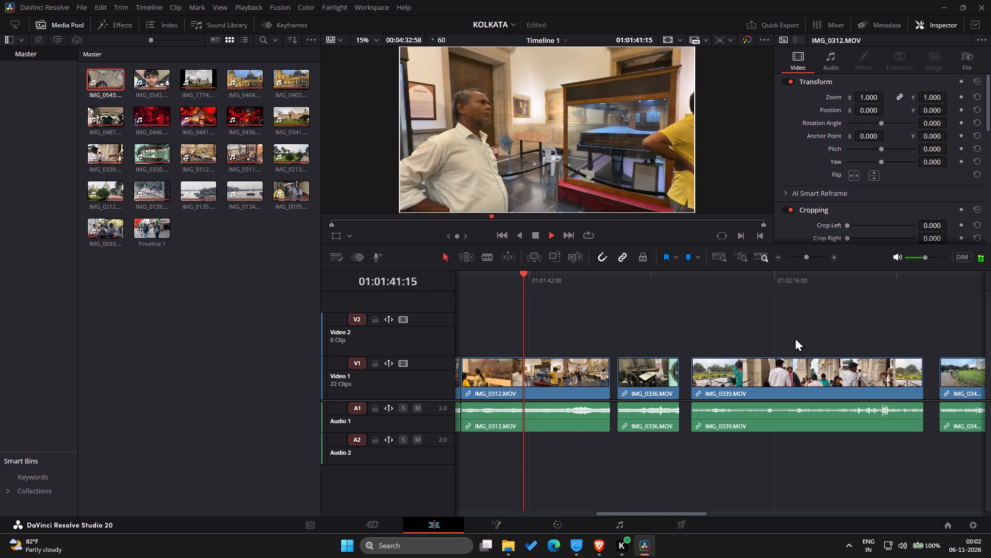
drag(536, 275, 553, 276)
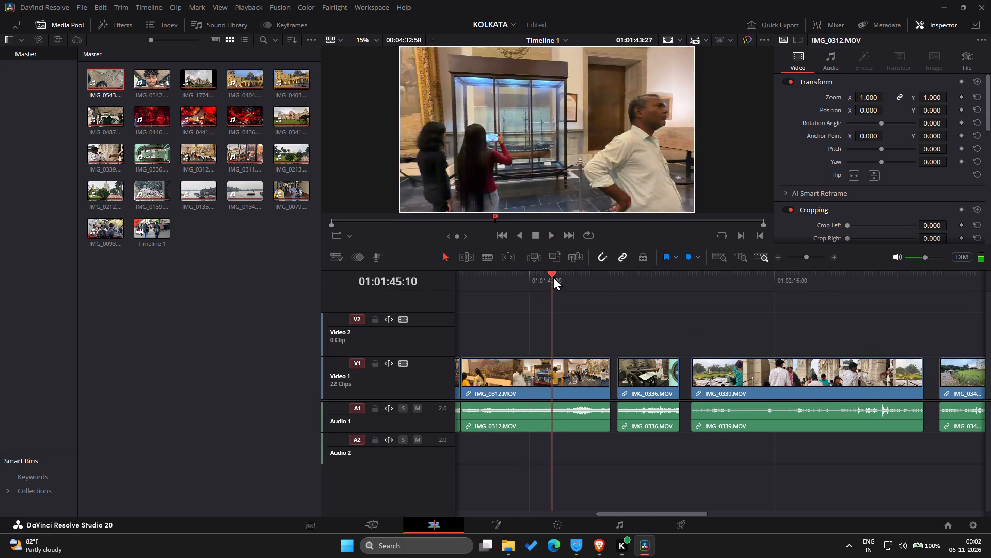
drag(553, 276, 601, 291)
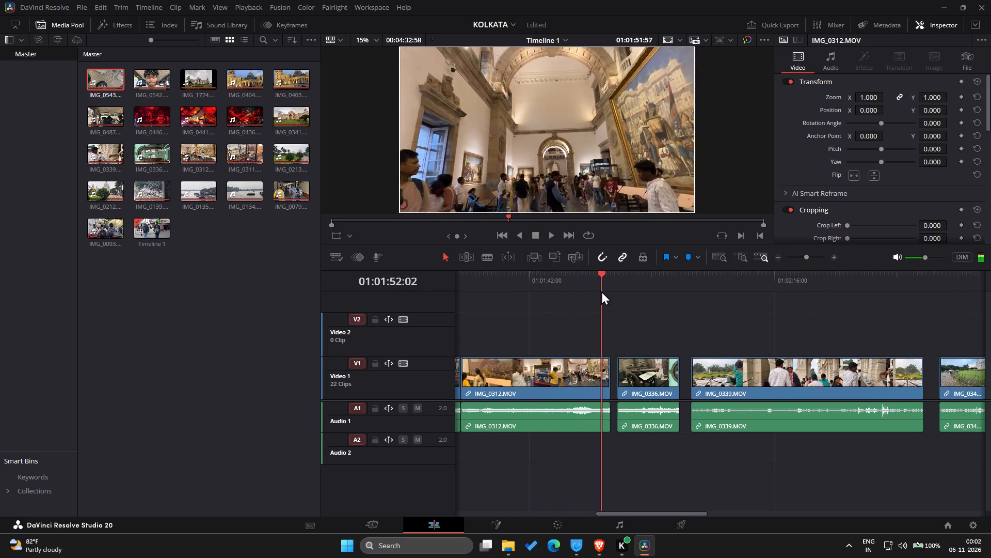
drag(601, 291, 619, 291)
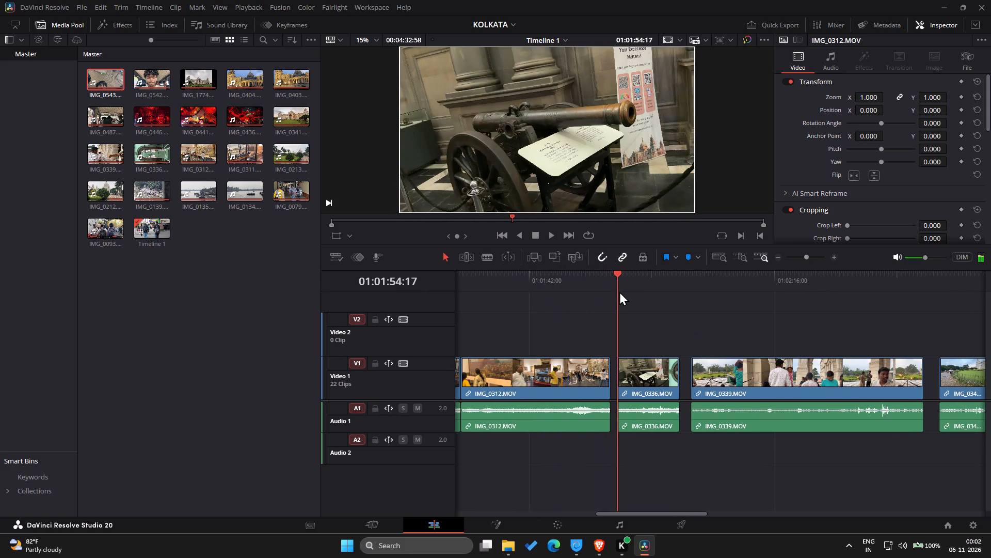
drag(619, 291, 593, 295)
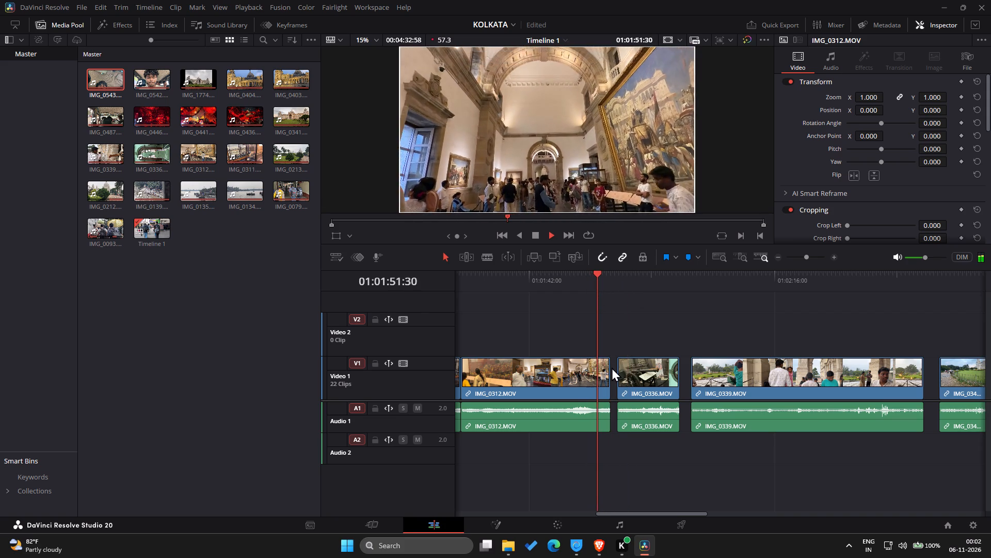
click(613, 367)
key(shift+BackSpace)
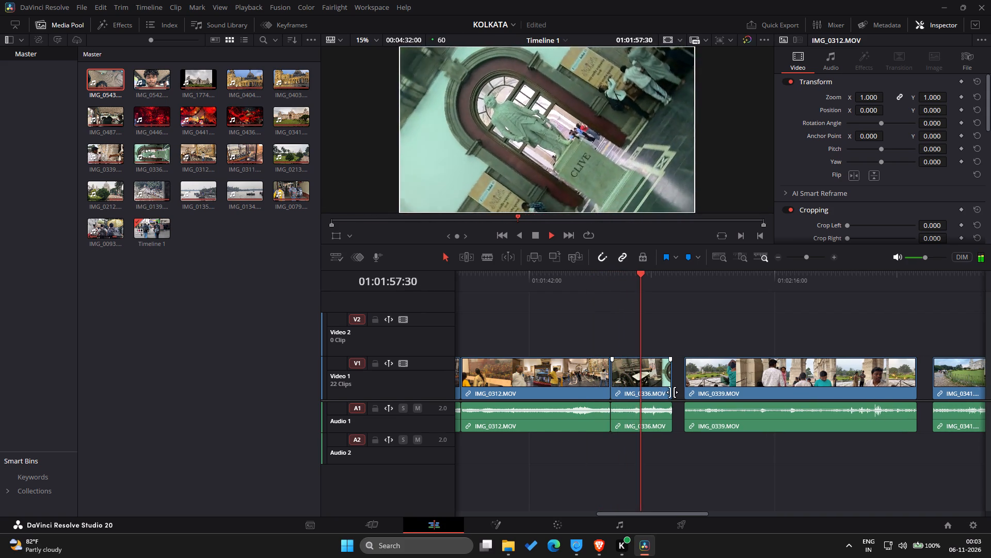
Play and skim IMG_0336 to find where the statue shot turns sideways, and split the clip at 01:01:58:06.
drag(651, 291, 643, 291)
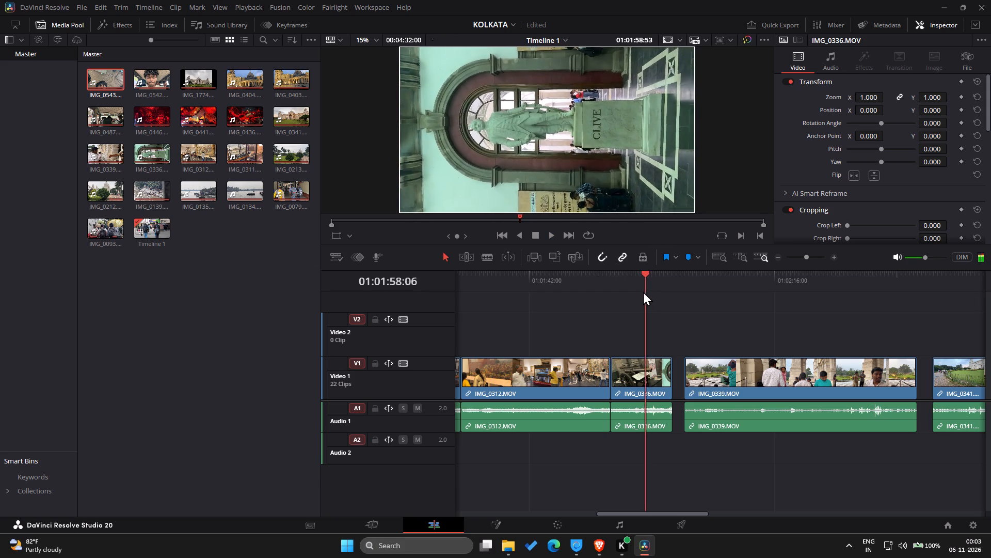
drag(643, 291, 637, 290)
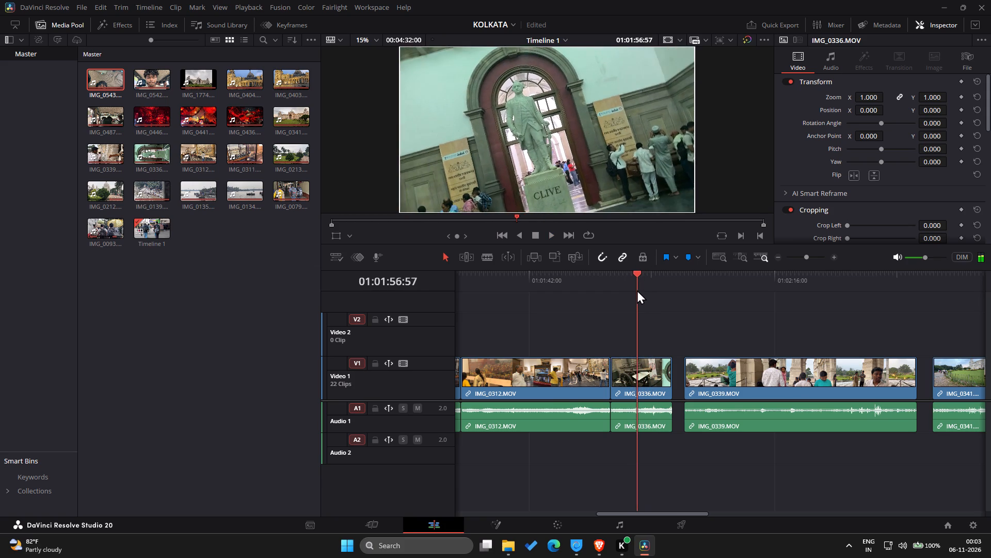
drag(637, 290, 637, 288)
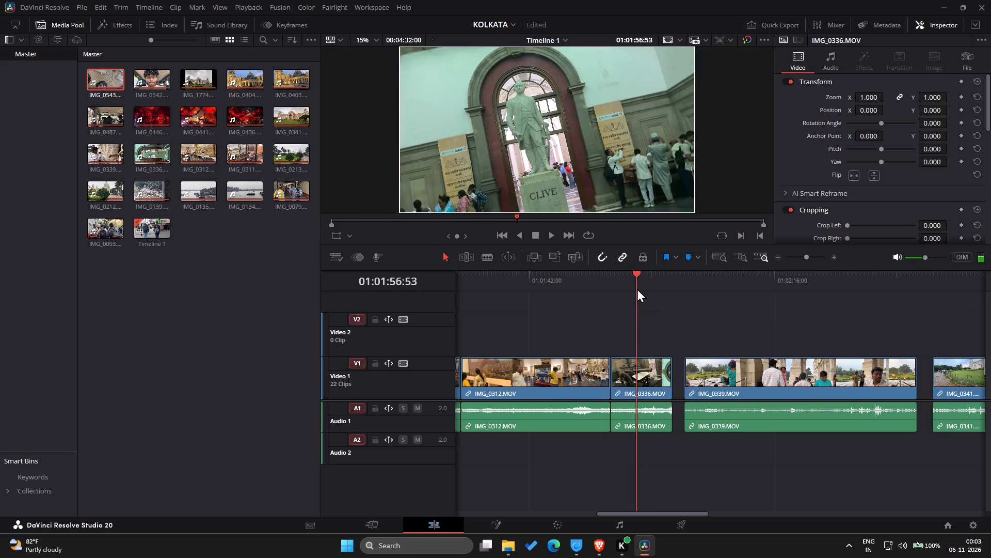
drag(637, 288, 631, 289)
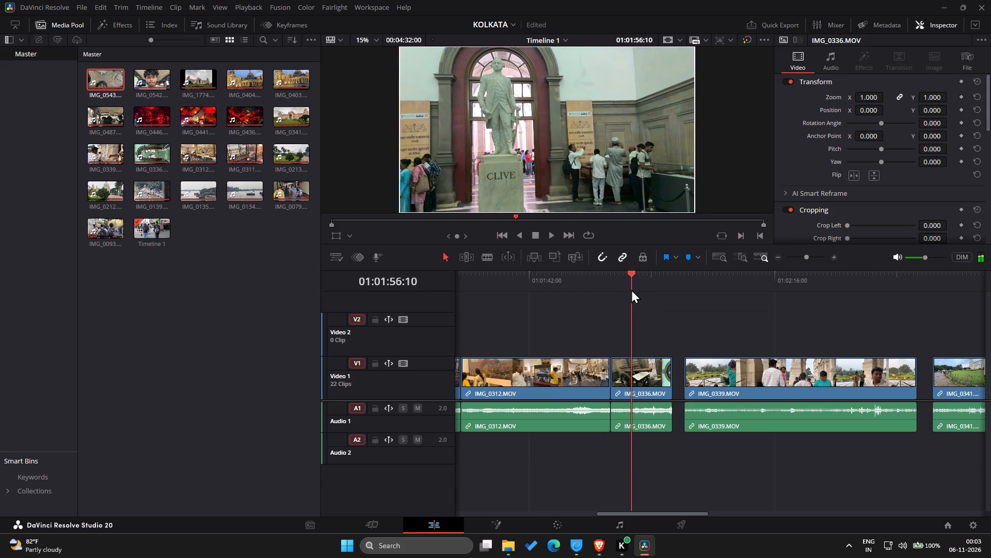
click(632, 289)
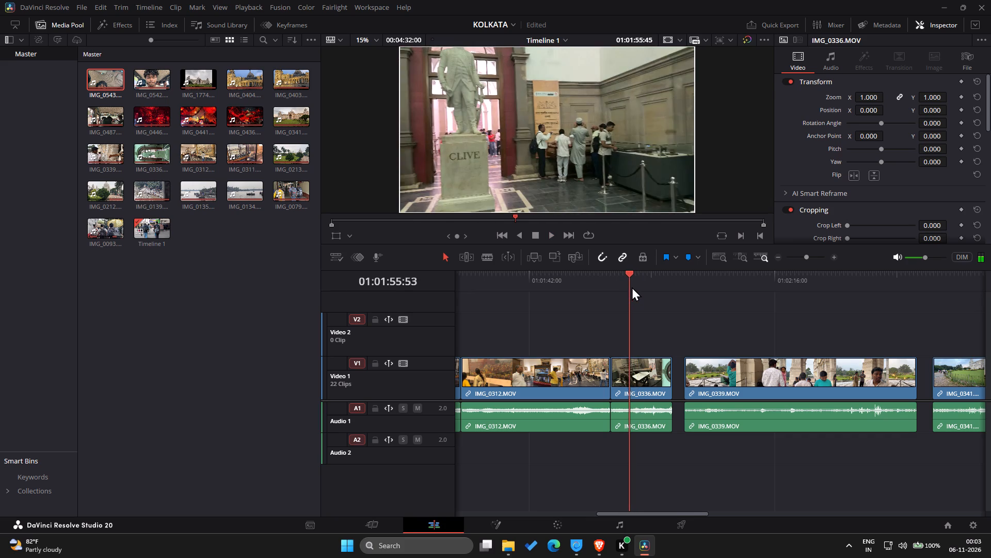
text(V)
key(space)
key(space)
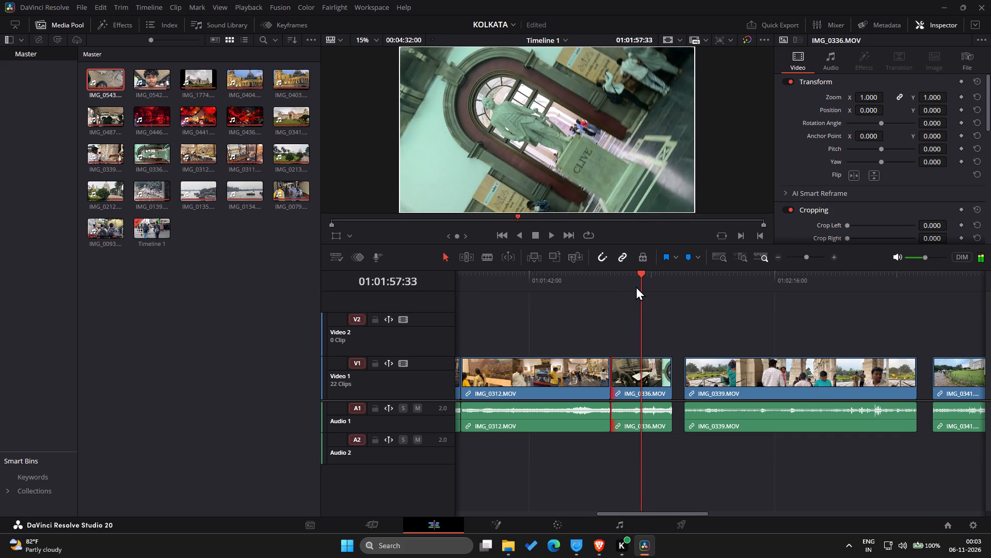
drag(640, 285, 669, 285)
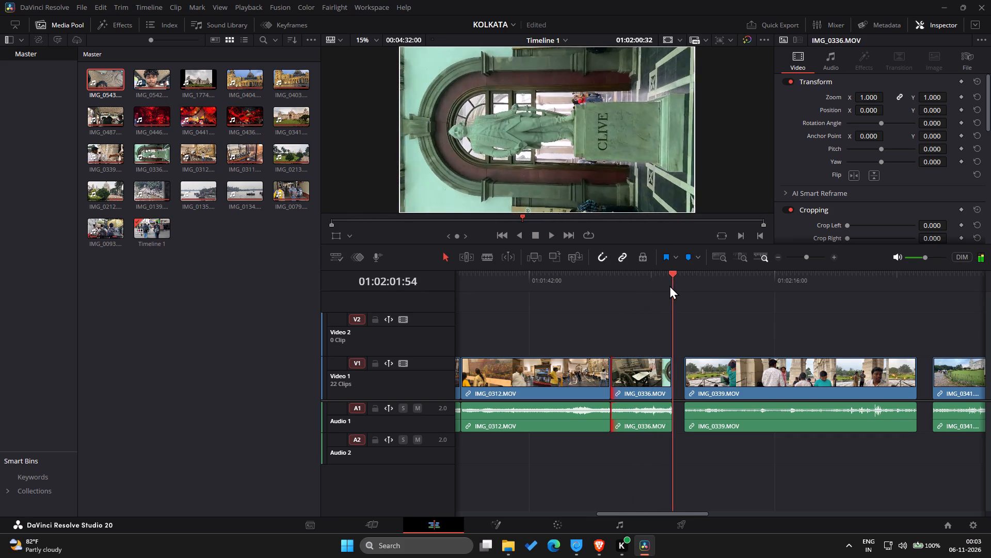
drag(669, 285, 630, 287)
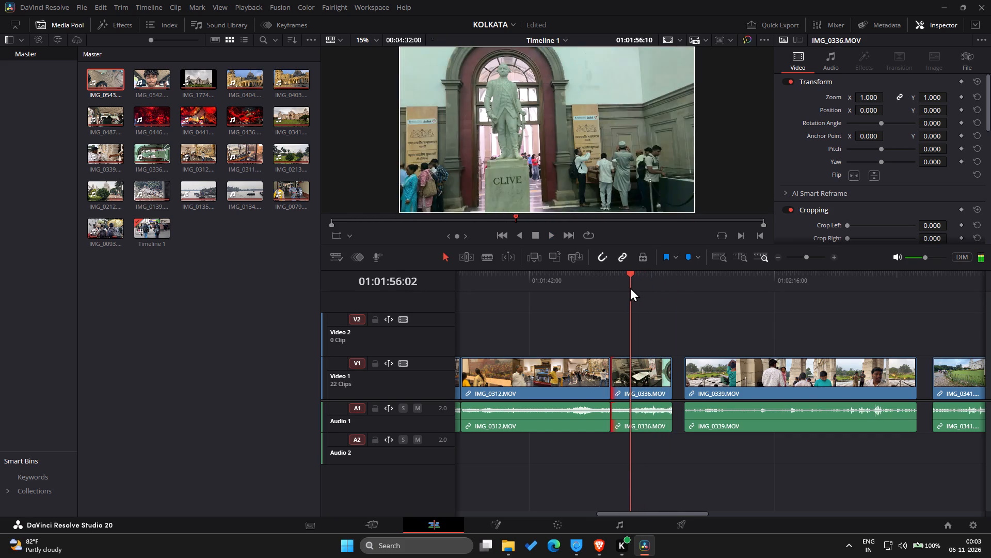
drag(630, 287, 636, 288)
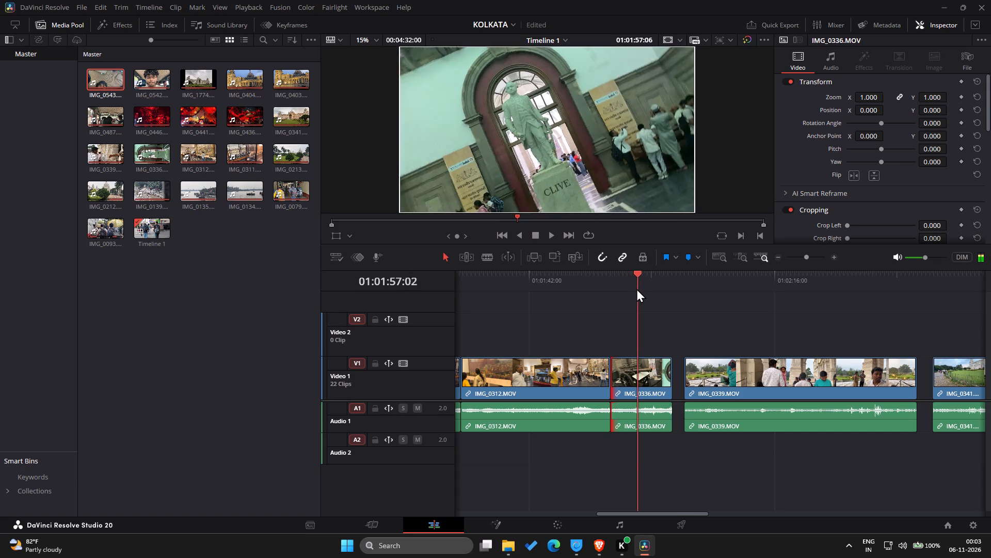
drag(636, 288, 634, 288)
key(space)
key(space)
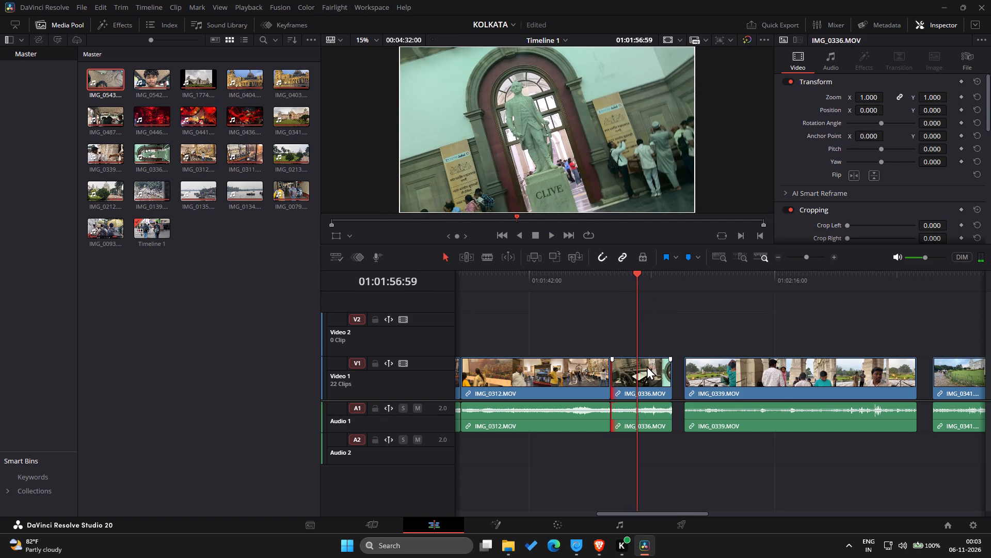
key(b)
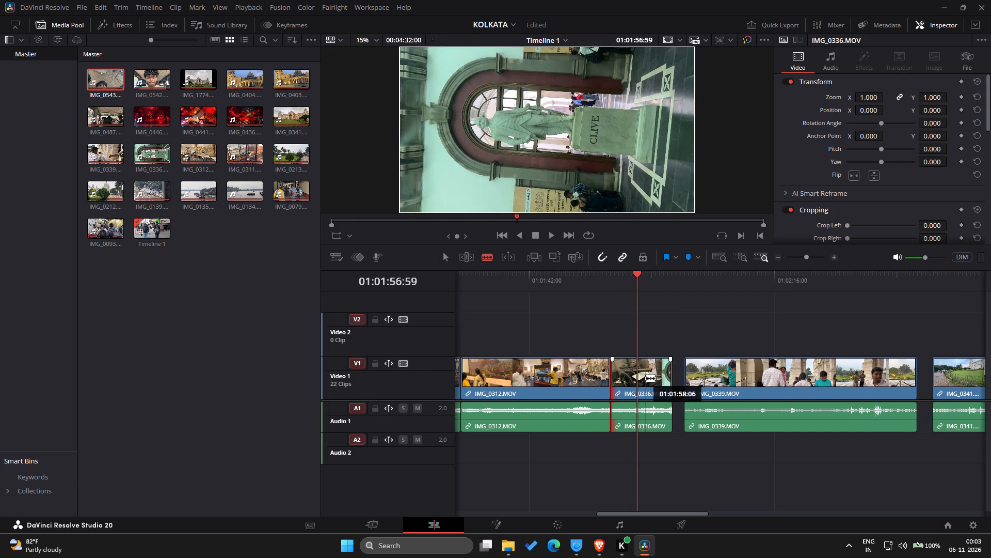
click(645, 378)
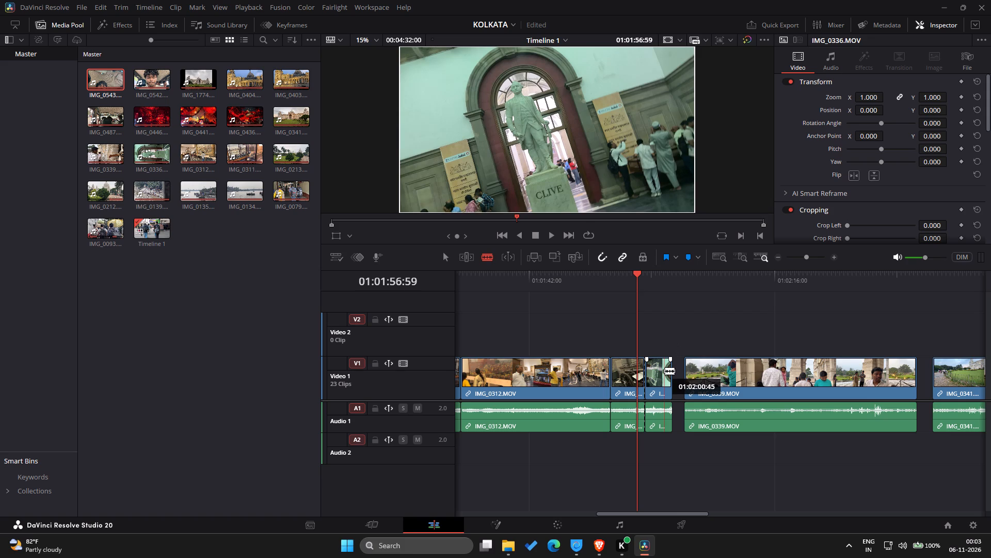
Ripple delete the sideways tail of IMG_0336 after the cut.
key(a)
click(661, 376)
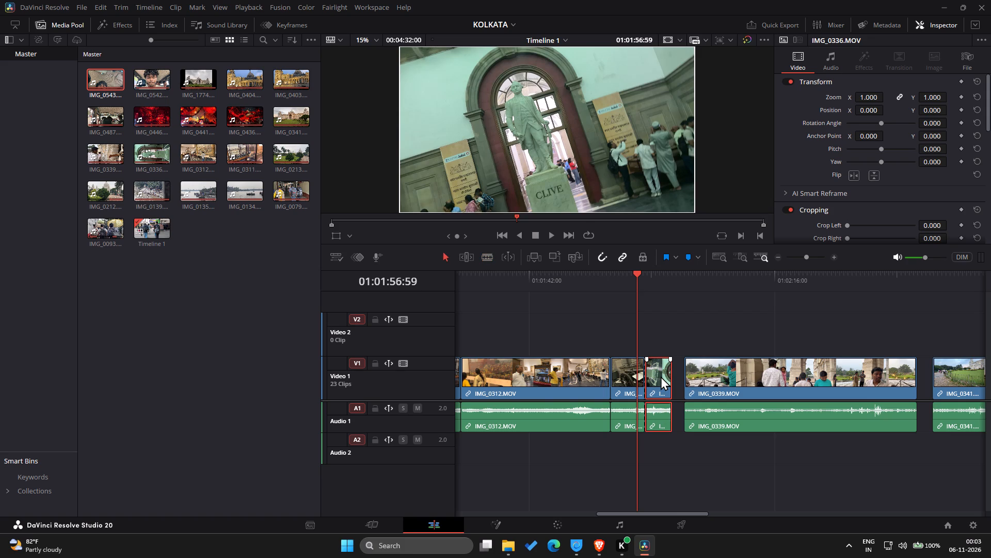
key(shift+BackSpace)
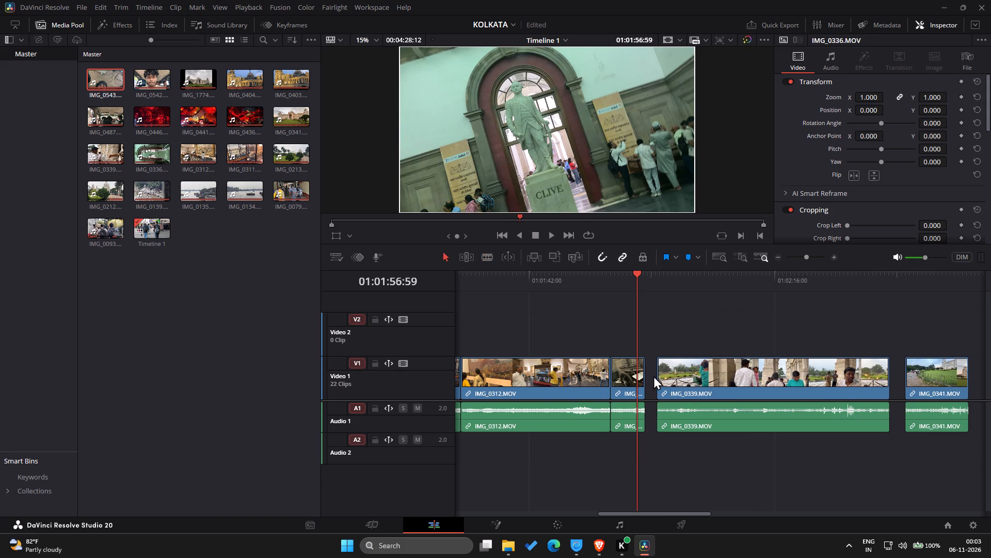
Ripple delete the gap between IMG_0336 and IMG_0339.
click(652, 376)
key(shift+BackSpace)
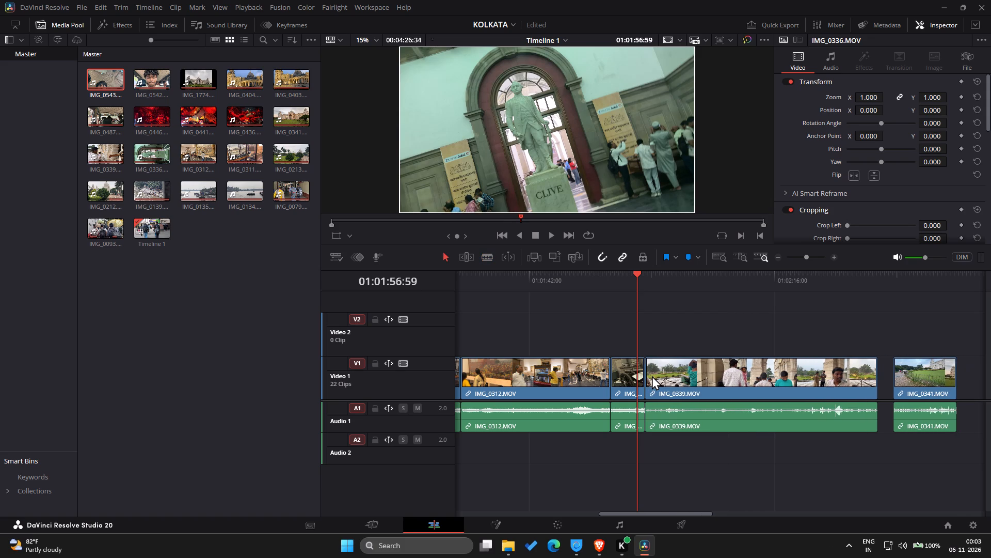
Skim IMG_0339 for the archway shot, split the clip at about 01:02:11:58, and ripple delete the part before the cut.
click(652, 287)
key(space)
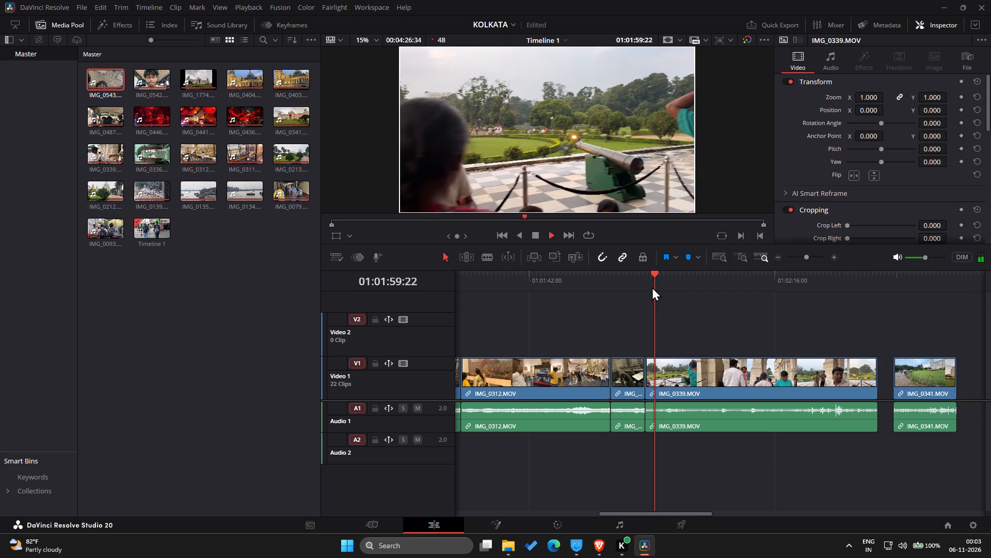
drag(652, 287, 680, 287)
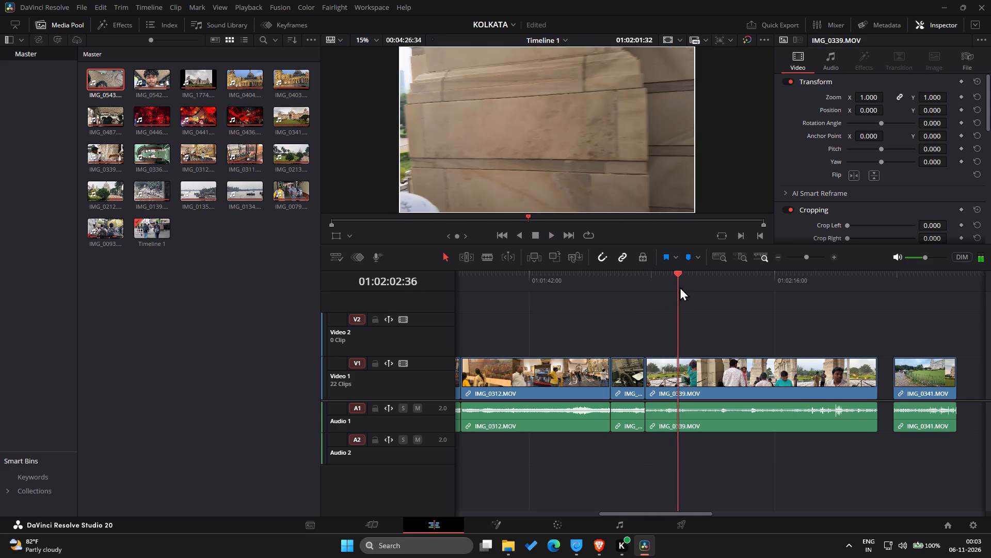
drag(680, 287, 722, 289)
key(space)
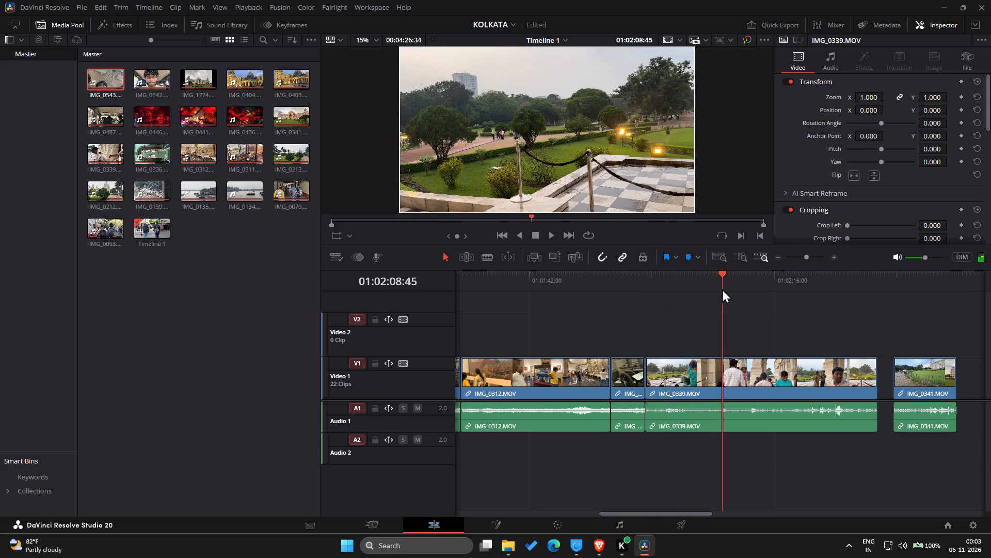
key(space)
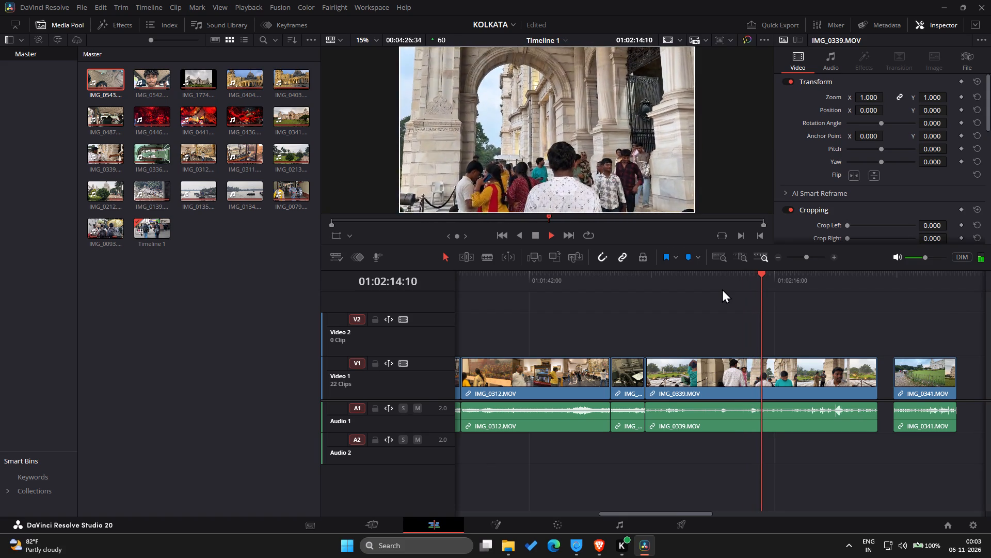
key(space)
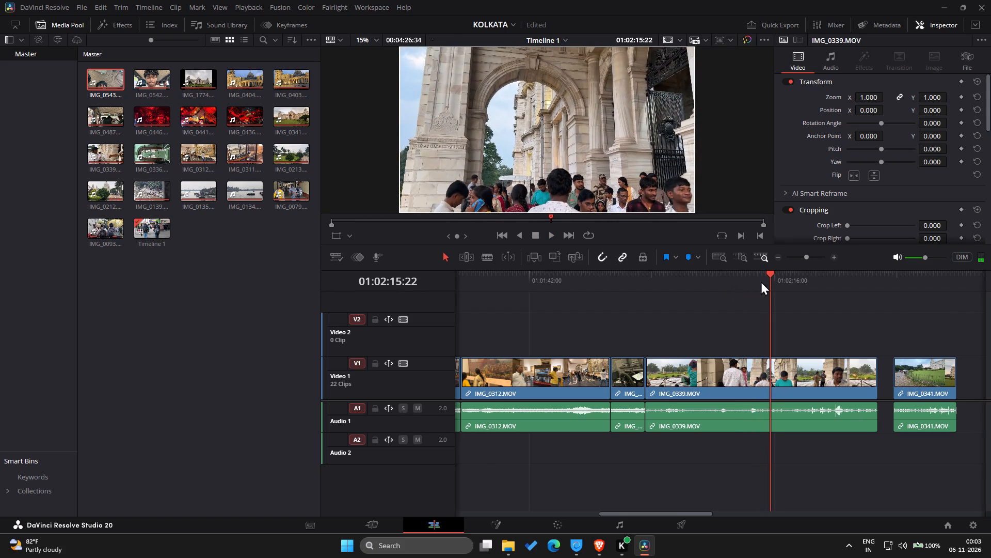
key(b)
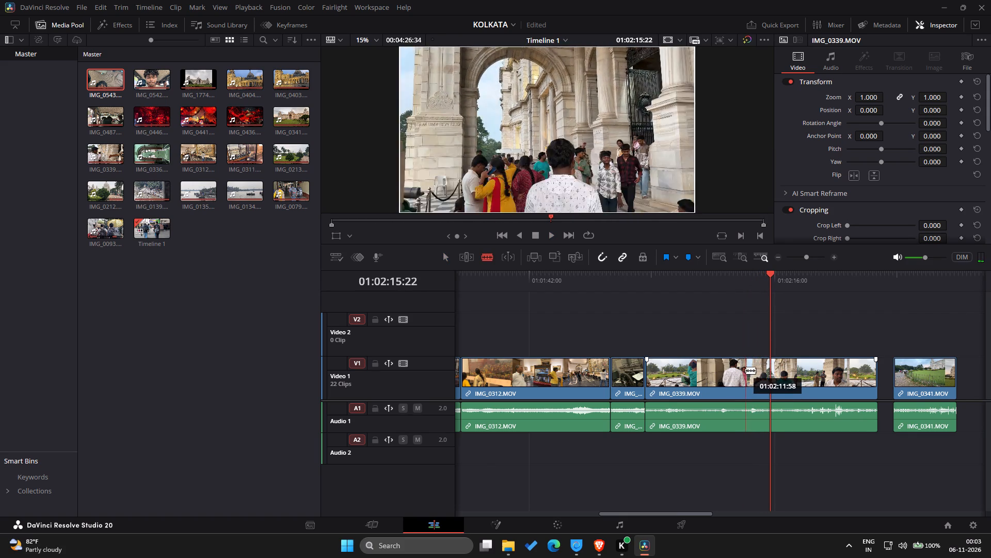
click(745, 370)
key(a)
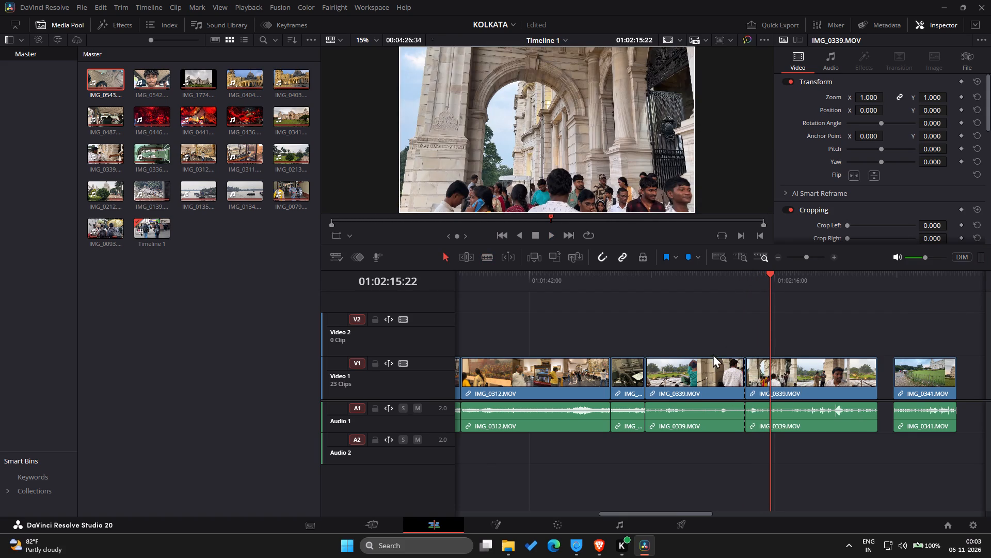
click(694, 384)
key(shift+BackSpace)
Review the remaining IMG_0339, split it at 01:02:00:10, and ripple delete the short opening piece before the cut.
key(space)
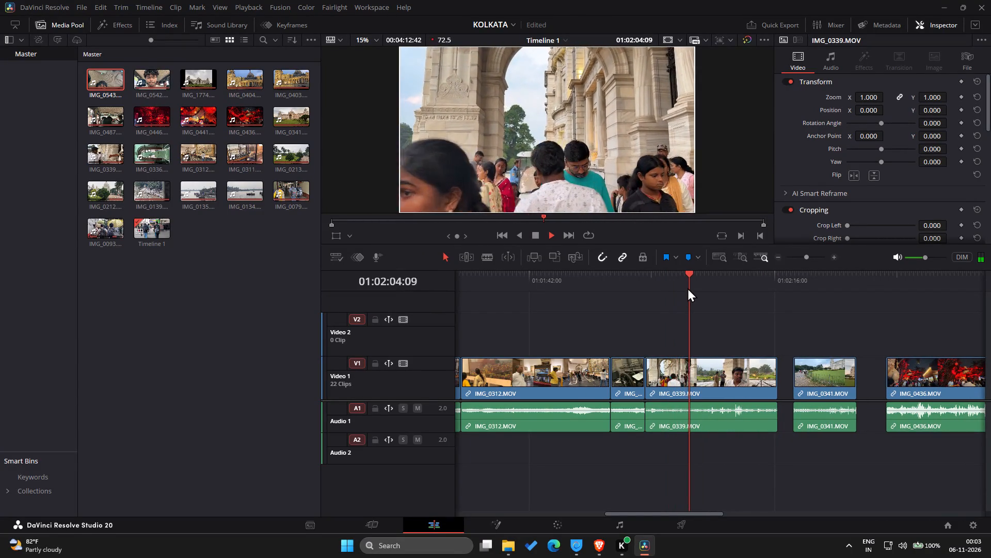
drag(688, 288, 653, 298)
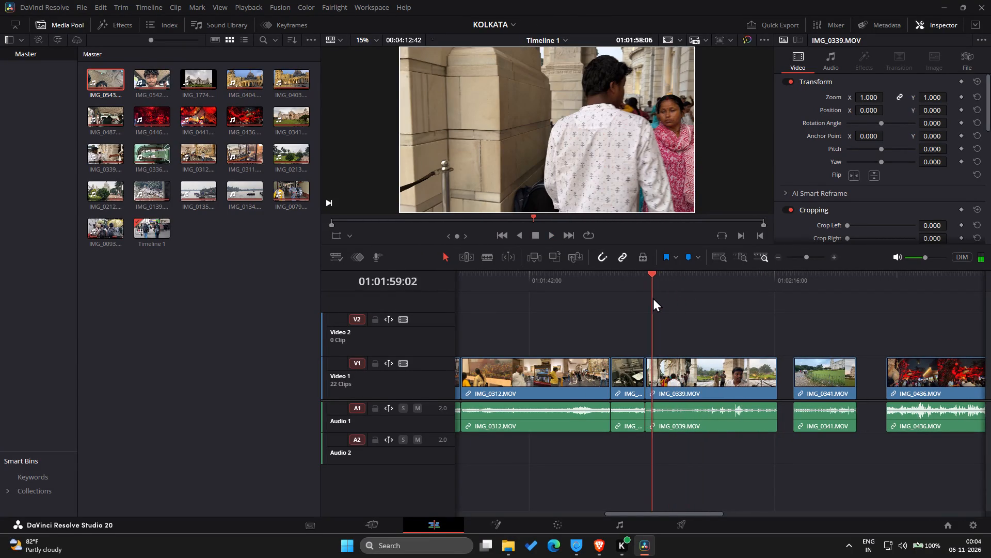
drag(653, 298, 660, 297)
key(space)
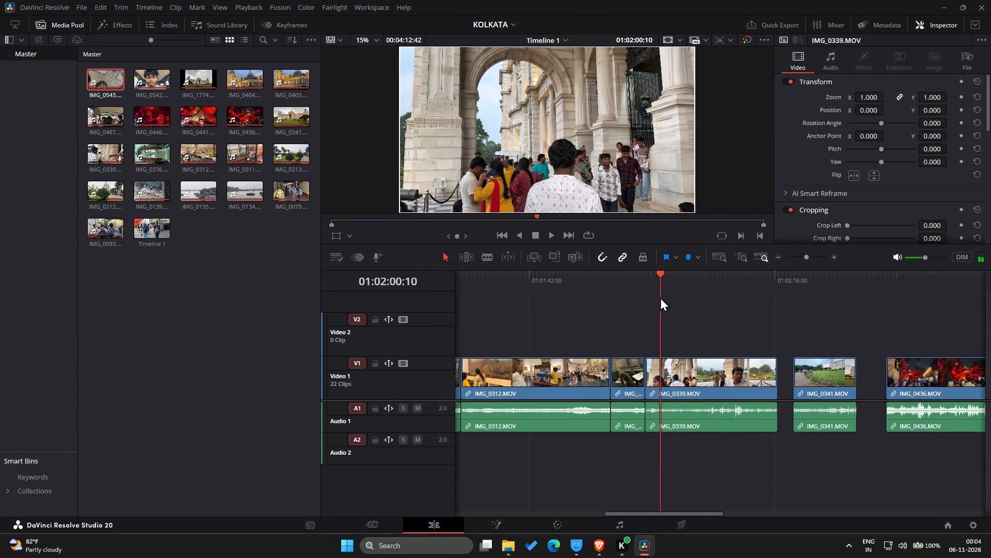
key(b)
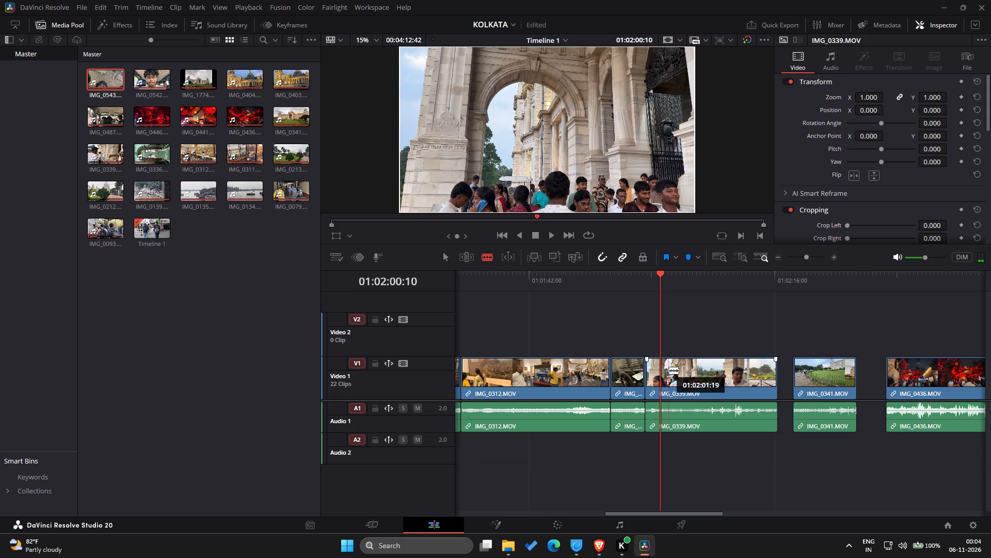
click(665, 371)
key(a)
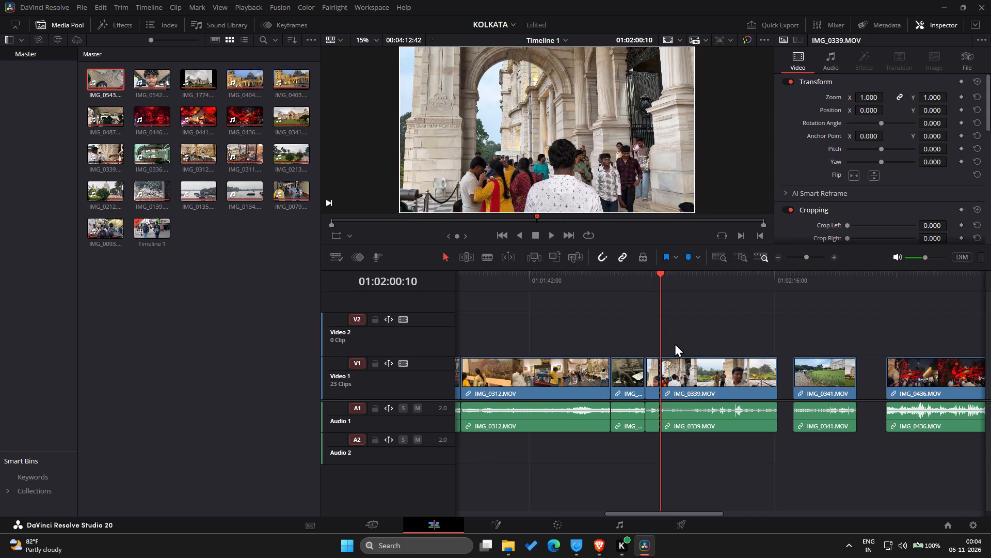
click(654, 371)
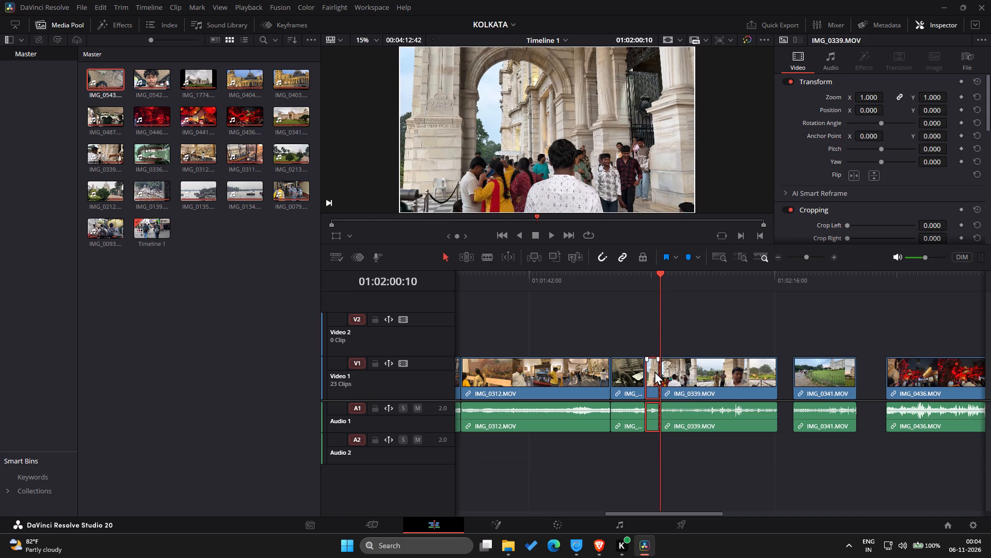
key(shift+BackSpace)
Skim the rest of IMG_0339, split it at 01:02:02:34, and ripple delete everything in the clip after the cut.
key(space)
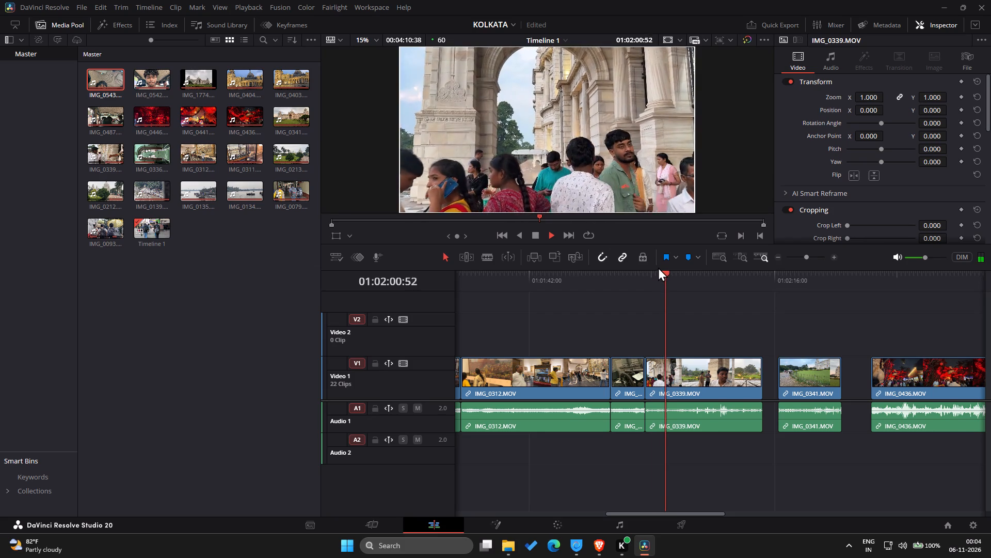
drag(664, 273, 698, 278)
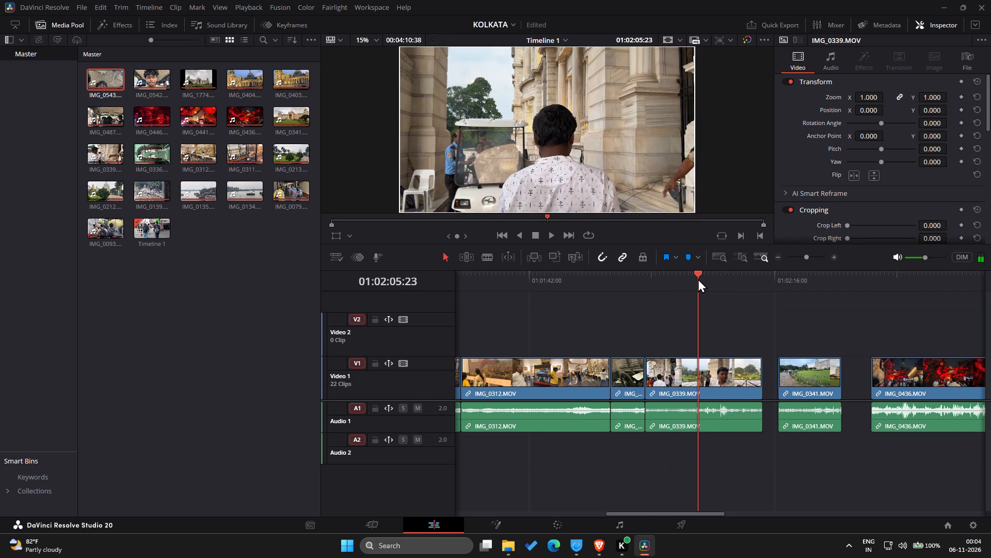
drag(698, 278, 674, 276)
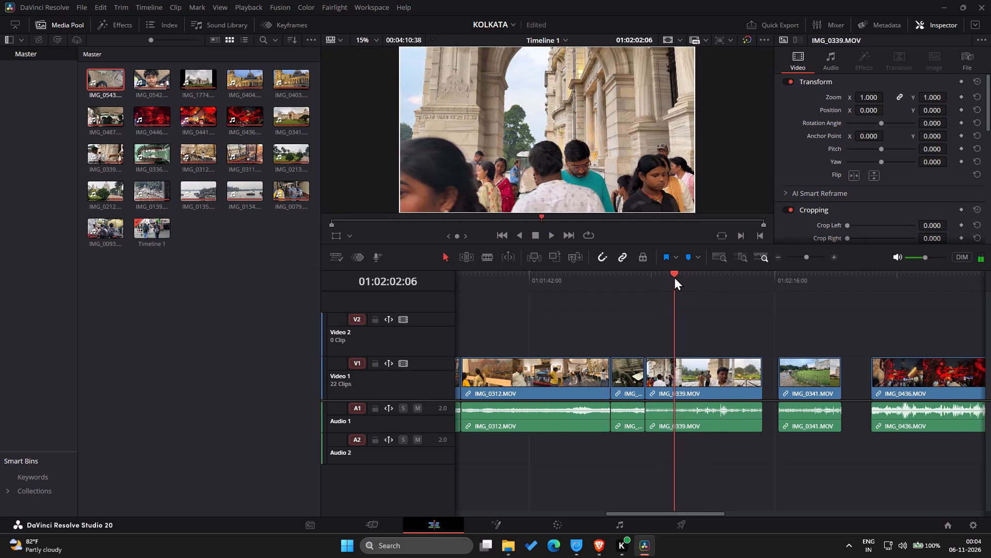
drag(674, 276, 677, 278)
key(space)
key(b)
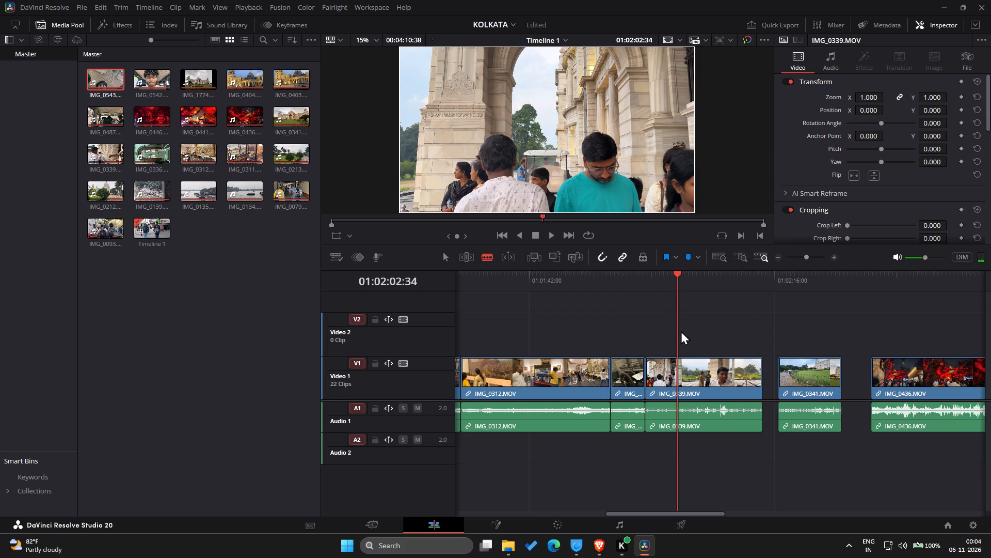
click(679, 374)
key(a)
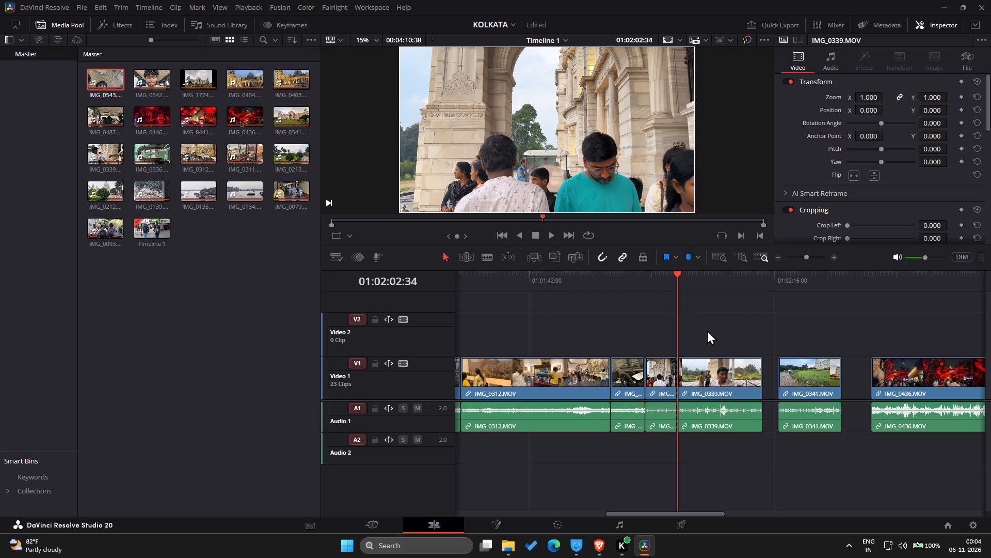
click(705, 376)
key(shift+BackSpace)
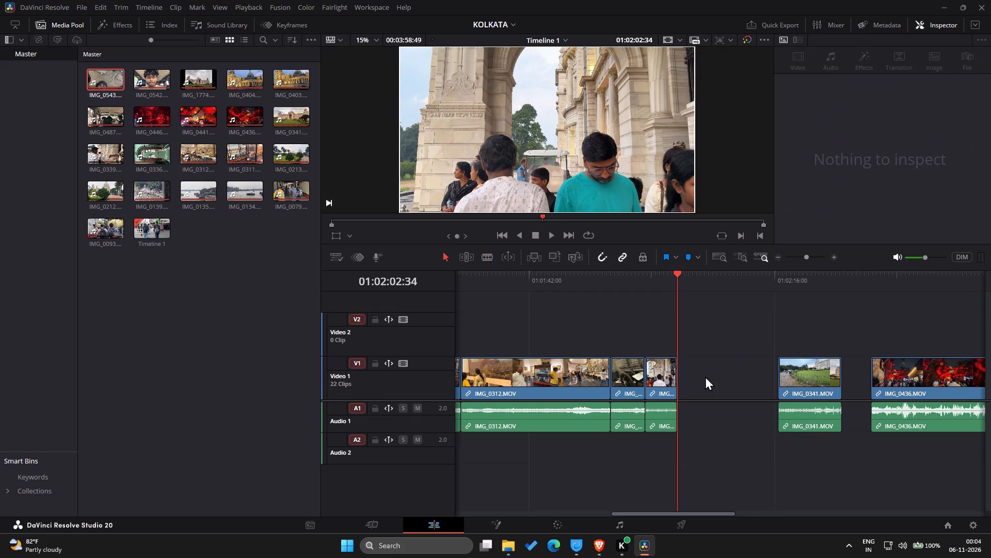
Ripple delete the gap between the shortened IMG_0339 and IMG_0341.
click(693, 376)
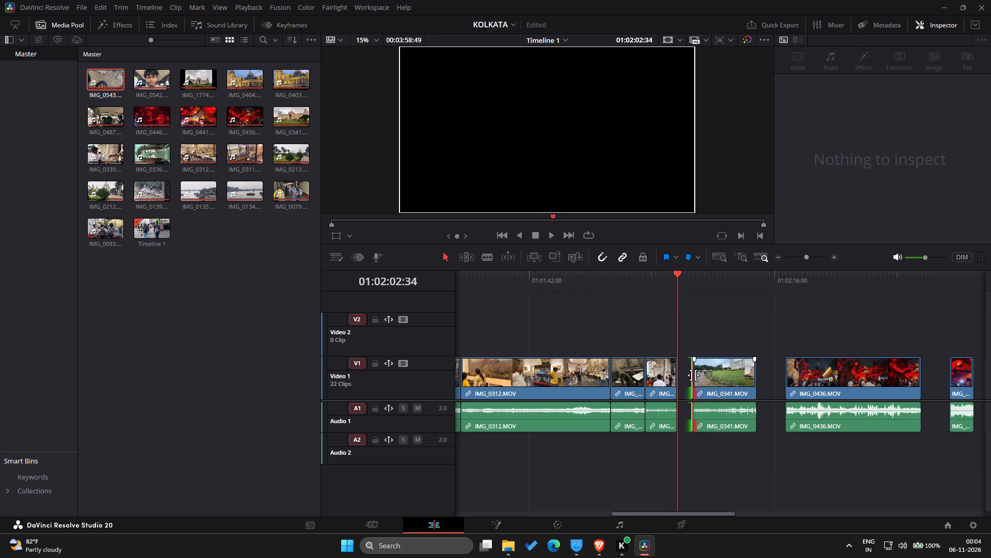
drag(684, 372, 674, 291)
drag(674, 291, 710, 291)
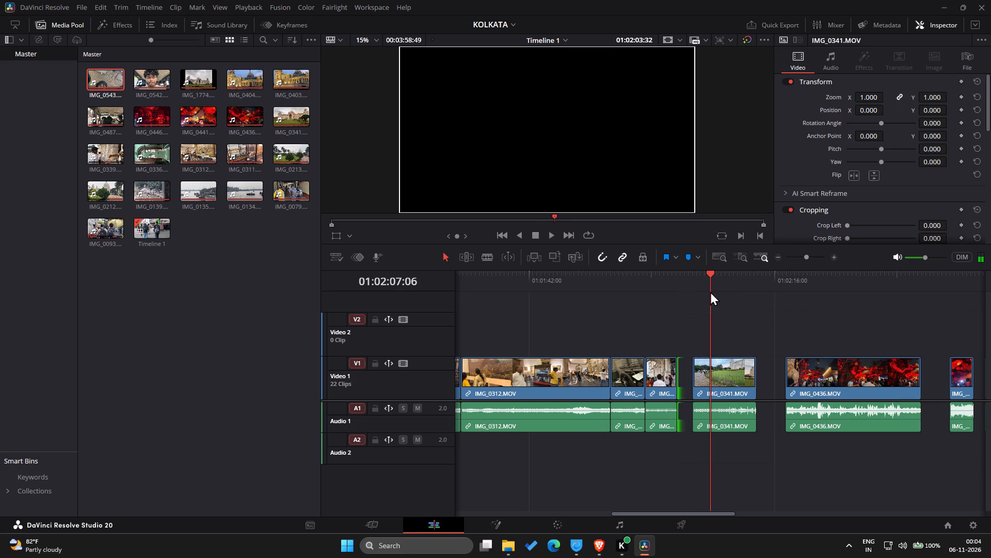
click(685, 373)
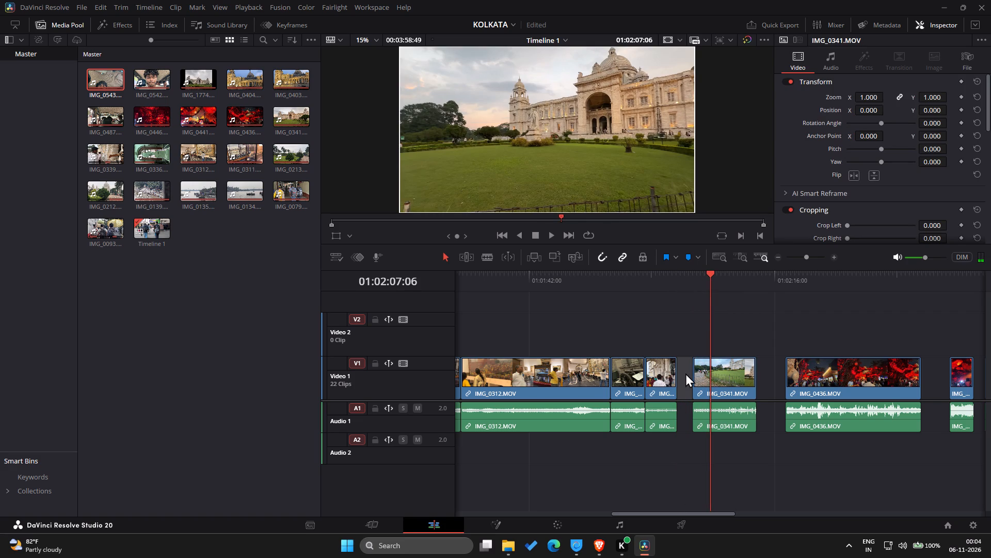
key(shift+BackSpace)
Play from the end of IMG_0339 into IMG_0341 and ripple delete the gap between IMG_0341 and IMG_0436.
drag(695, 280, 673, 286)
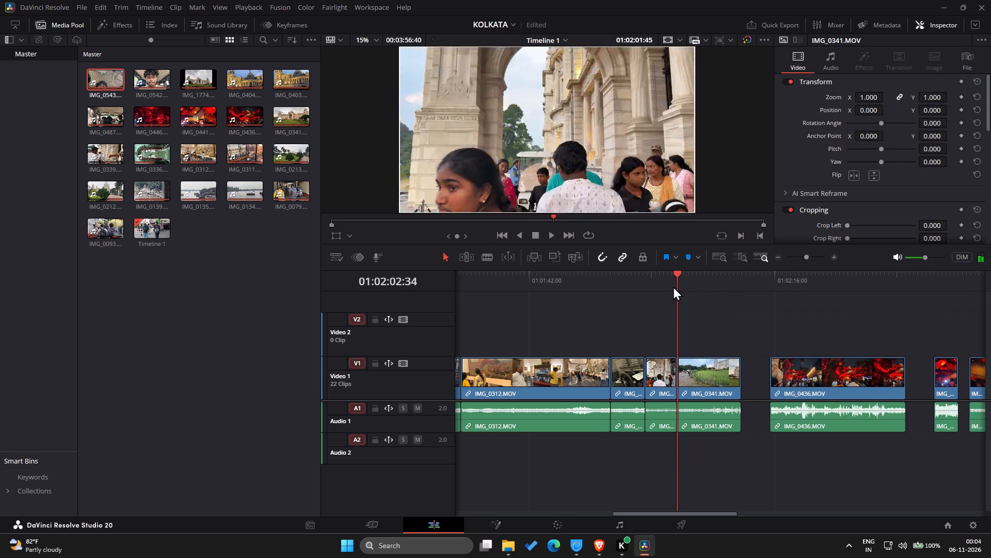
key(space)
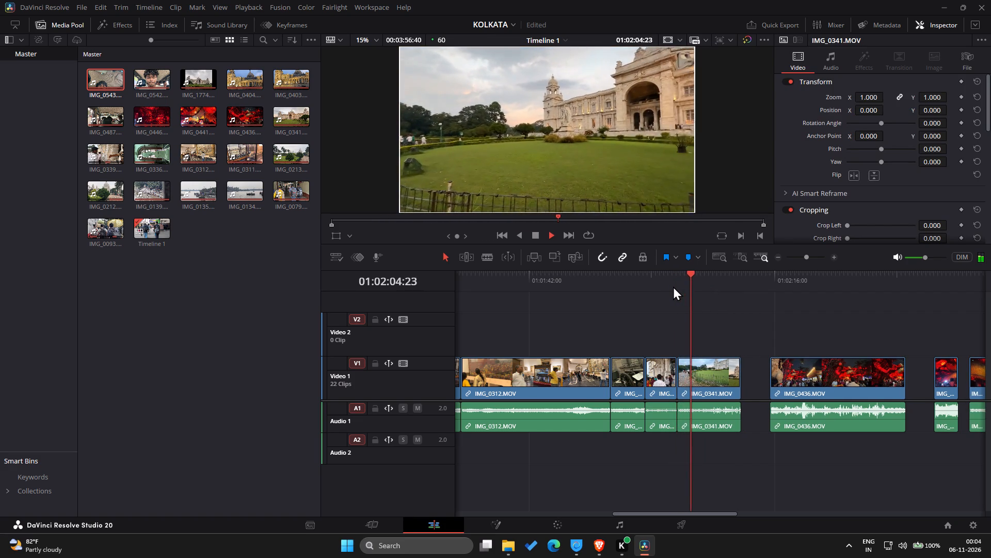
click(756, 375)
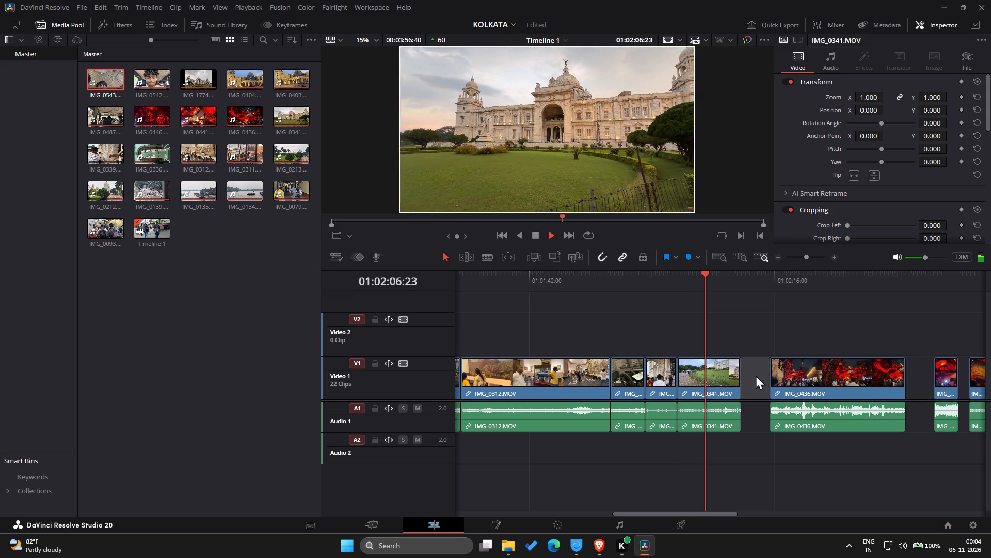
key(shift+BackSpace)
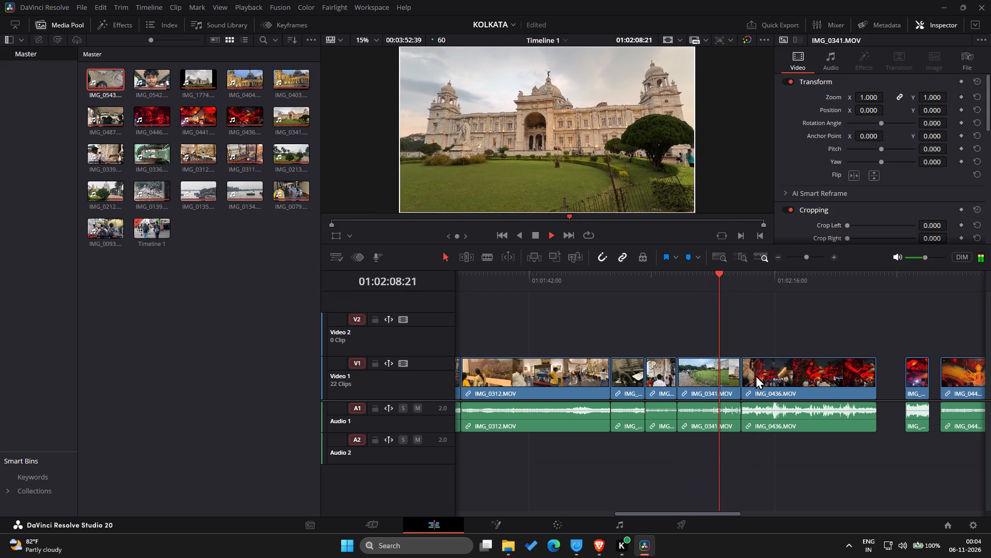
Play through into IMG_0436, split it at 01:02:15:38, and ripple delete the opening part before the cut.
scroll(792, 389, left, 1)
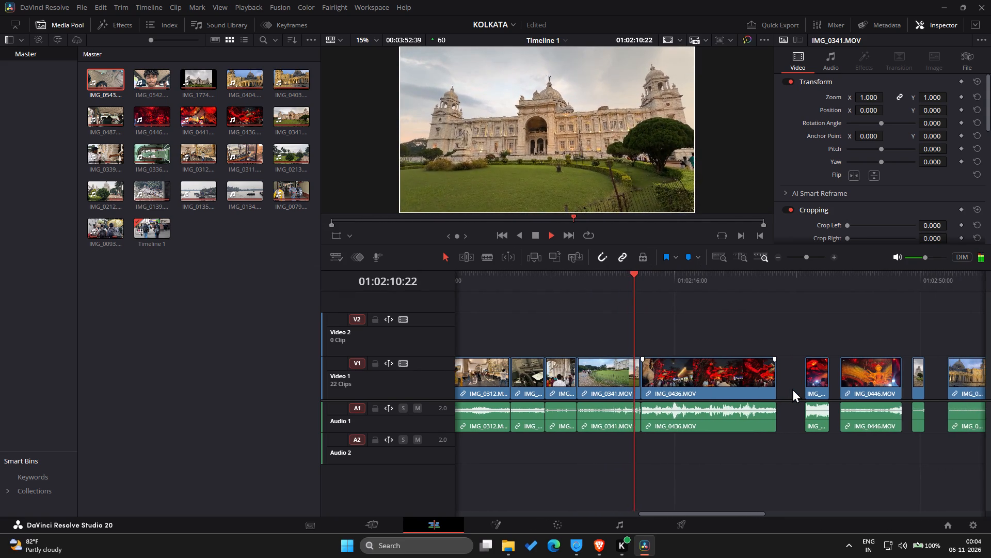
scroll(792, 389, left, 2)
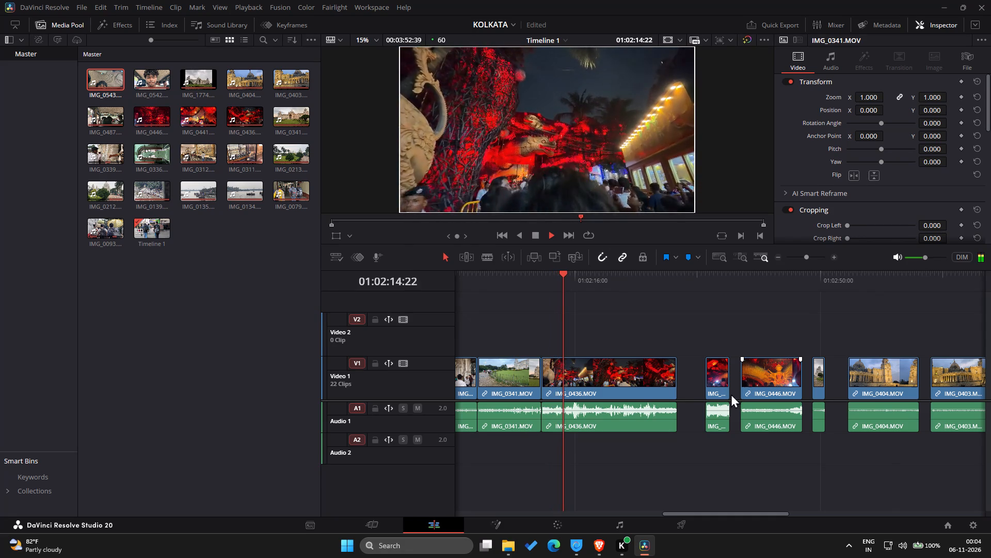
key(space)
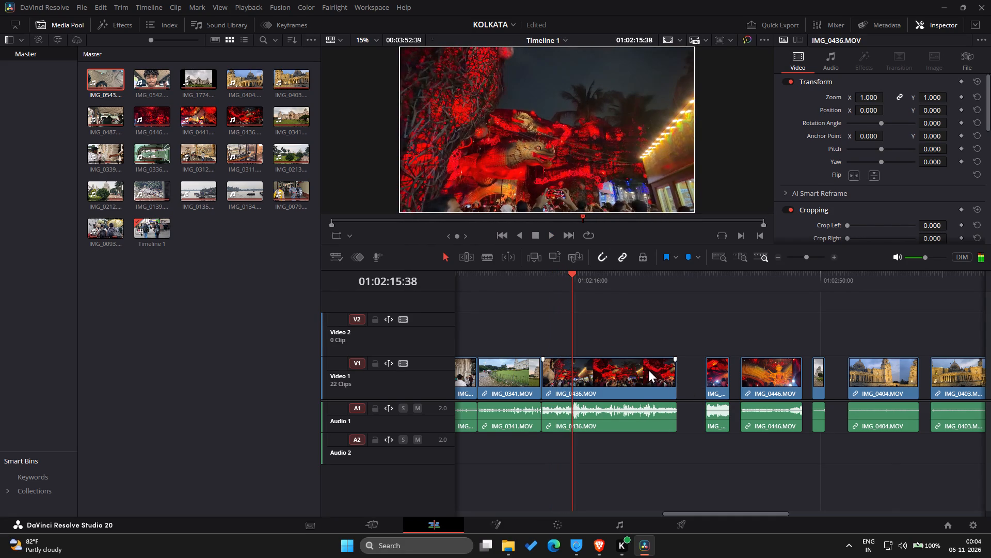
key(b)
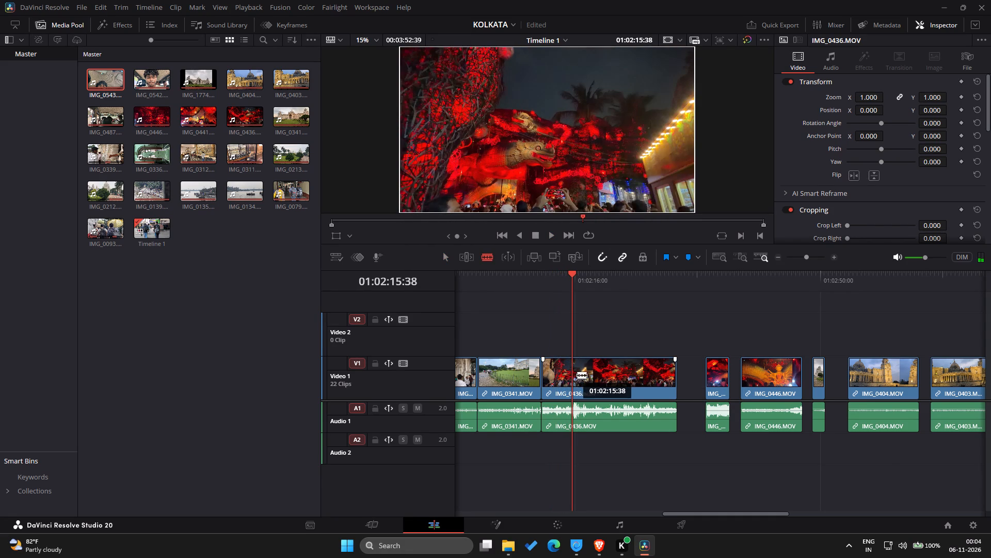
click(576, 375)
key(a)
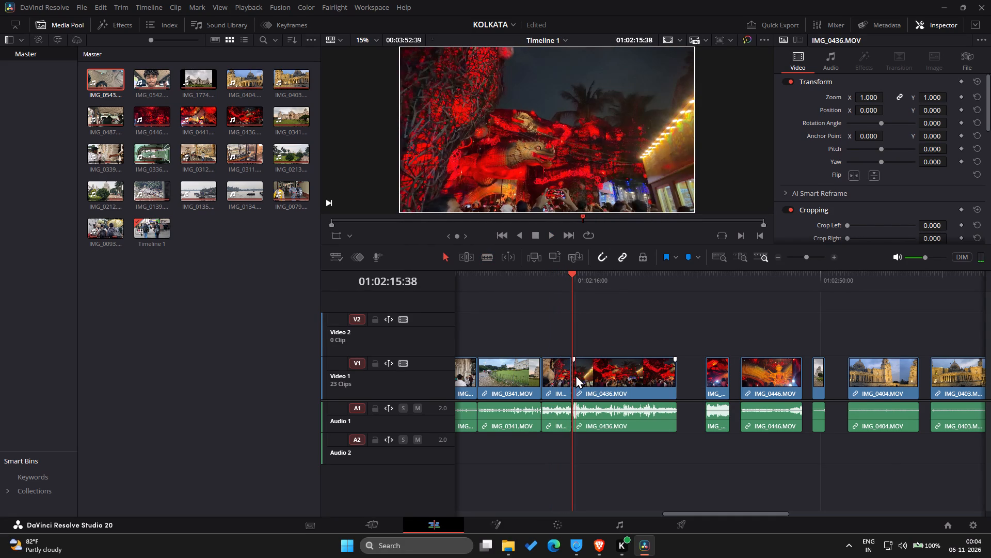
click(551, 380)
key(shift+BackSpace)
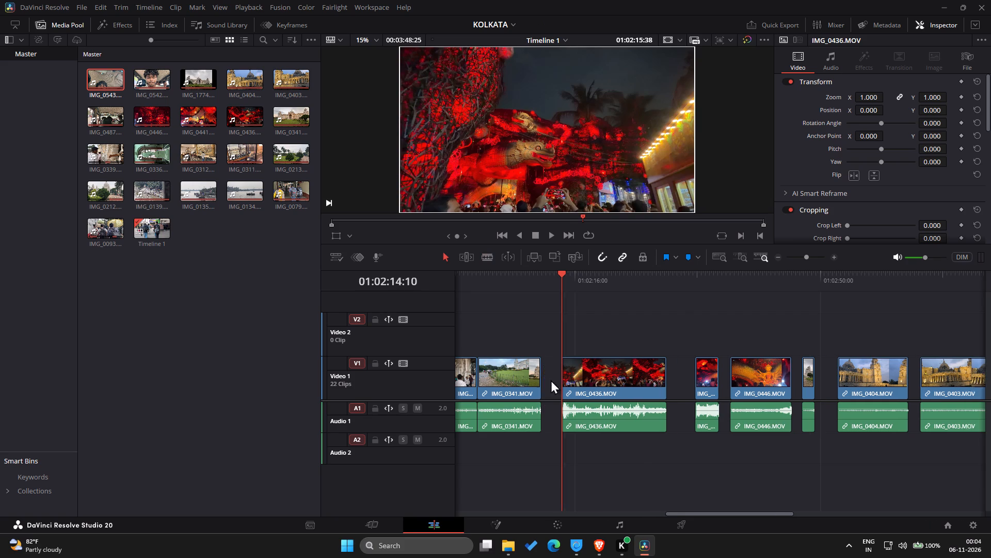
Play and skim through IMG_0436, and split it at 01:02:20:11.
key(space)
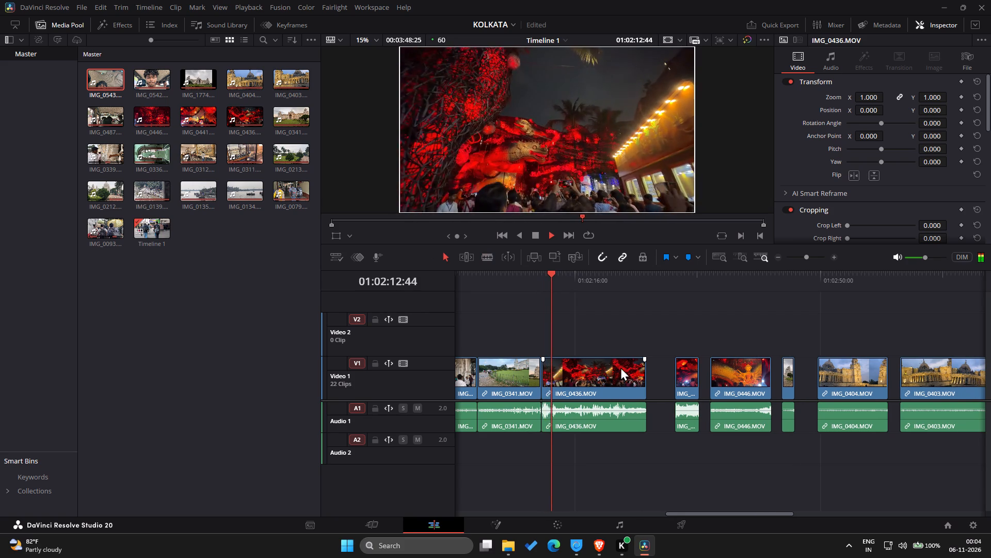
drag(563, 281, 590, 283)
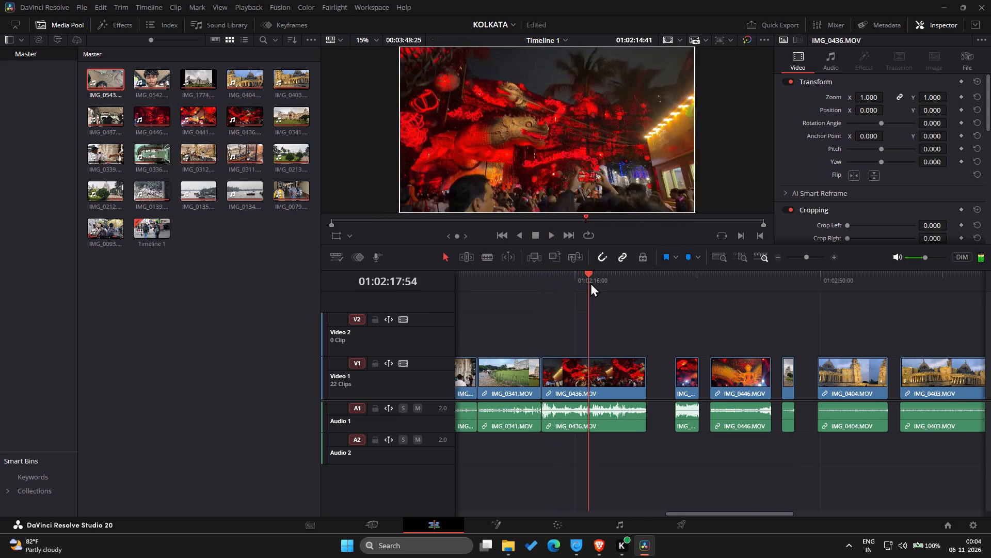
drag(590, 283, 643, 289)
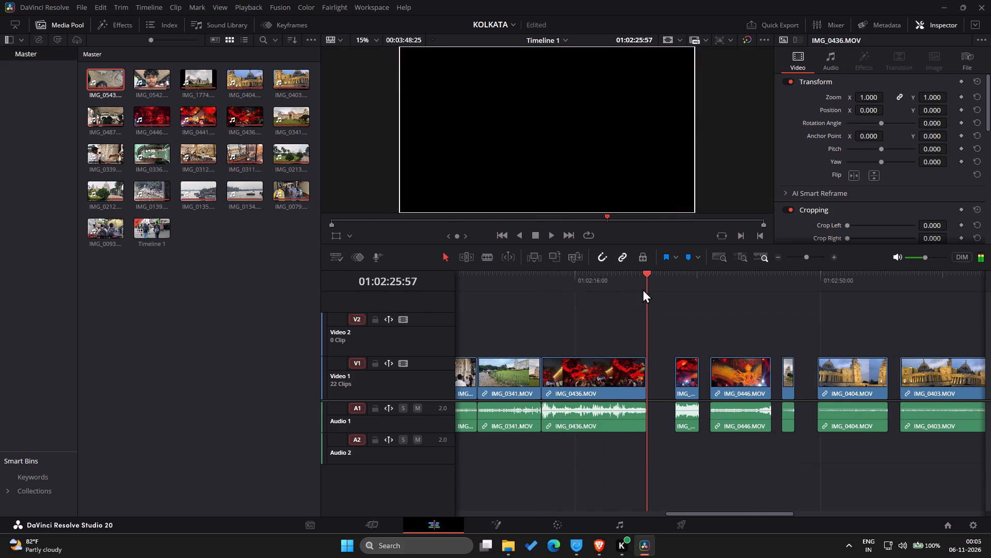
drag(643, 289, 605, 292)
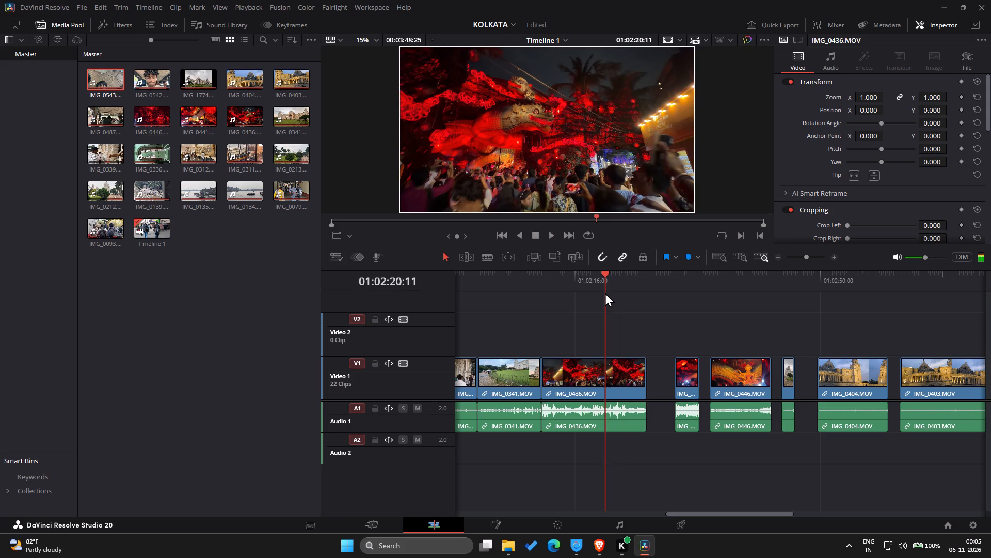
key(space)
key(b)
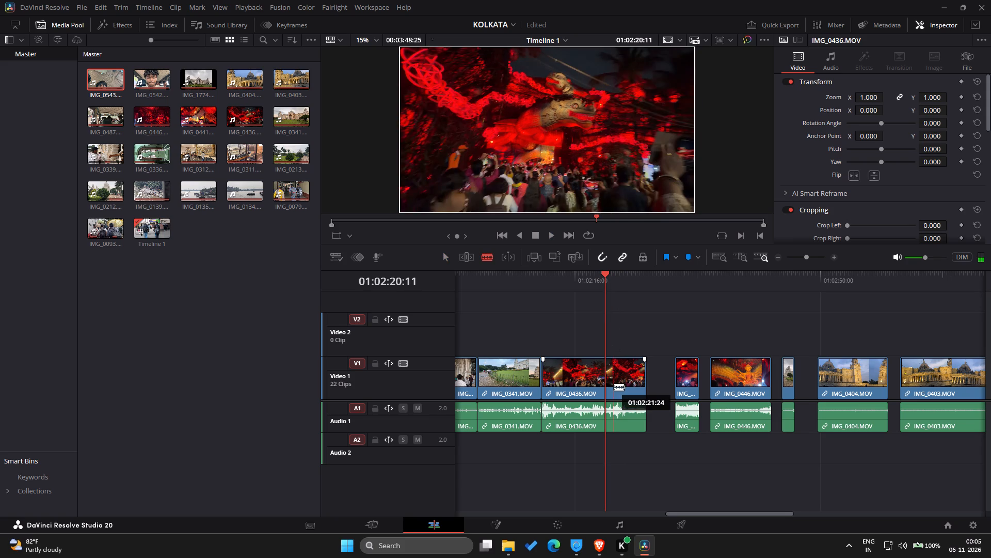
click(609, 383)
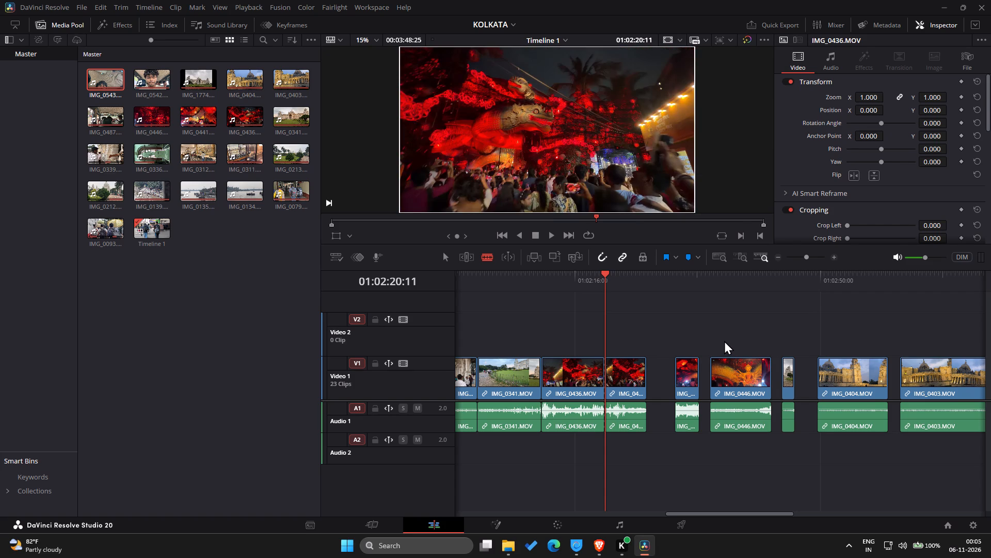
key(a)
Ripple delete the three gaps between the end of IMG_0436 and the short clip following IMG_0446.
click(658, 389)
key(shift+BackSpace)
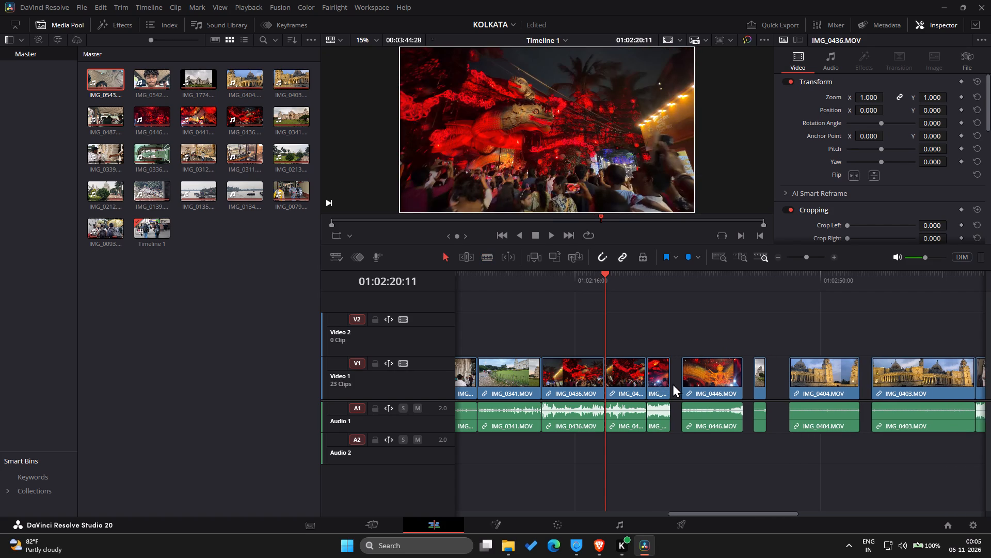
click(675, 383)
key(shift+BackSpace)
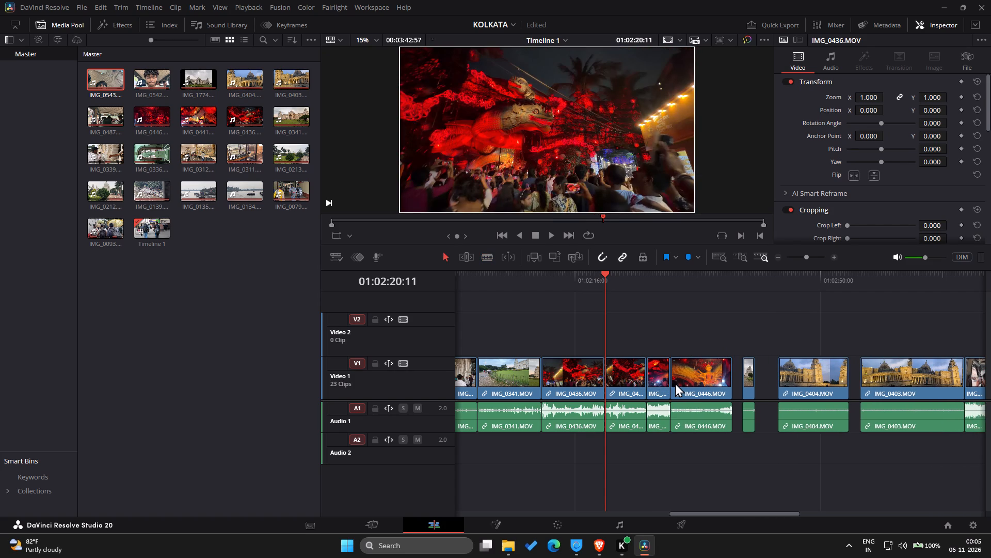
click(734, 374)
key(shift+BackSpace)
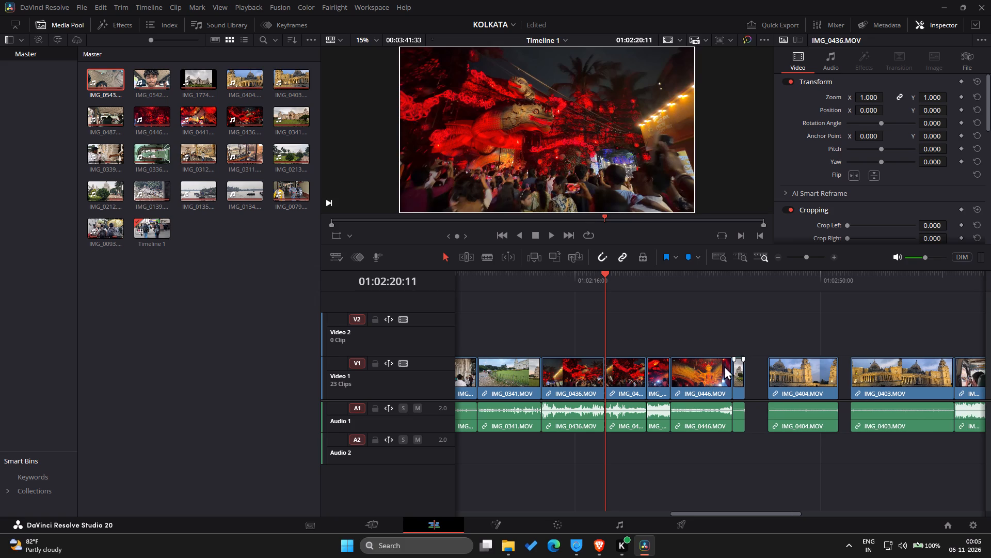
Skim from the IMG_0436 cut into IMG_0446, split IMG_0446 at 01:02:35:28, and ripple delete its part after the cut.
key(space)
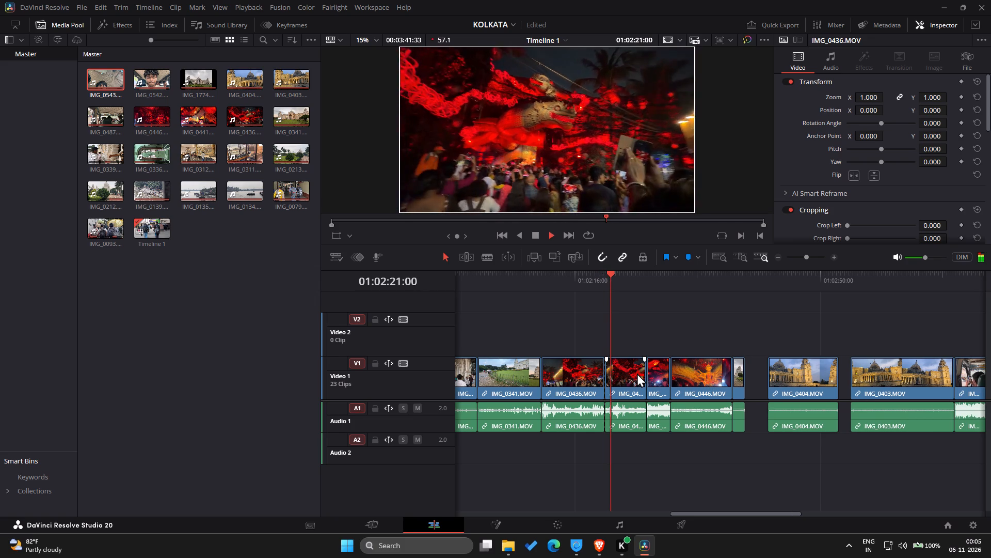
drag(617, 299, 636, 302)
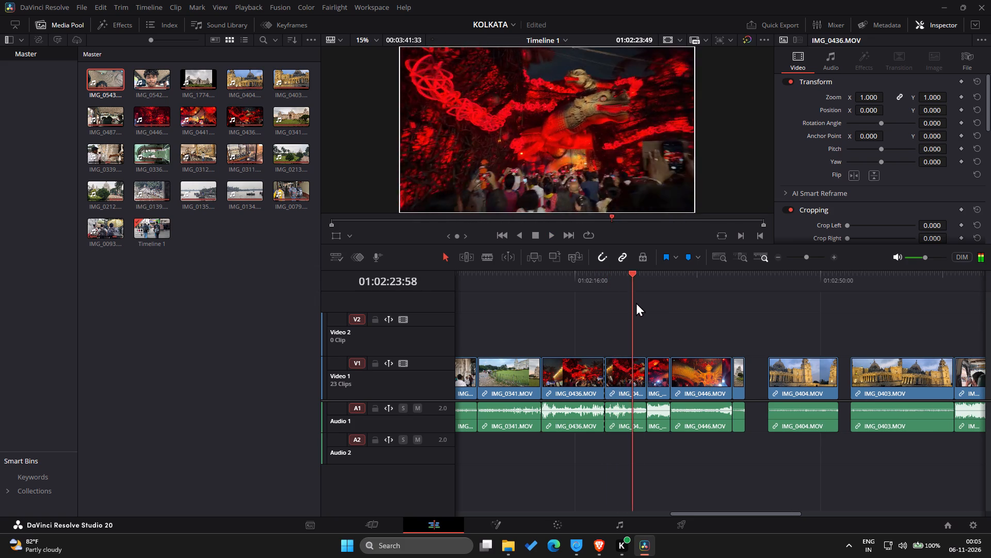
drag(636, 302, 676, 306)
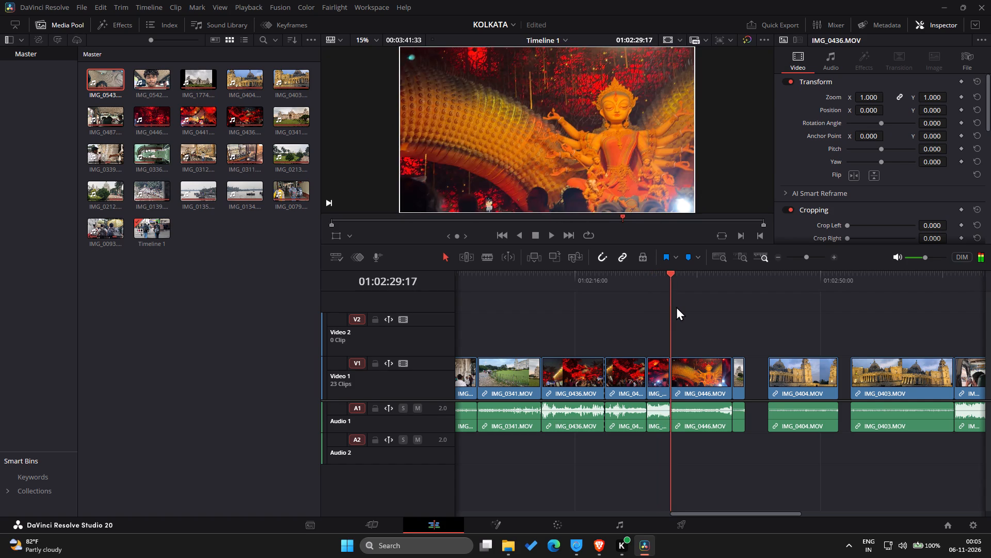
drag(676, 306, 706, 306)
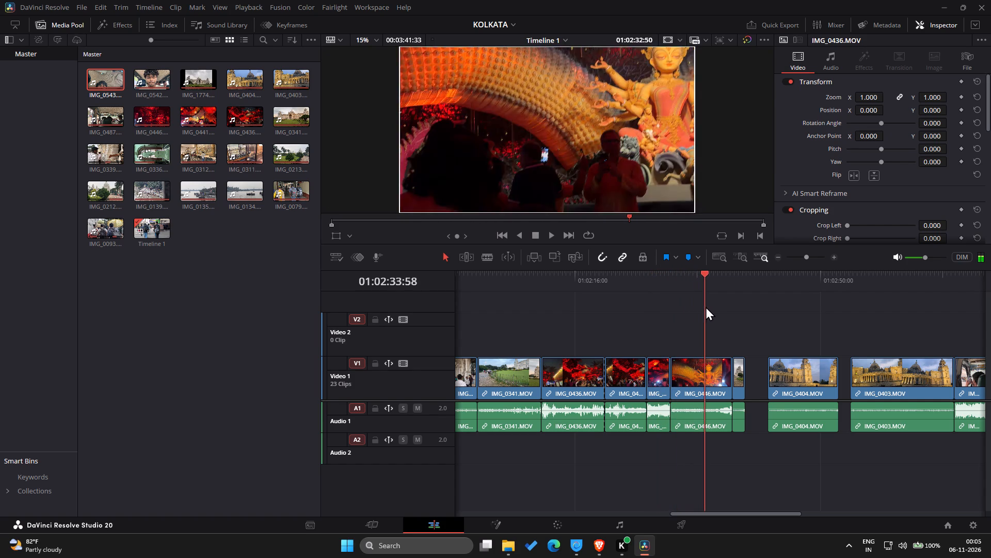
drag(706, 306, 710, 306)
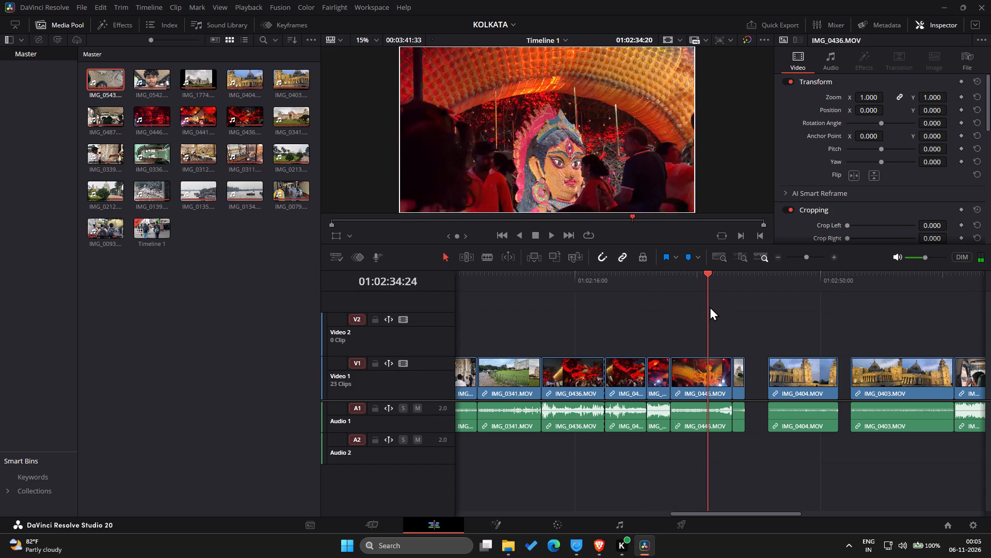
drag(710, 306, 715, 308)
key(space)
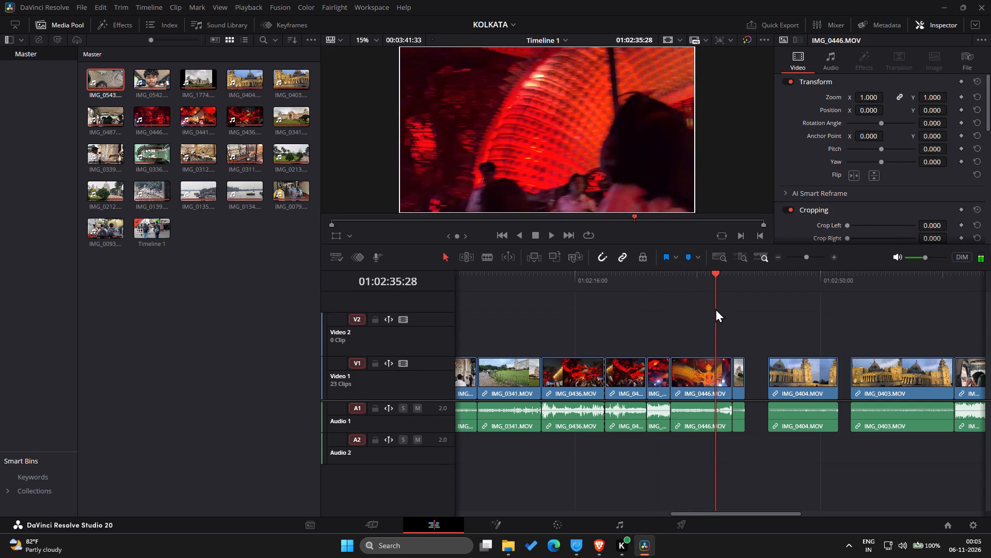
key(b)
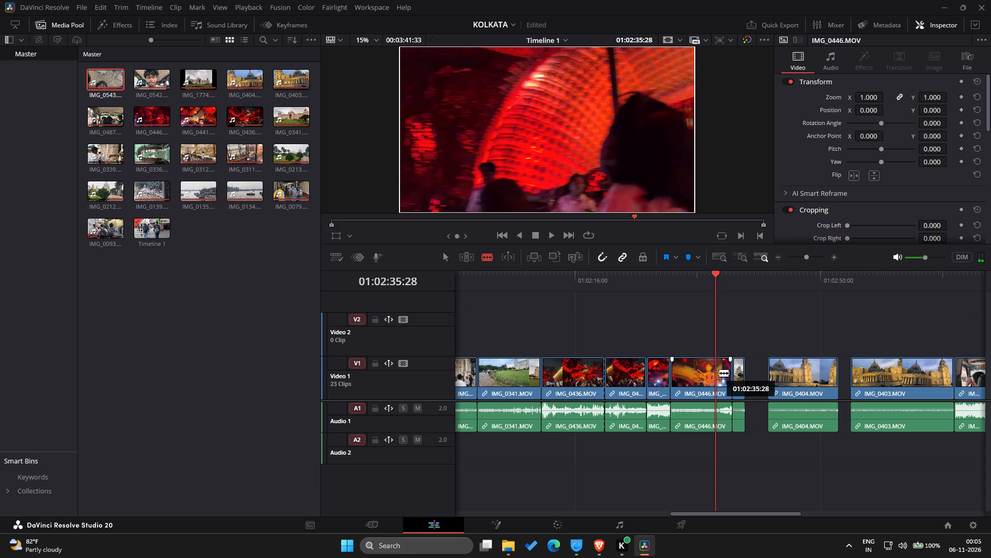
click(718, 373)
key(a)
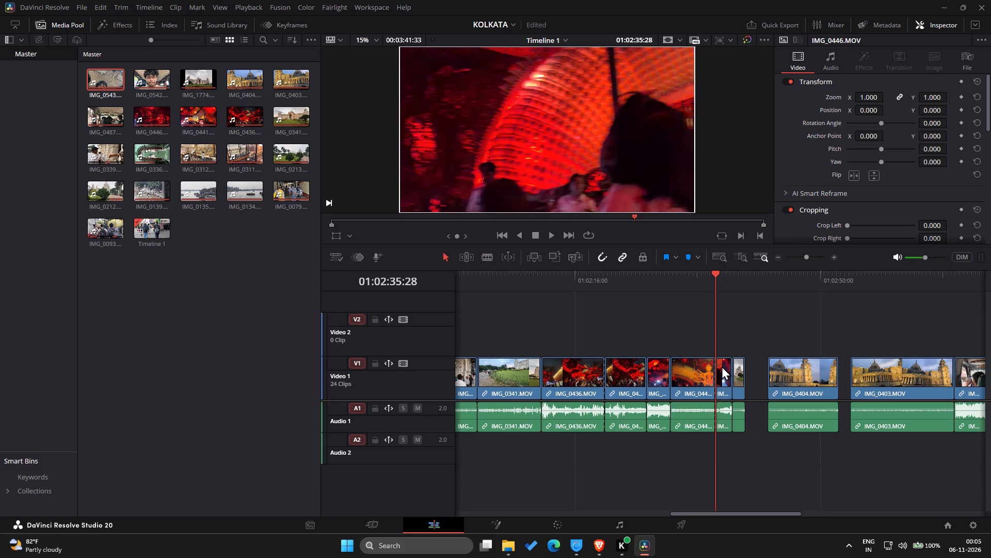
click(722, 366)
key(shift+BackSpace)
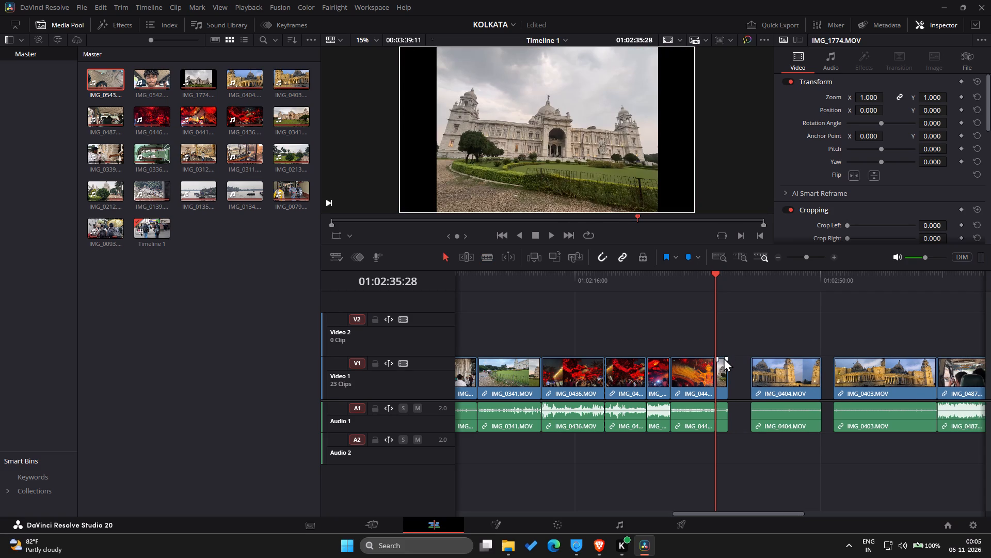
Play the short IMG_1774 clip, then ripple delete it and the gap left before IMG_0404.
key(space)
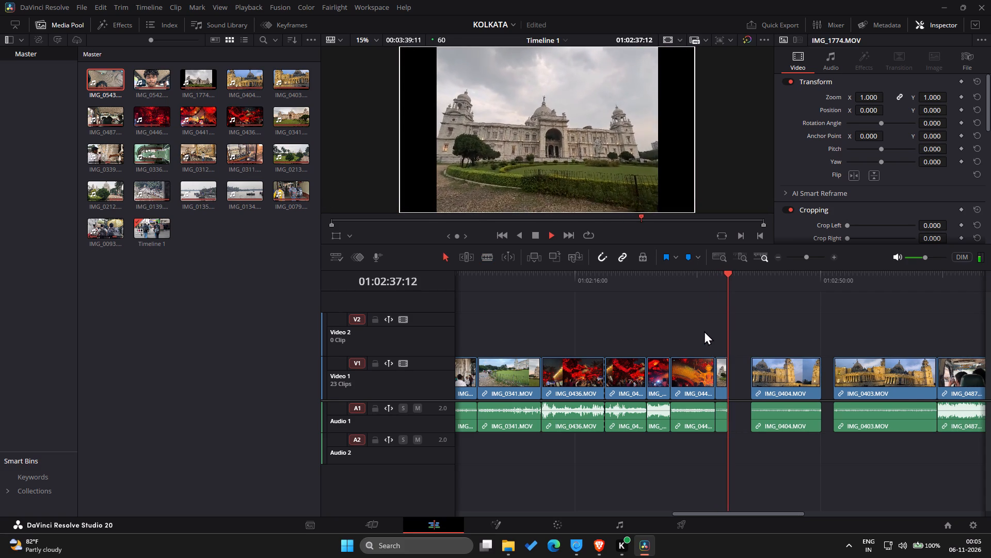
key(space)
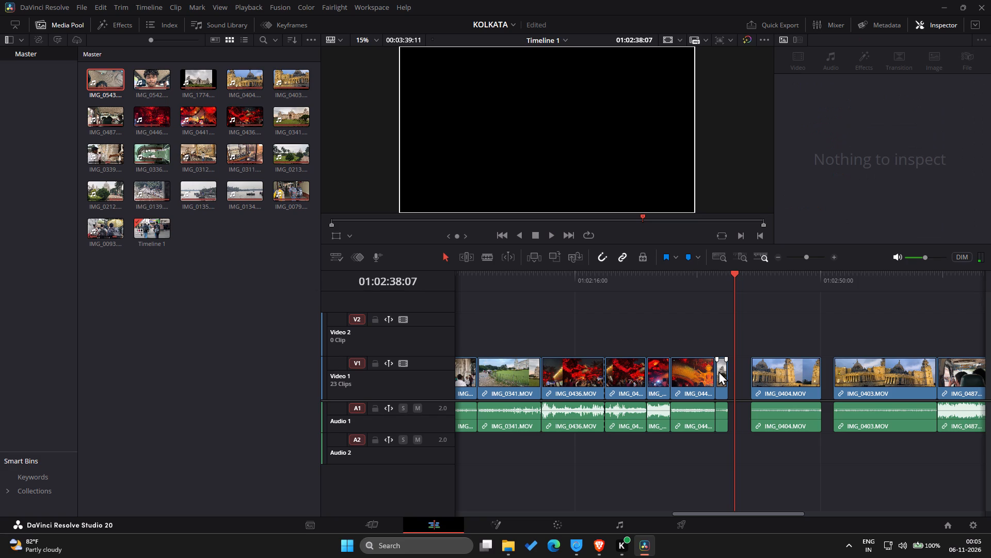
click(718, 371)
key(shift+BackSpace)
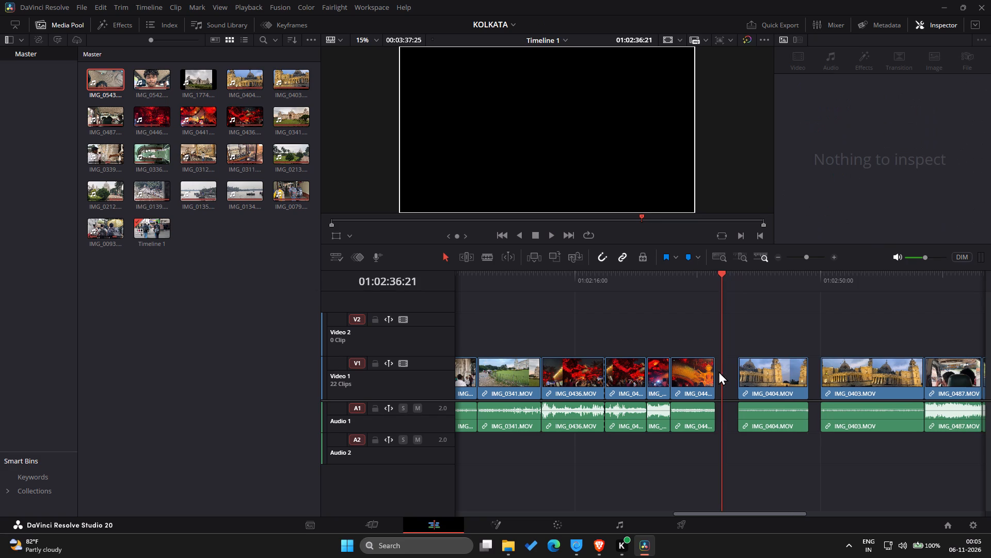
click(718, 371)
click(727, 375)
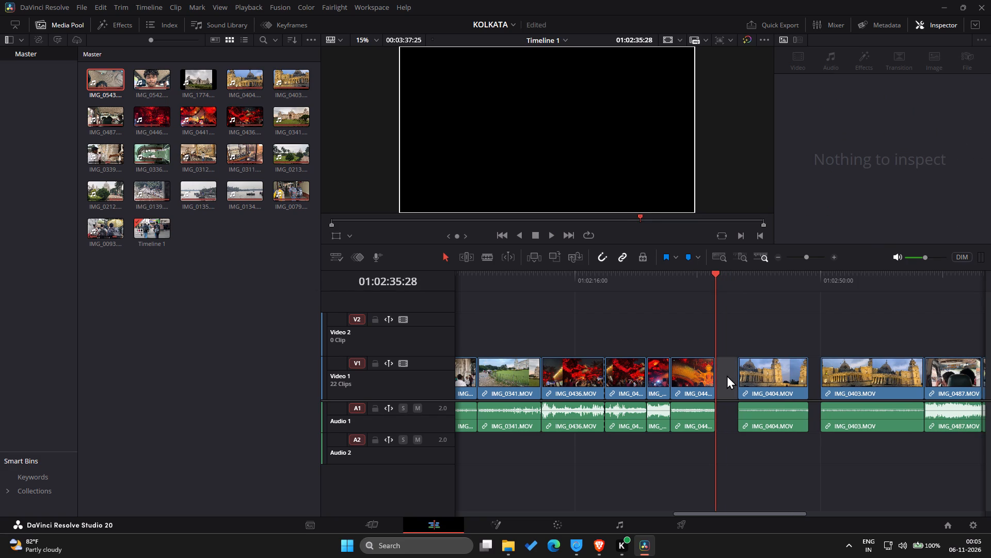
key(shift+BackSpace)
Play and skim through IMG_0404 and IMG_0403, and split IMG_0403 at 01:02:57:16.
key(space)
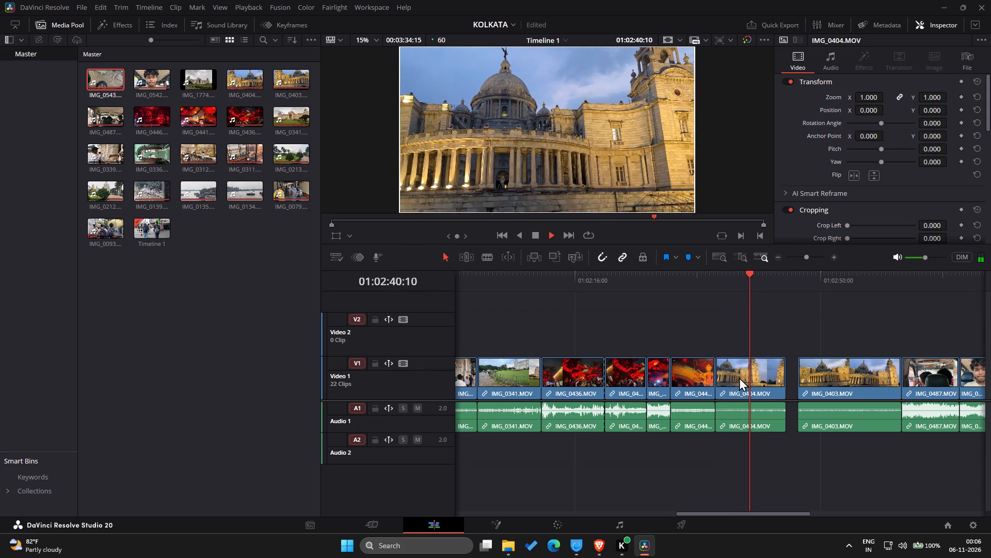
drag(764, 278, 829, 284)
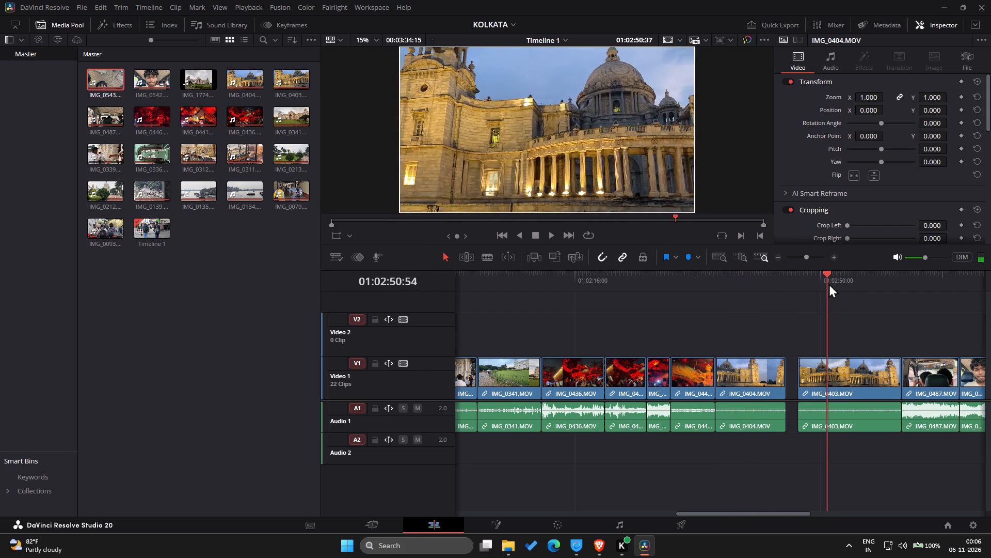
drag(829, 284, 887, 284)
key(space)
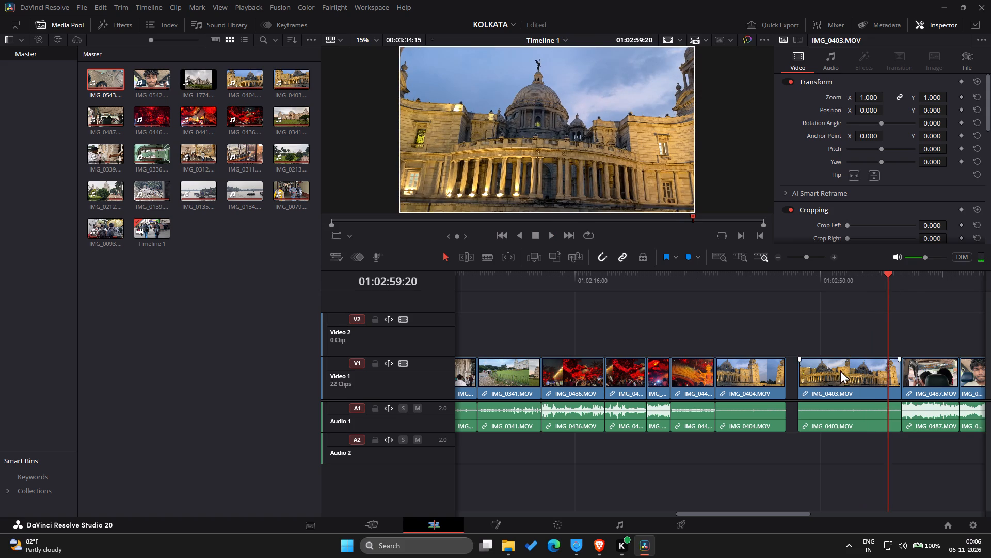
click(886, 278)
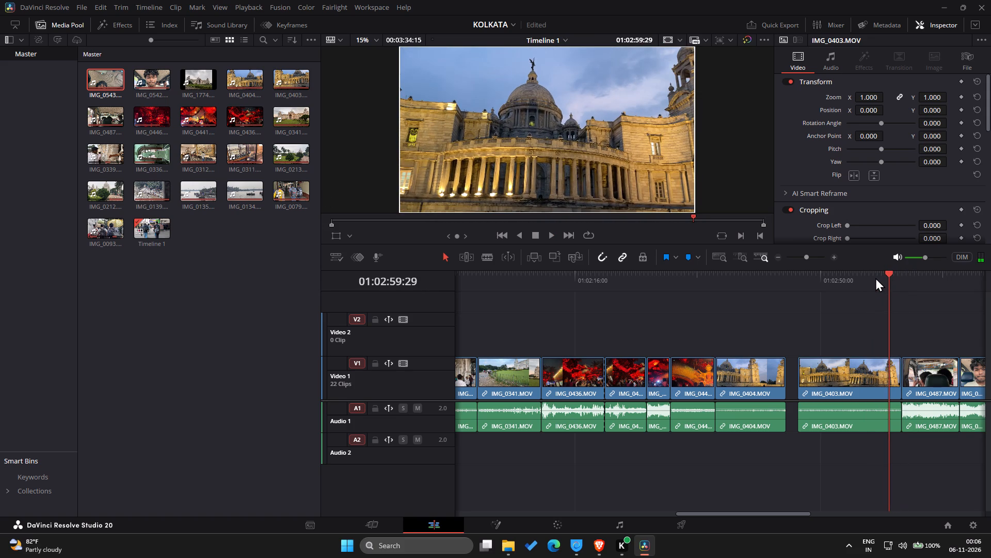
drag(875, 277, 885, 277)
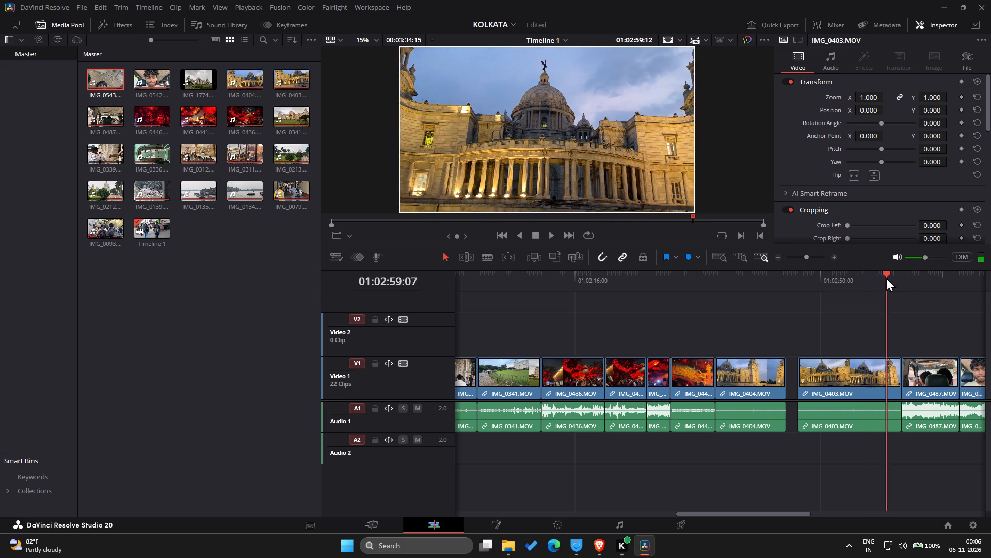
drag(885, 277, 880, 277)
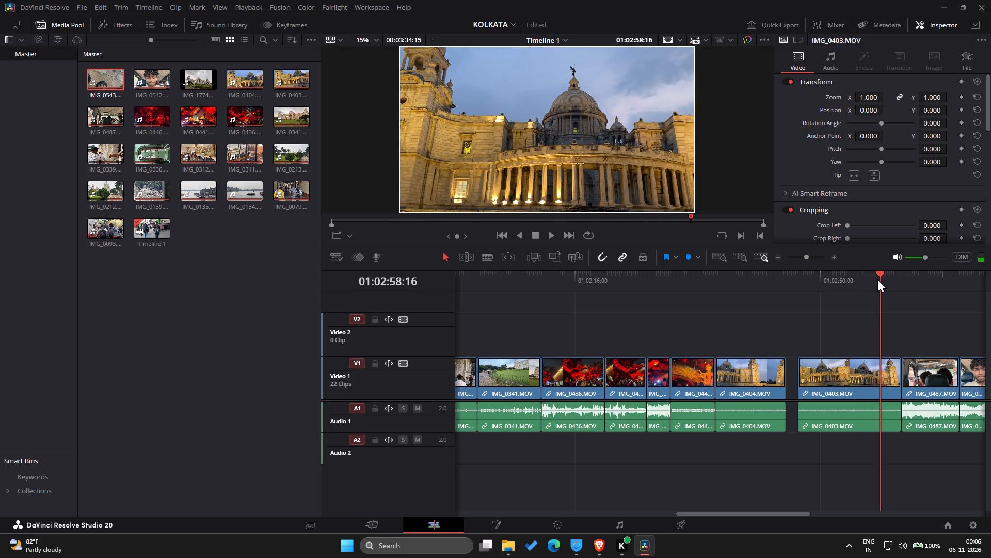
drag(877, 278, 873, 277)
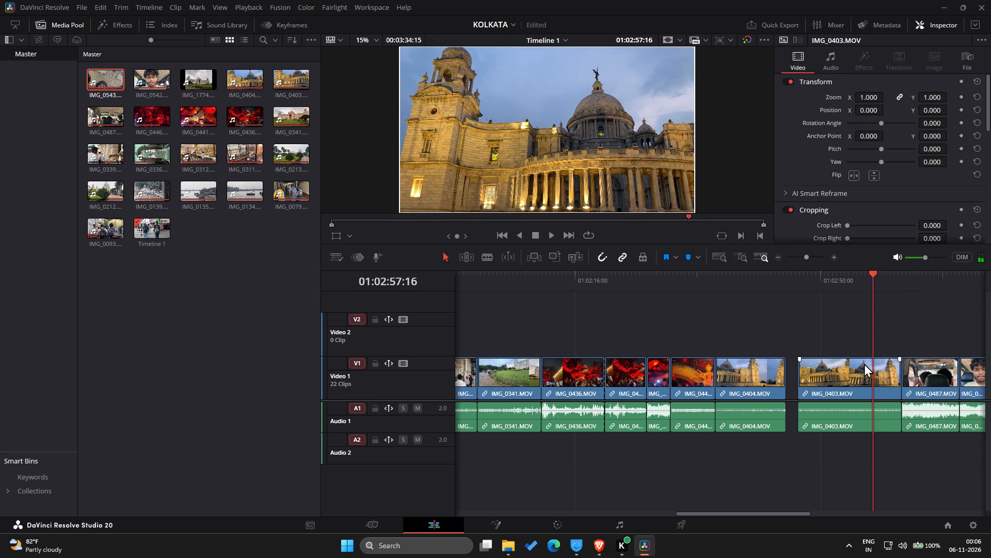
key(b)
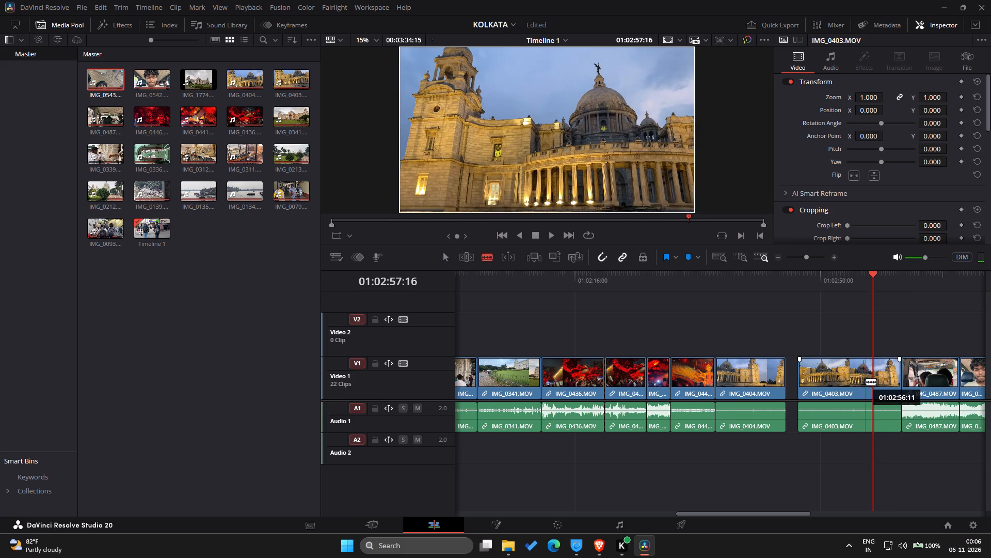
click(868, 381)
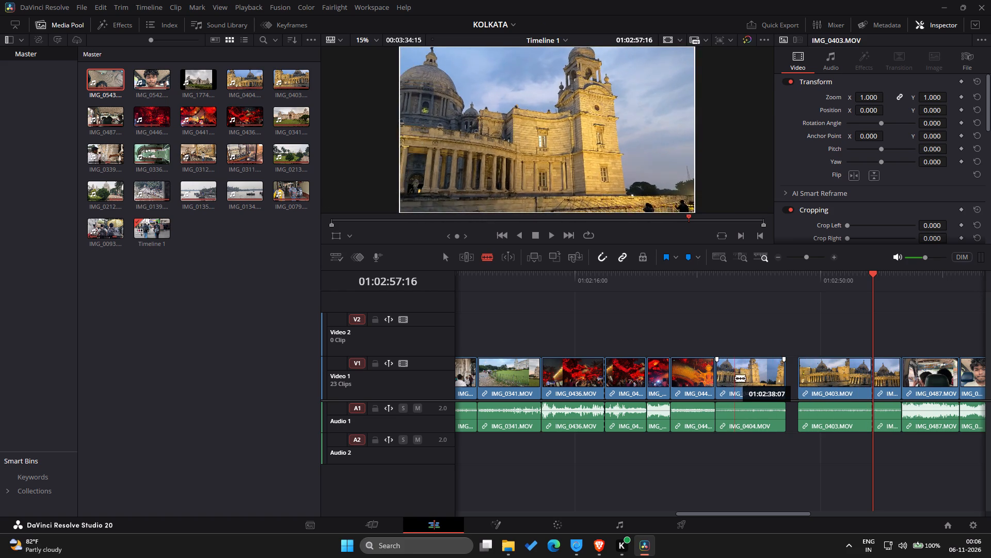
Split IMG_0404 at about 01:02:42:24, and ripple delete its part after the cut and the gap before IMG_0403.
click(765, 377)
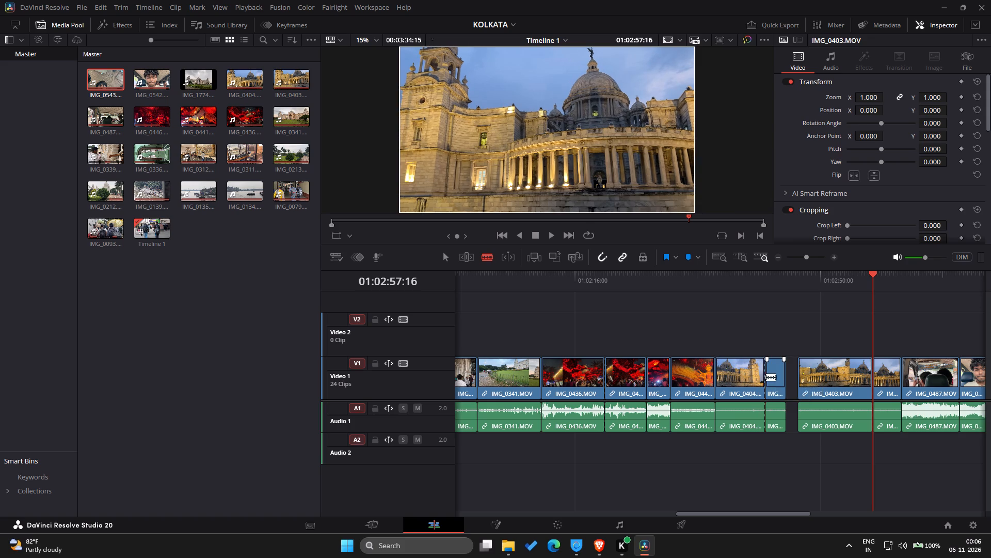
key(a)
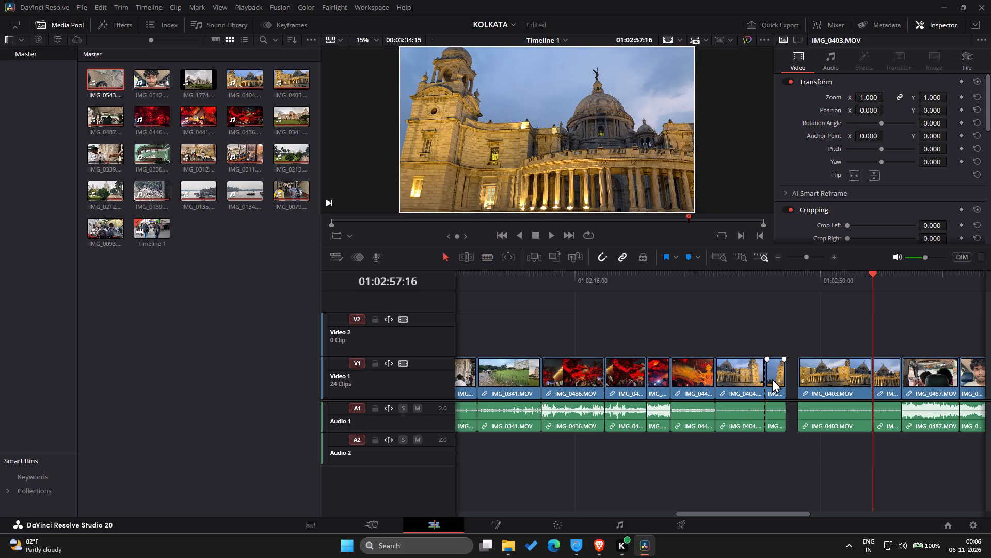
click(772, 379)
key(shift+BackSpace)
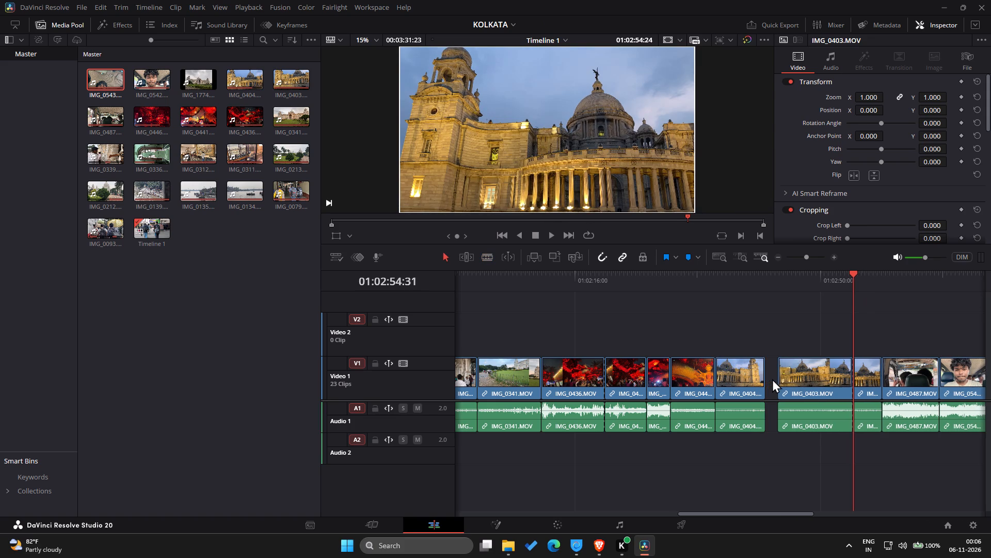
click(772, 379)
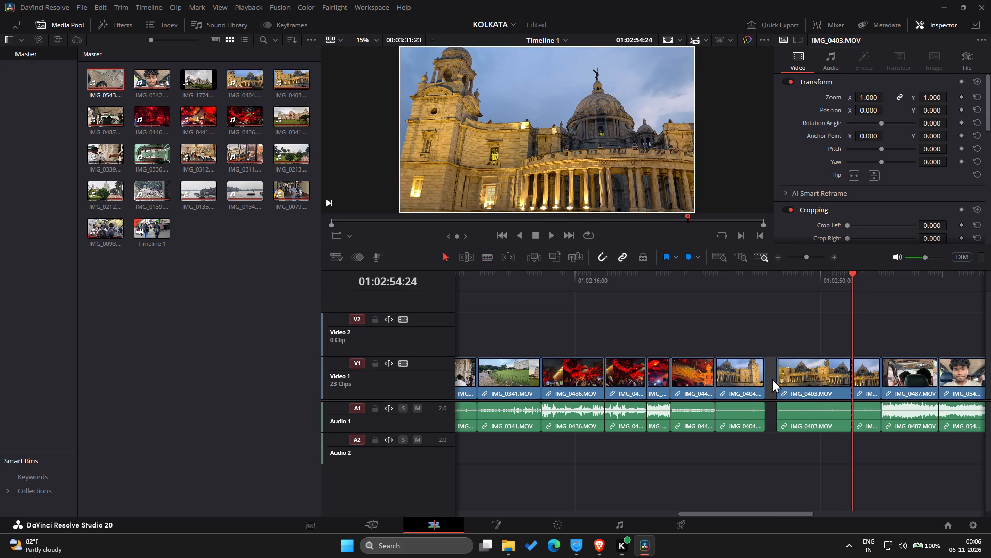
key(shift+BackSpace)
Ripple delete the longer first part of IMG_0403, keeping the short piece after its cut.
click(790, 373)
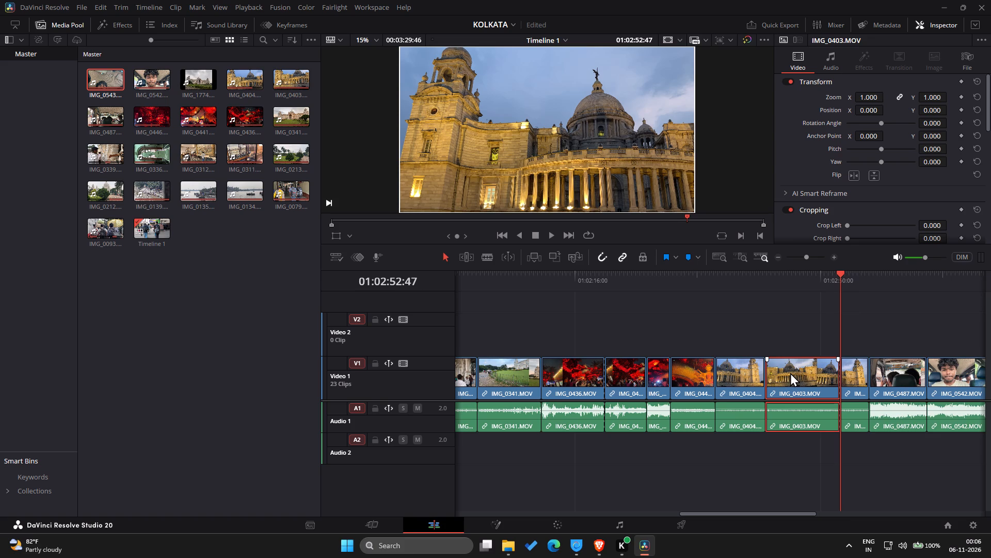
key(shift+BackSpace)
Play and skim the timeline from IMG_0404 through IMG_0403, IMG_0487 and IMG_0542 to the end of IMG_0543.
drag(761, 306, 737, 313)
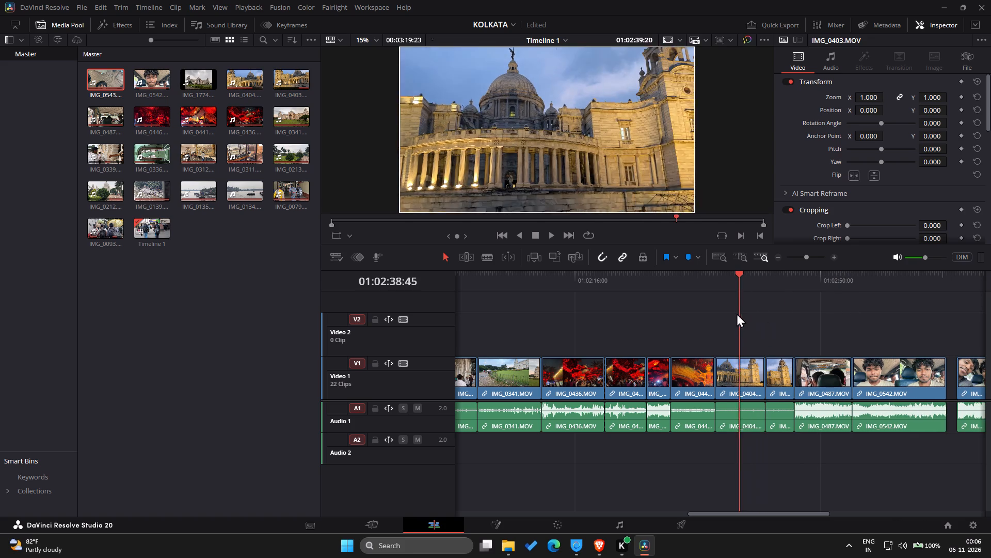
drag(737, 313, 717, 317)
key(space)
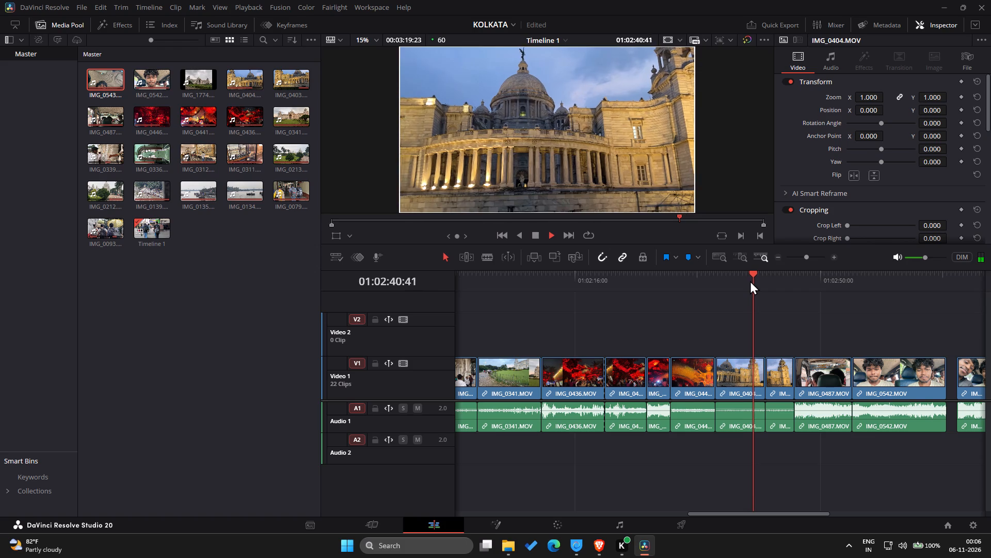
drag(750, 281, 761, 282)
key(space)
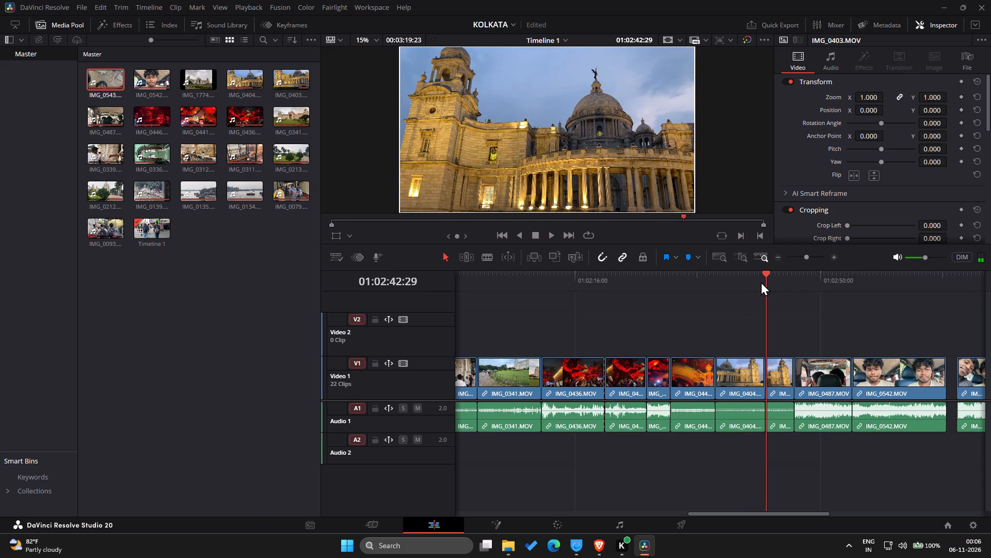
key(space)
key(space)
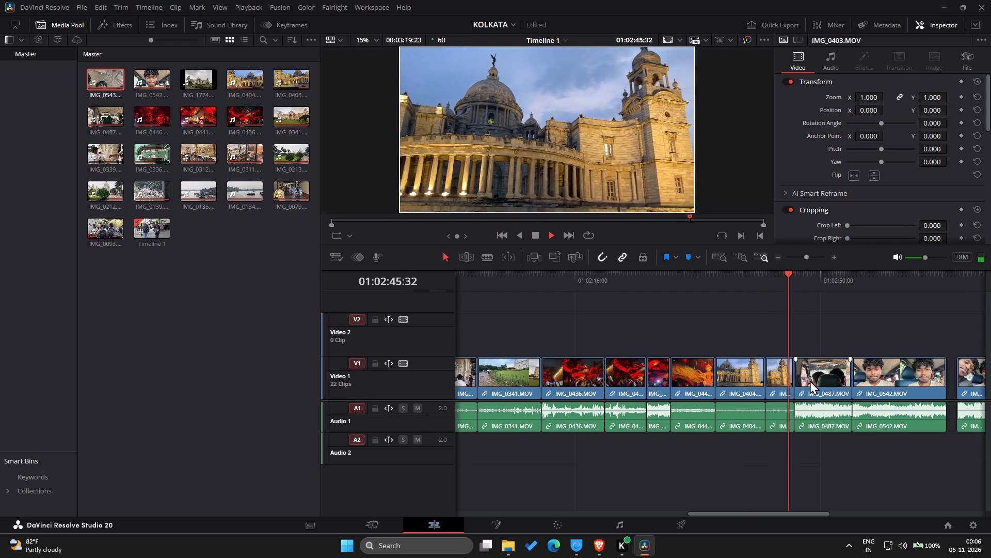
scroll(816, 385, left, 1)
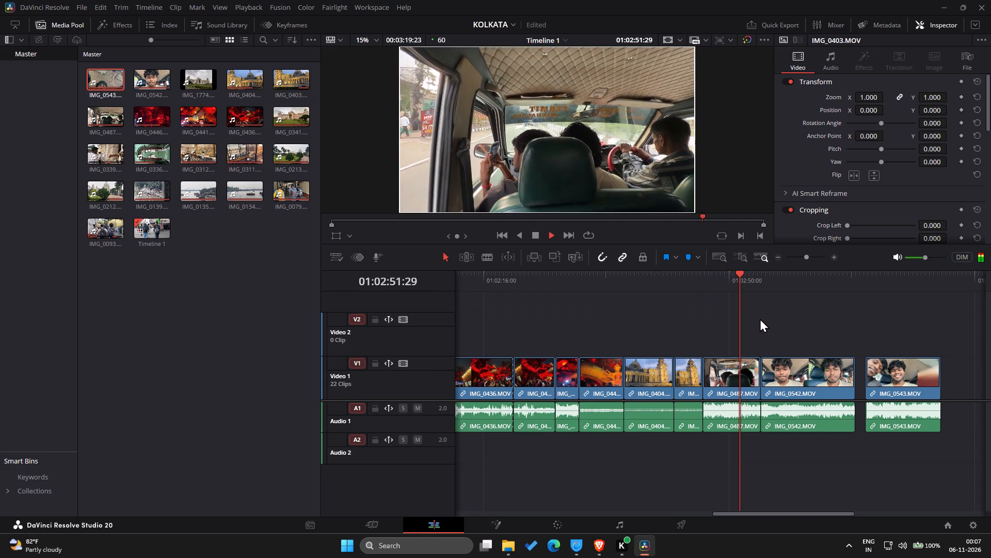
scroll(760, 318, left, 2)
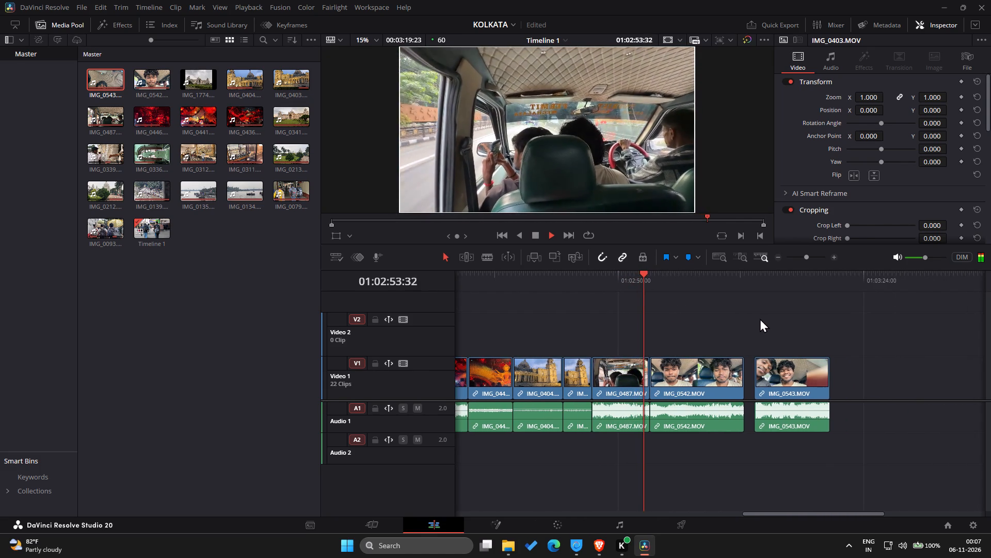
scroll(760, 318, left, 1)
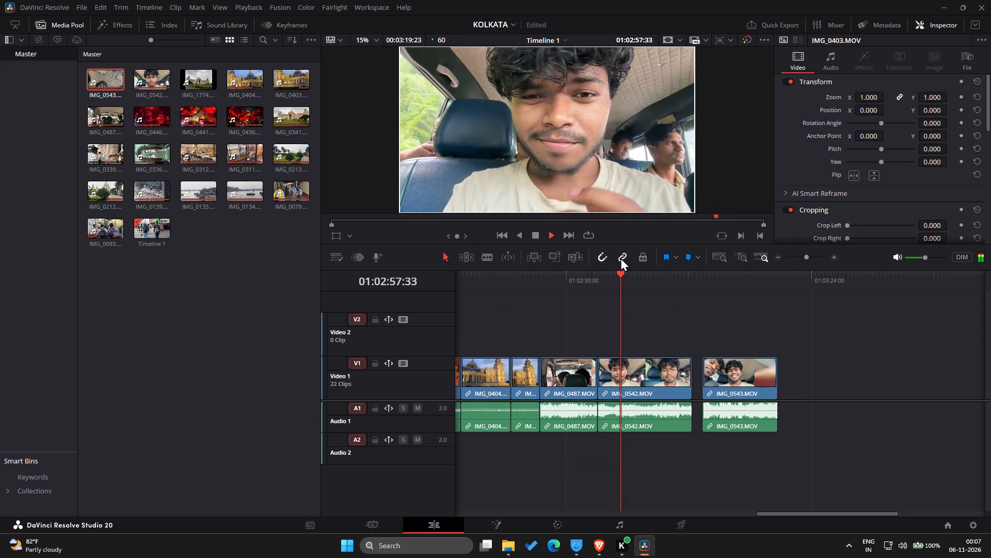
drag(621, 280, 653, 288)
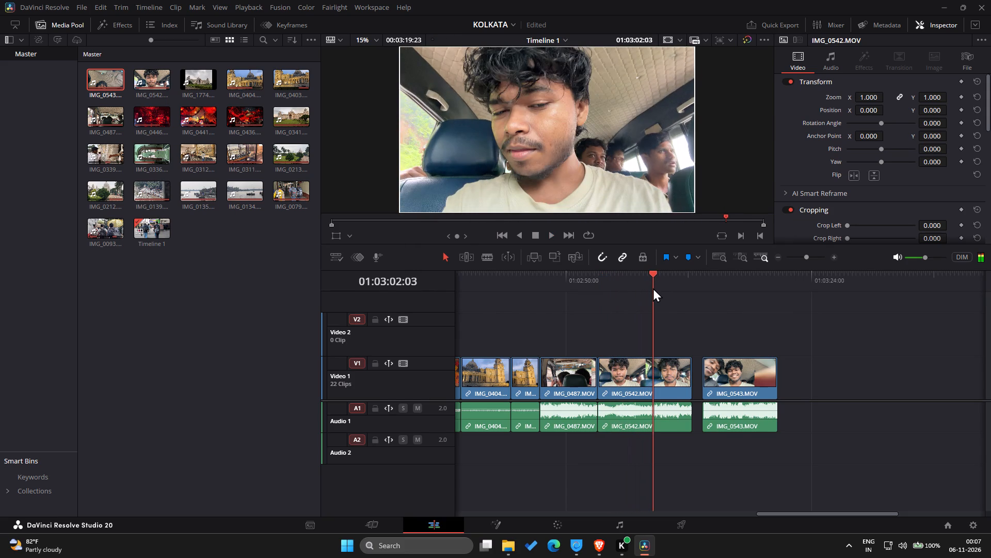
drag(653, 288, 678, 298)
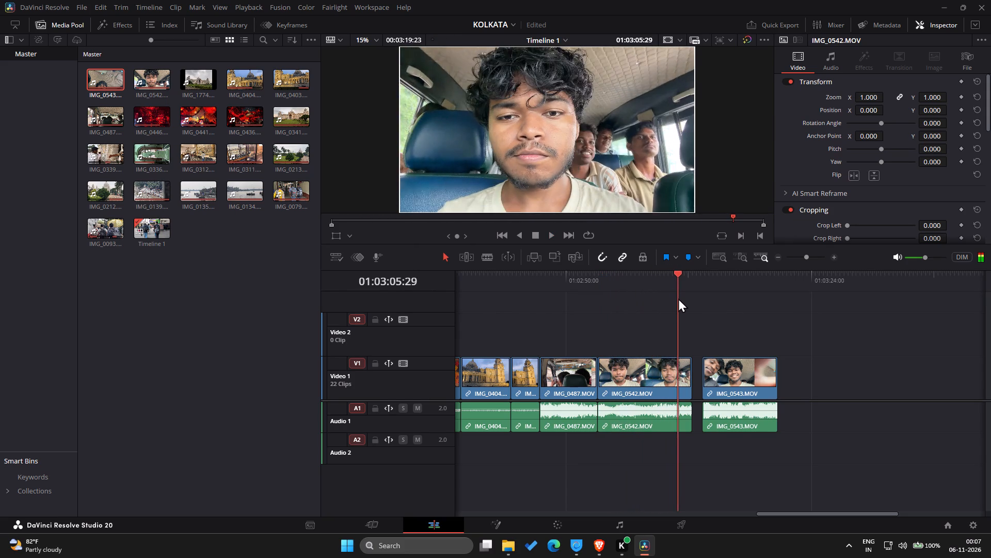
drag(678, 298, 698, 305)
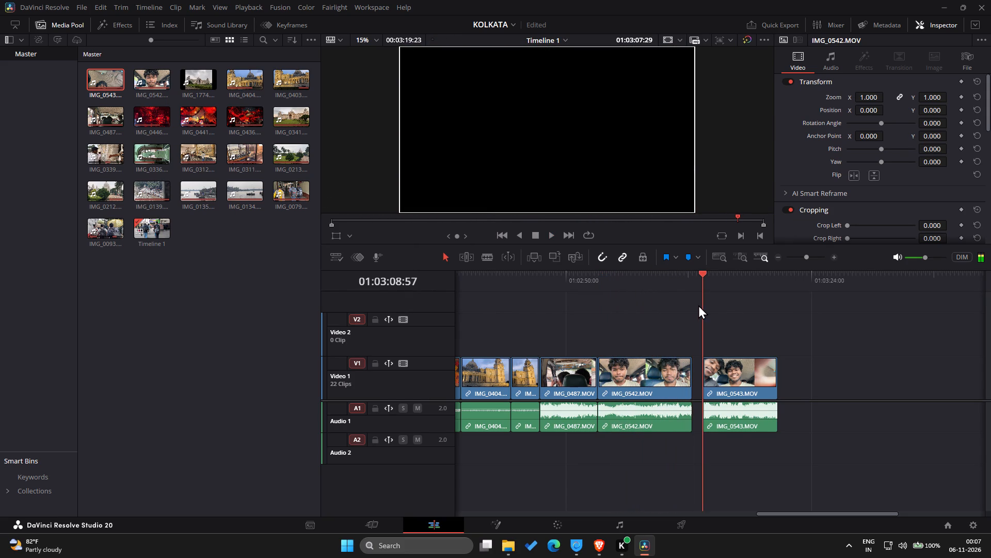
drag(698, 305, 729, 308)
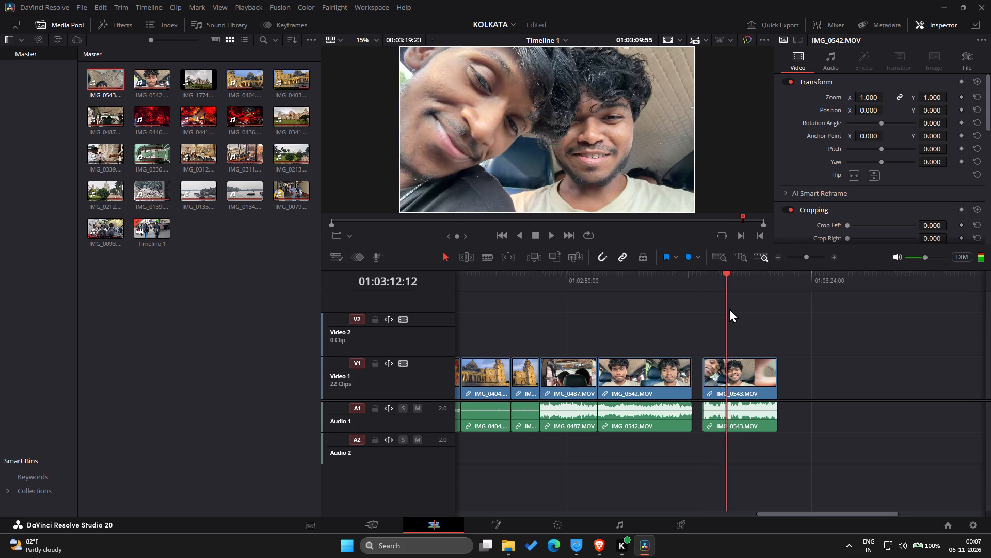
drag(729, 308, 761, 309)
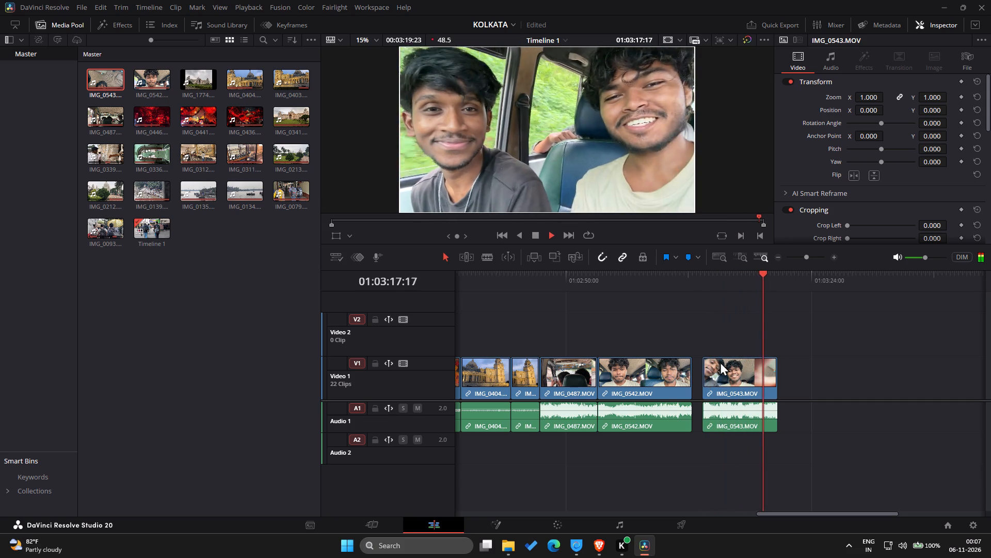
Ripple delete the gap between IMG_0542 and IMG_0543.
click(697, 373)
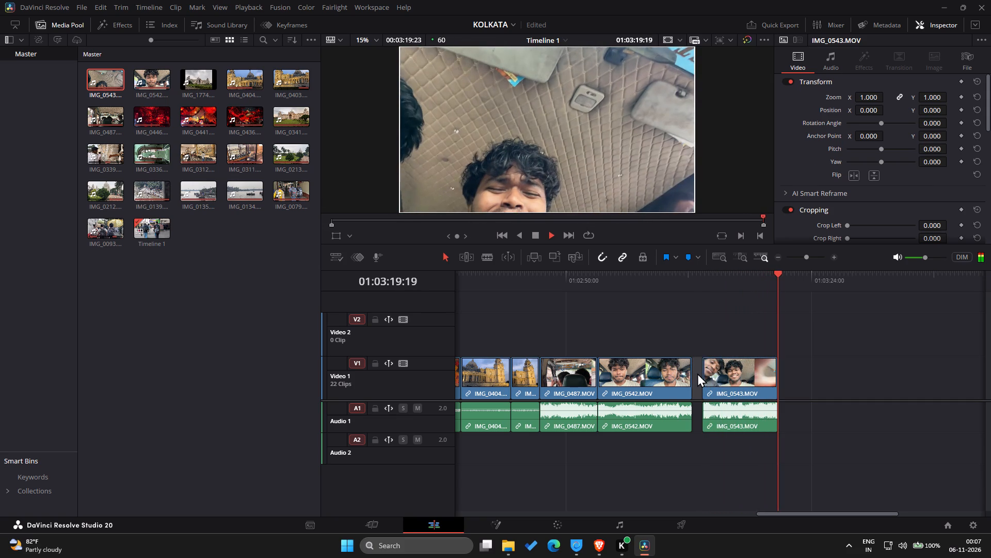
key(shift+BackSpace)
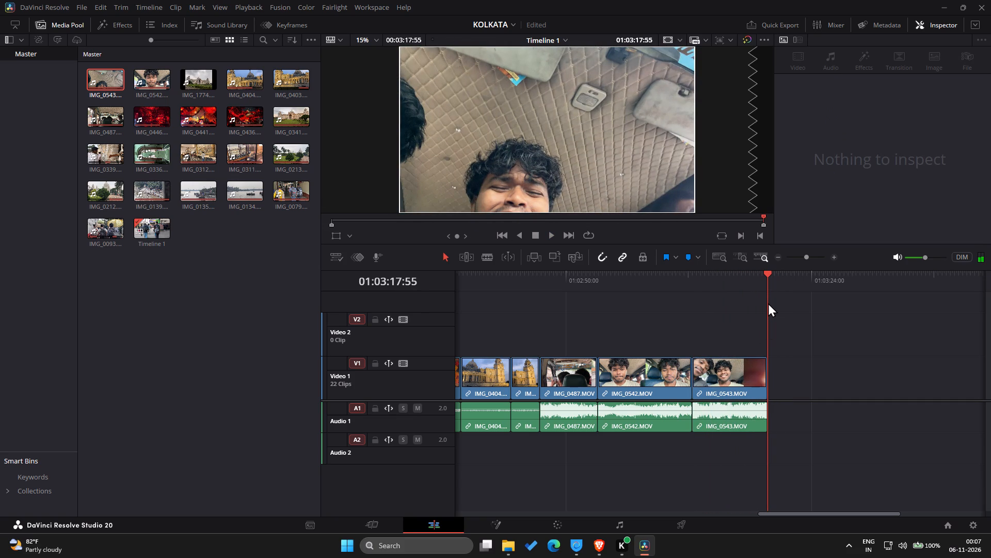
Skim the end of IMG_0543, split it at 01:03:16:22, and ripple delete the part after the cut.
drag(768, 303, 743, 308)
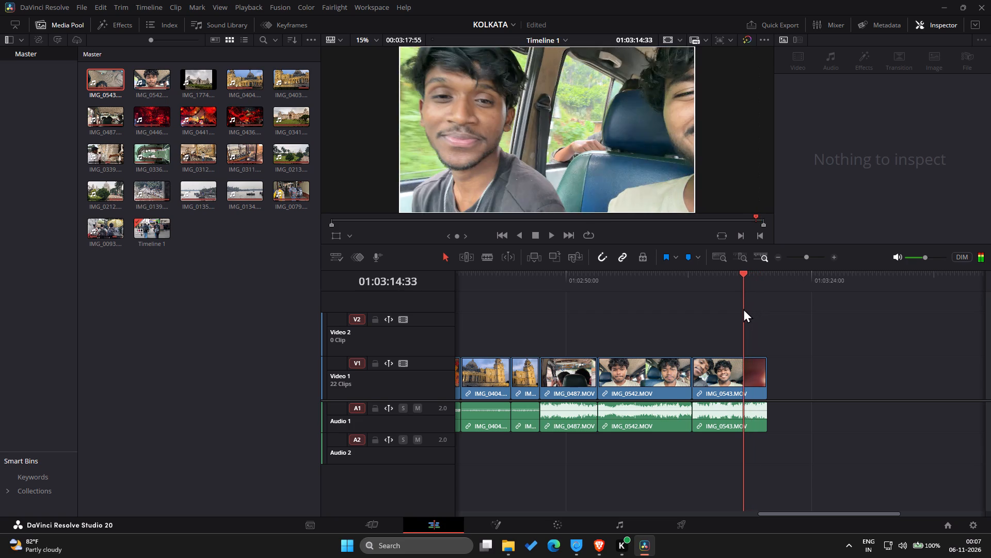
drag(743, 308, 771, 306)
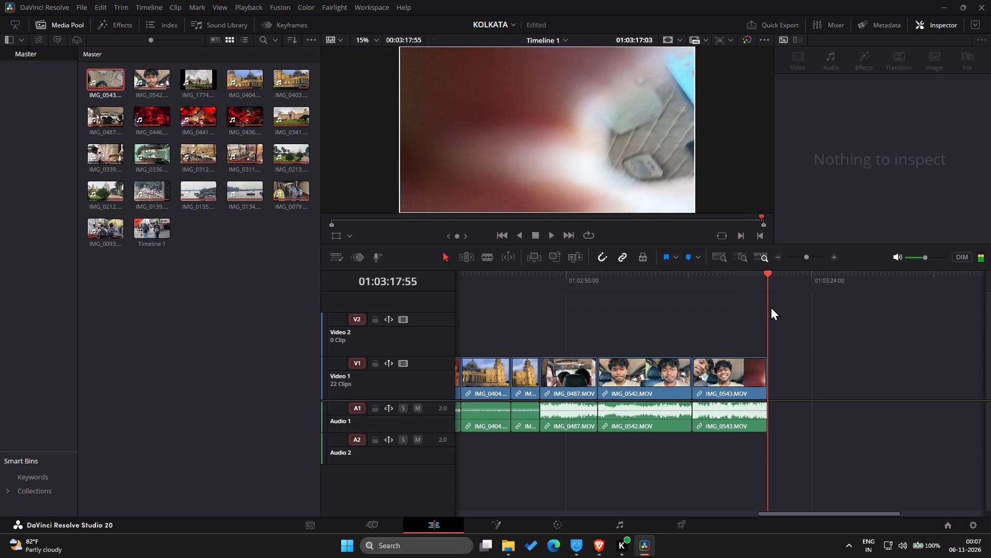
drag(771, 306, 753, 309)
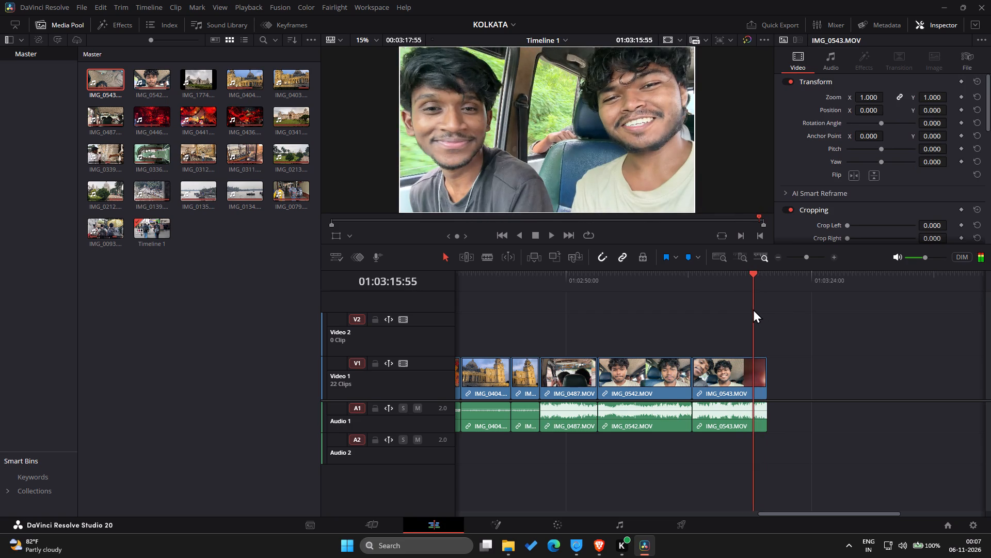
key(space)
key(space)
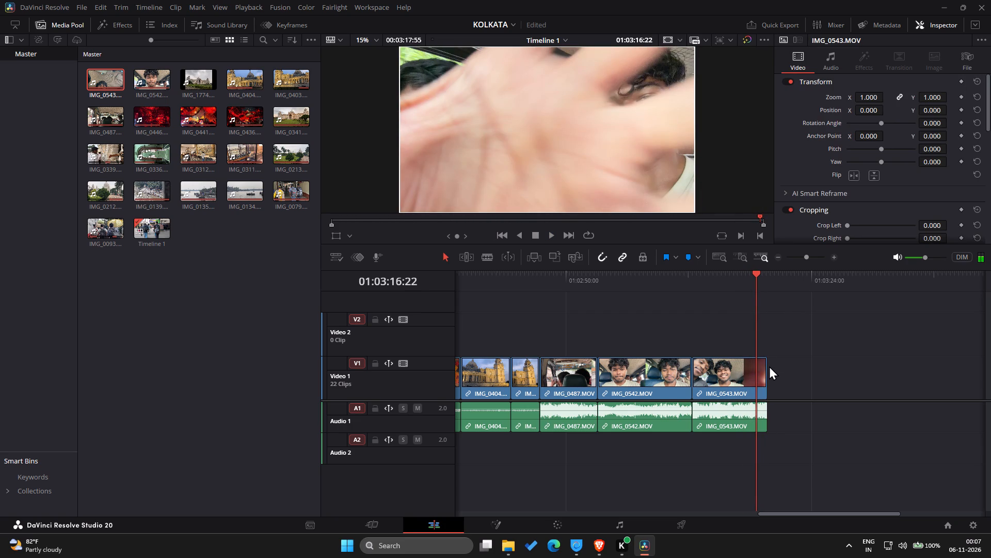
click(768, 365)
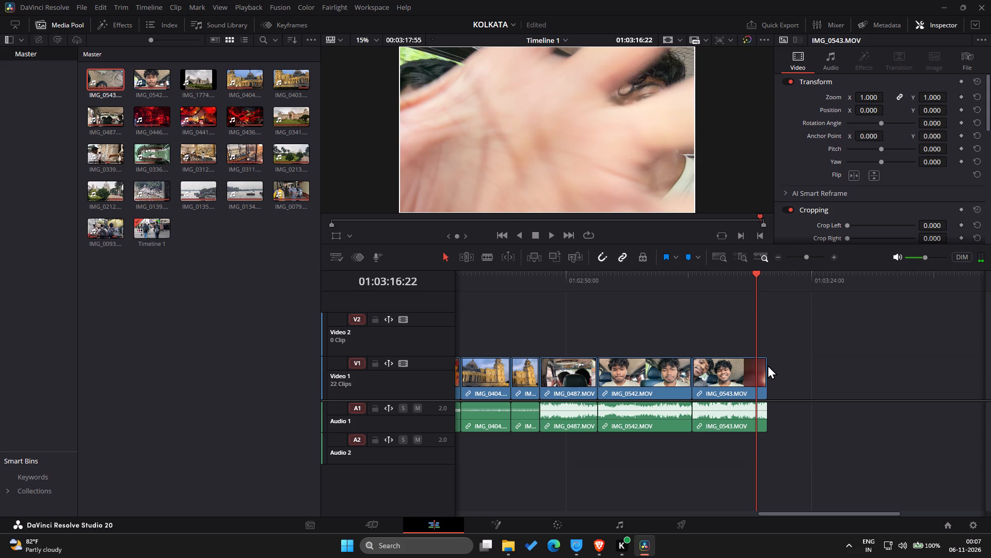
key(b)
click(760, 369)
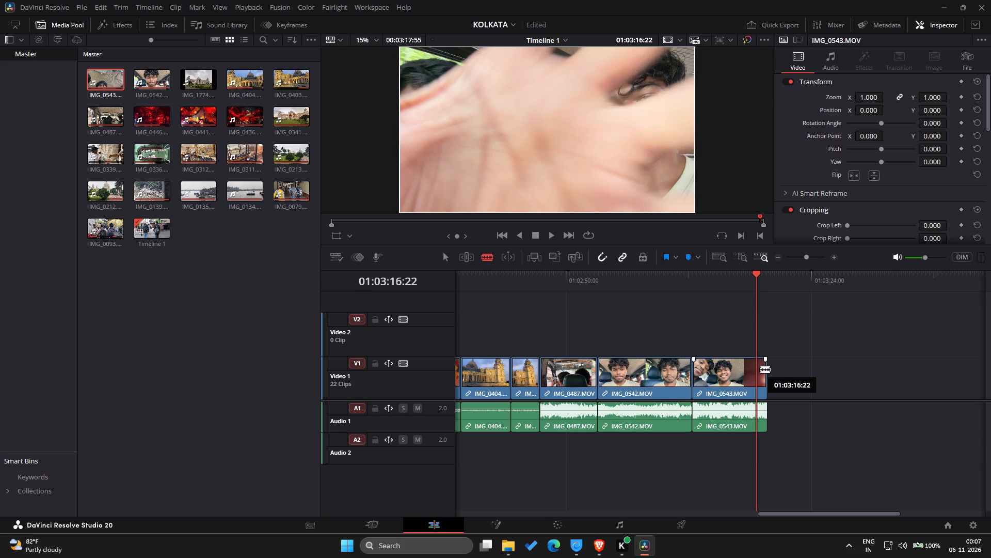
key(a)
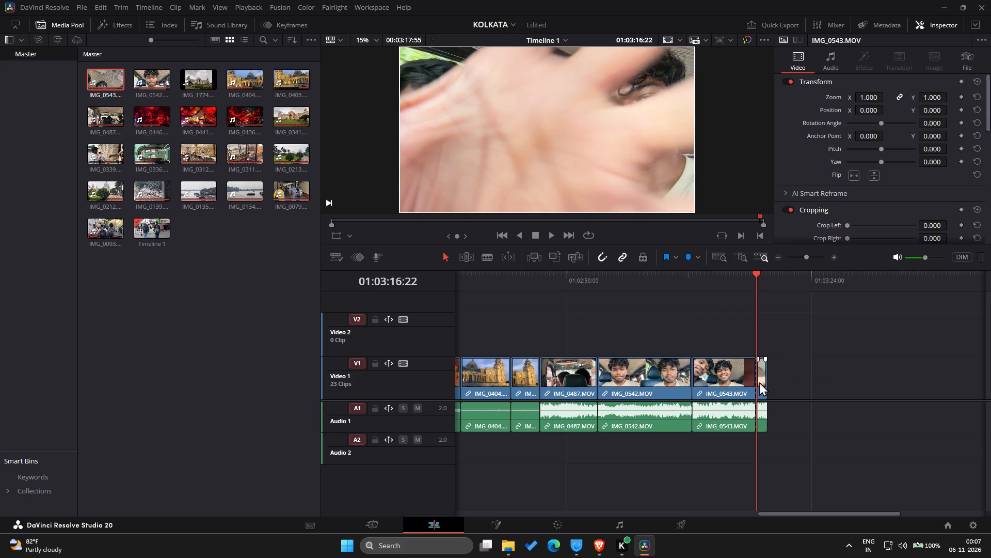
click(761, 381)
key(shift+BackSpace)
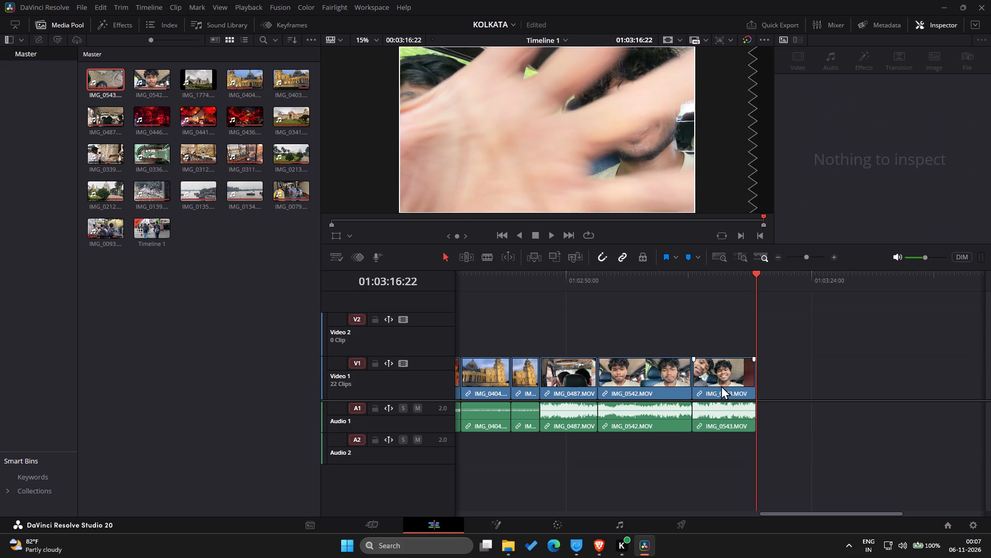
Move the second IMG_0436 piece off Video 1 up to Video 3, above IMG_0446 and IMG_0404.
scroll(641, 327, right, 3)
scroll(641, 327, left, 1)
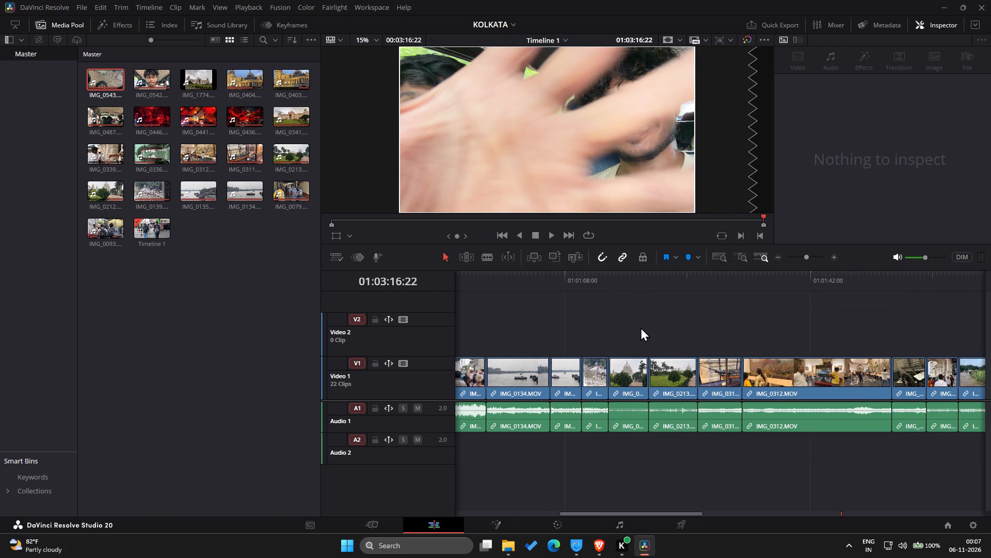
scroll(641, 327, left, 2)
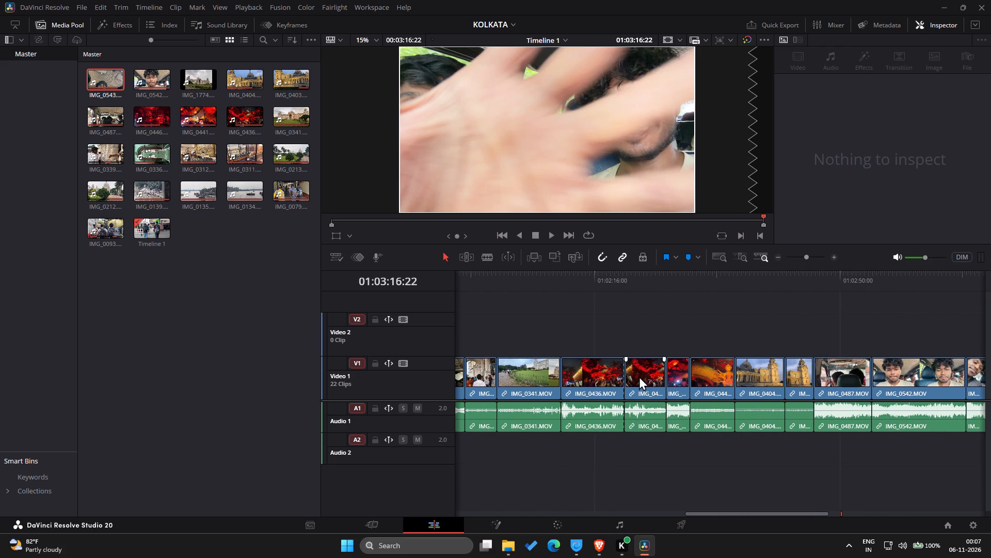
drag(640, 378, 730, 309)
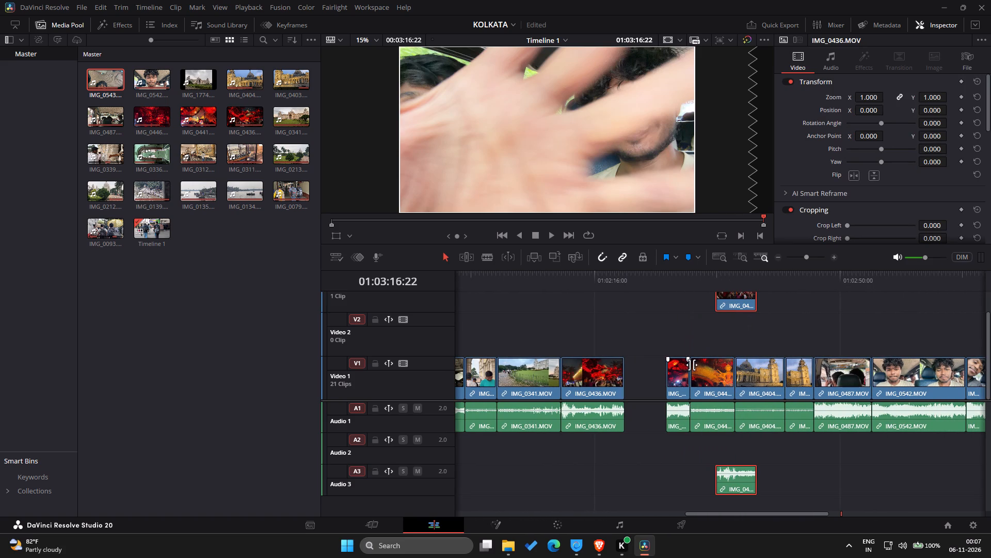
Move IMG_0404 to Video 2 so that it starts where IMG_0341 ends.
drag(768, 370, 765, 368)
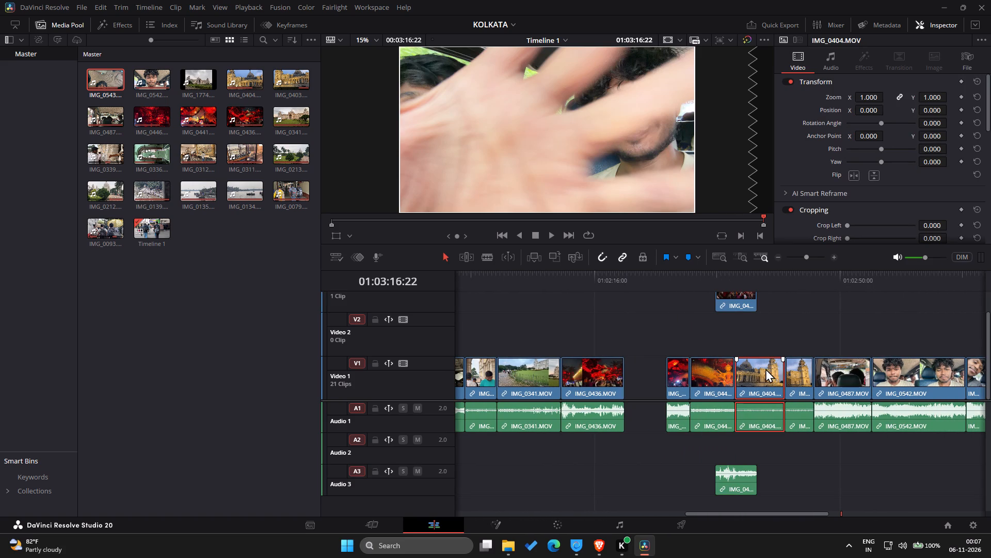
drag(765, 368, 595, 333)
Shift IMG_0436 later against the following short clip, and IMG_0446 later by 03:28 to align with the piece on Video 3.
drag(601, 371, 614, 374)
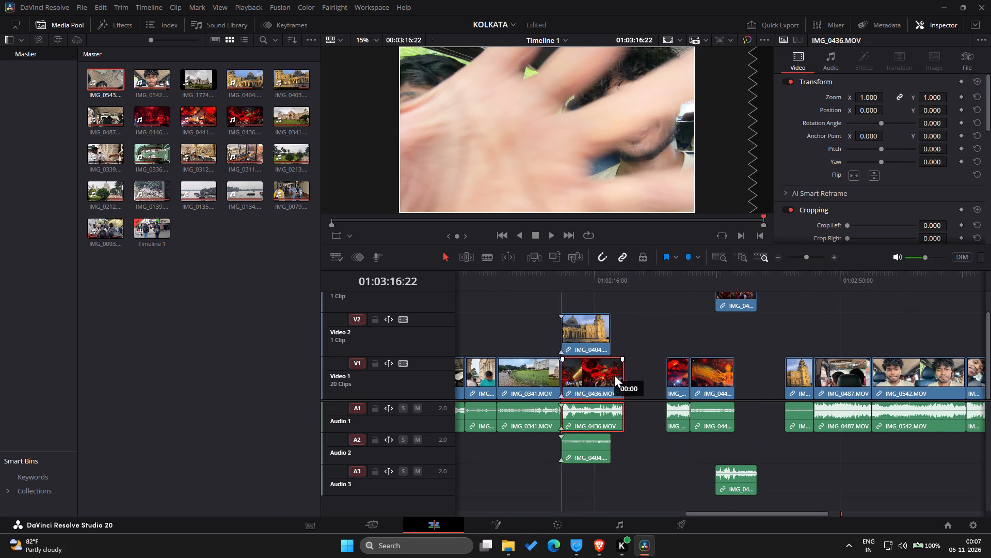
drag(614, 374, 637, 378)
drag(704, 374, 733, 378)
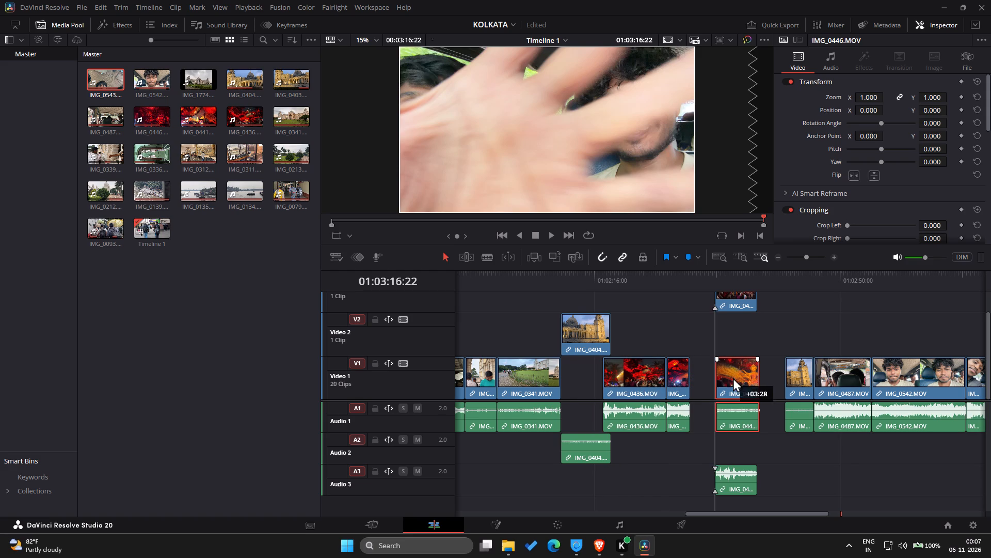
drag(733, 378, 733, 379)
Move the short IMG_0403 clip to Video 2, starting at IMG_0436's start and overlapping the end of IMG_0404.
drag(800, 371, 622, 340)
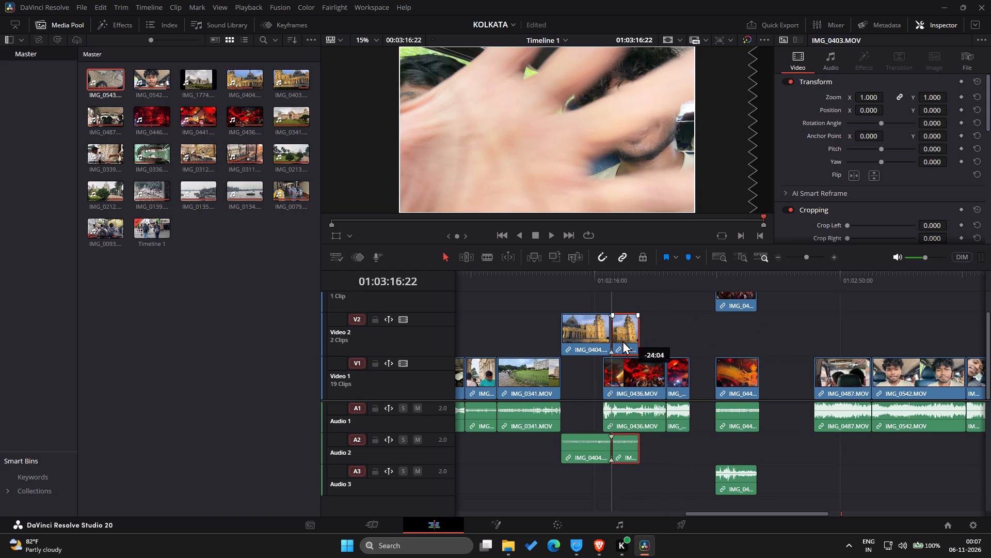
drag(622, 340, 616, 342)
Line up IMG_0441, the second IMG_0436 piece and IMG_0446 back to back on Video 1, ending where IMG_0487 starts.
drag(736, 377, 751, 377)
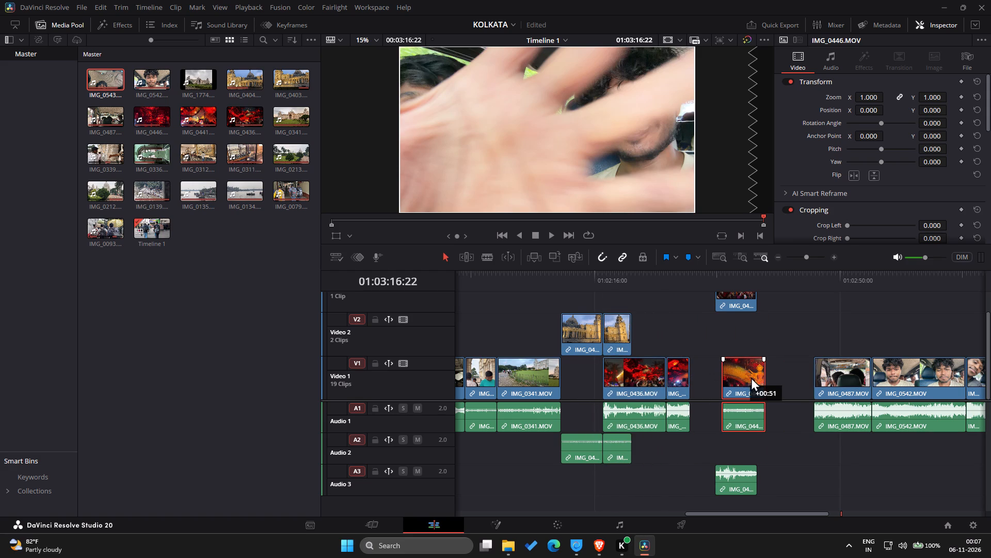
drag(751, 377, 787, 381)
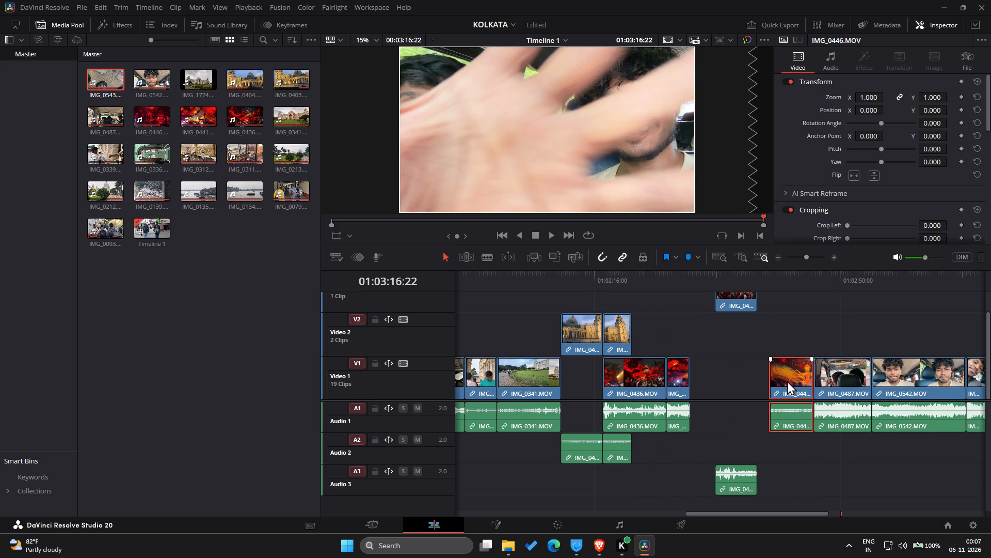
drag(734, 299, 747, 386)
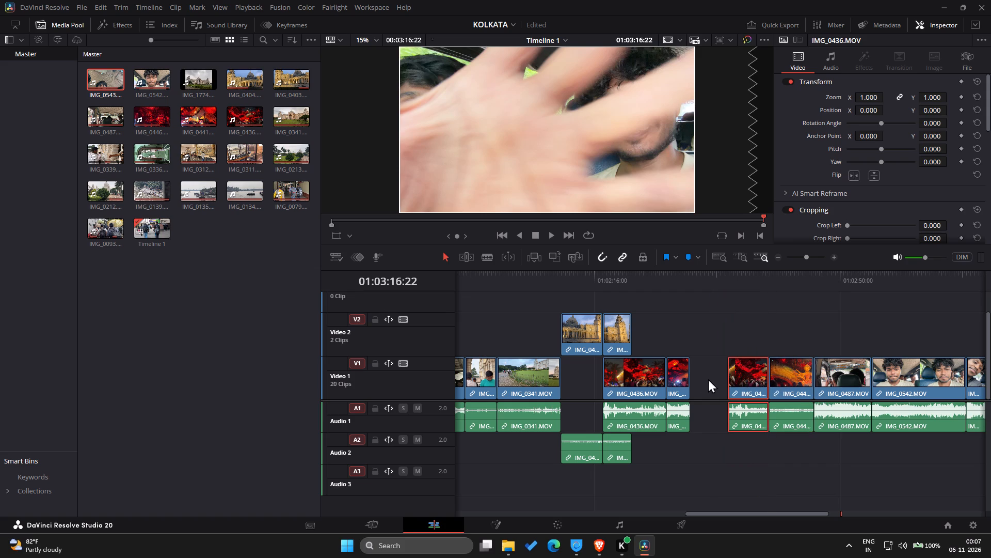
drag(680, 376, 717, 382)
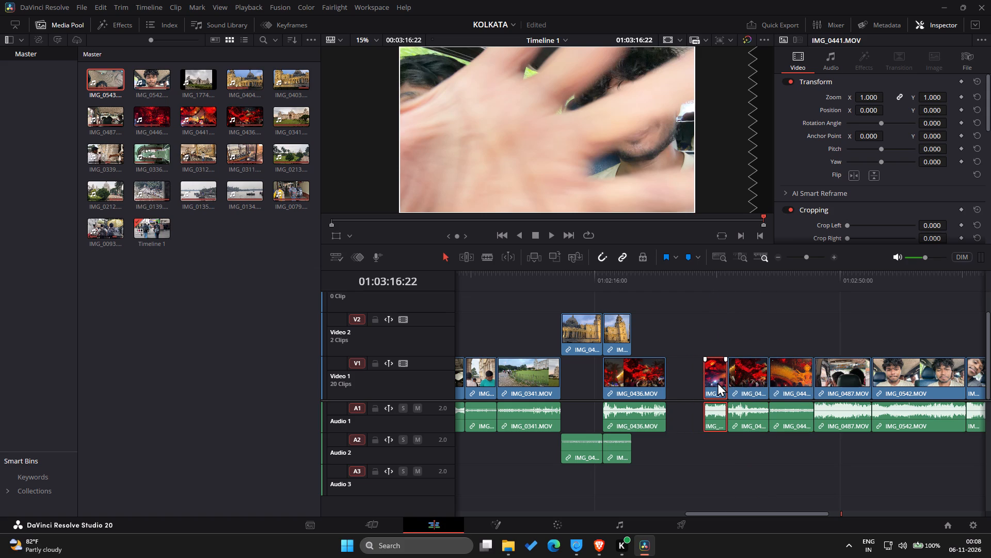
click(738, 345)
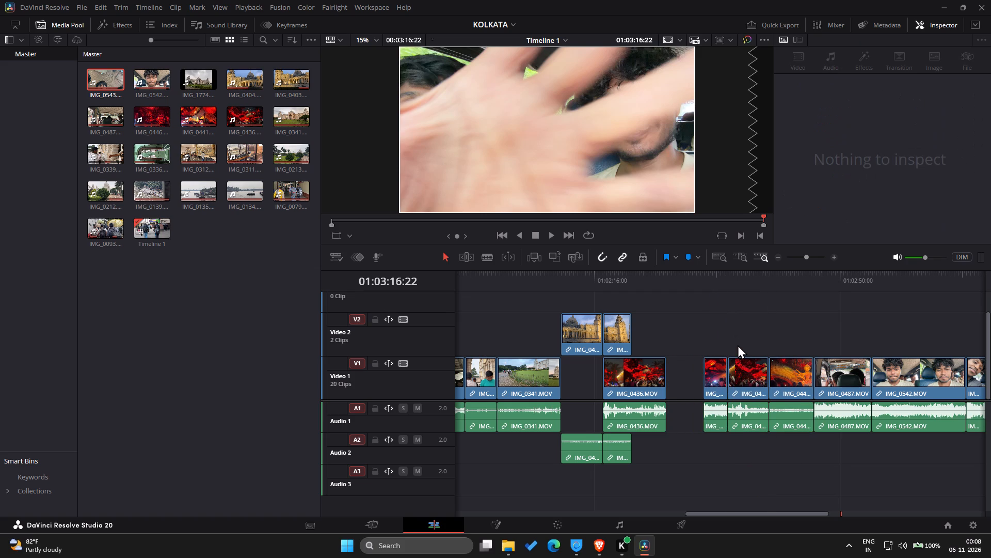
Move the first IMG_0436 clip later on Video 1 so that it overwrites the beginning of IMG_0441.
drag(631, 374, 678, 378)
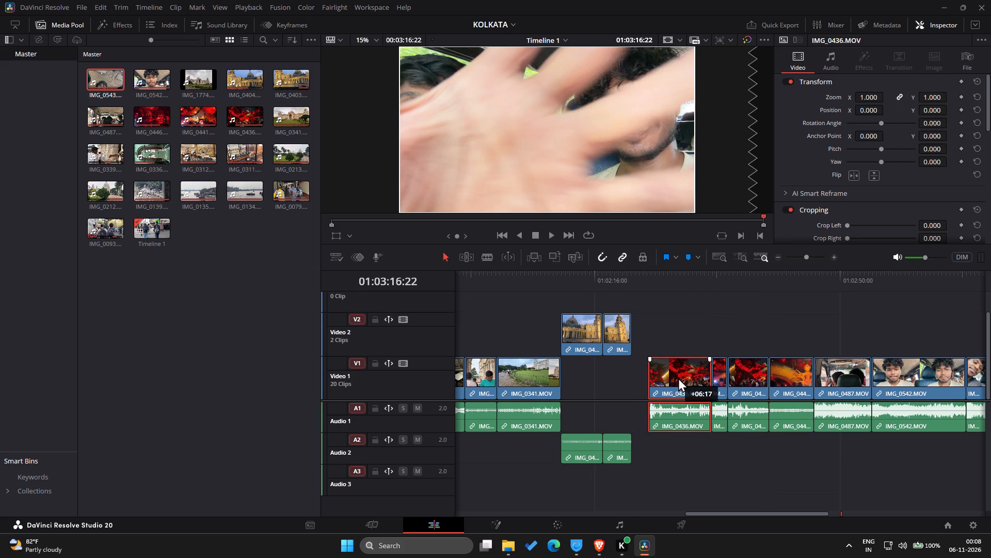
drag(678, 378, 678, 379)
click(669, 378)
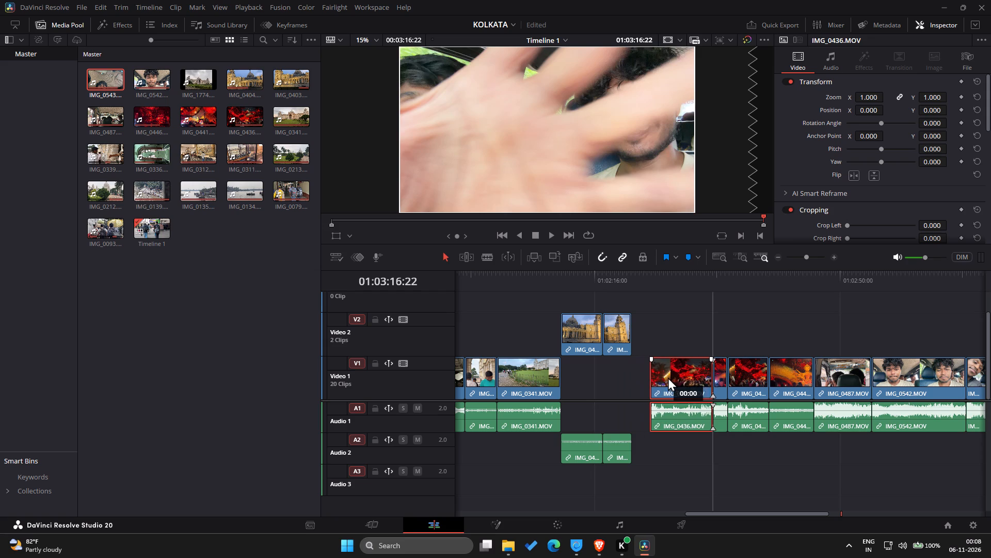
Bring IMG_0403 down to Video 1 directly before IMG_0436, and IMG_0404 down directly after IMG_0341.
drag(616, 337, 634, 366)
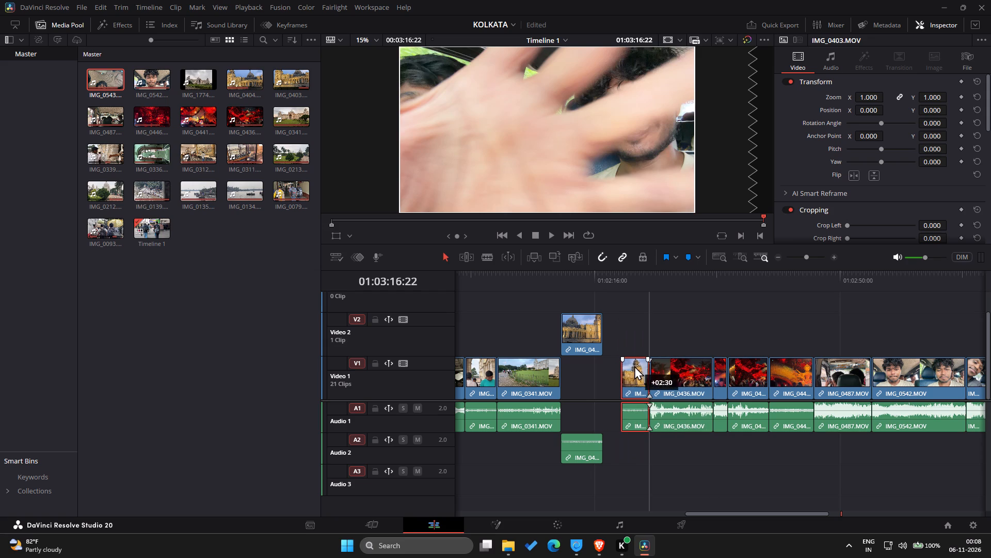
drag(634, 366, 636, 364)
drag(588, 342, 593, 365)
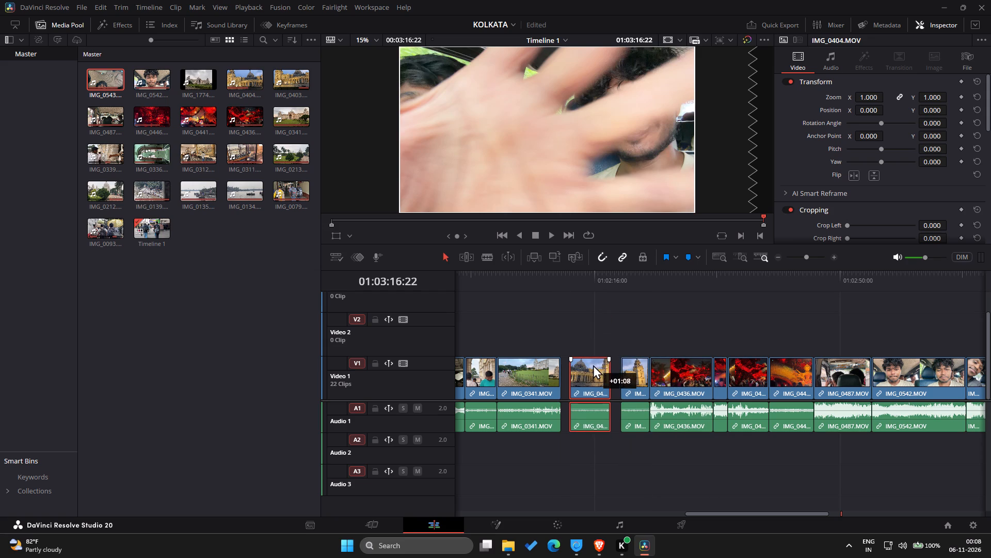
drag(593, 365, 590, 363)
Move IMG_0403, the first IMG_0436 clip and IMG_0441 earlier on Video 1 so they follow IMG_0404 without gaps.
click(684, 380)
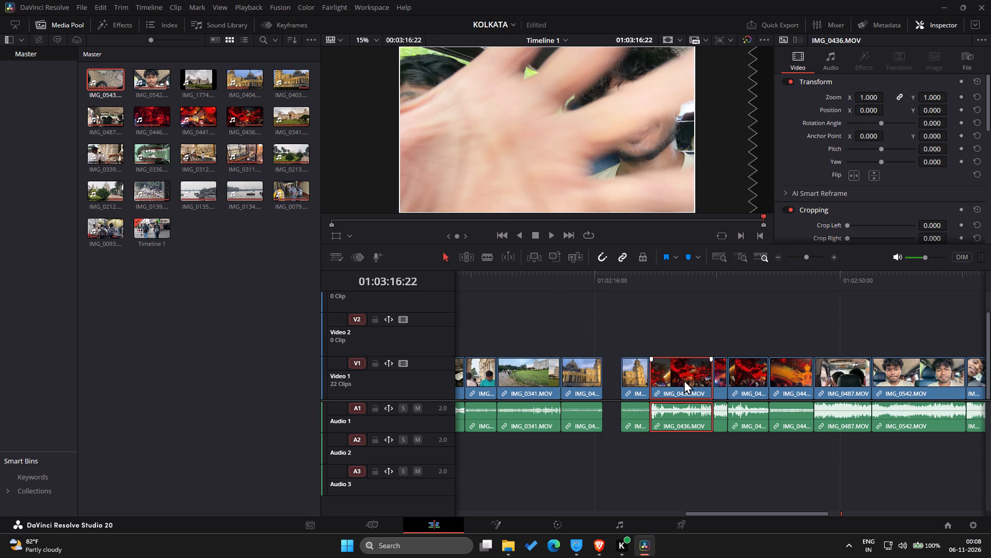
drag(636, 374, 624, 374)
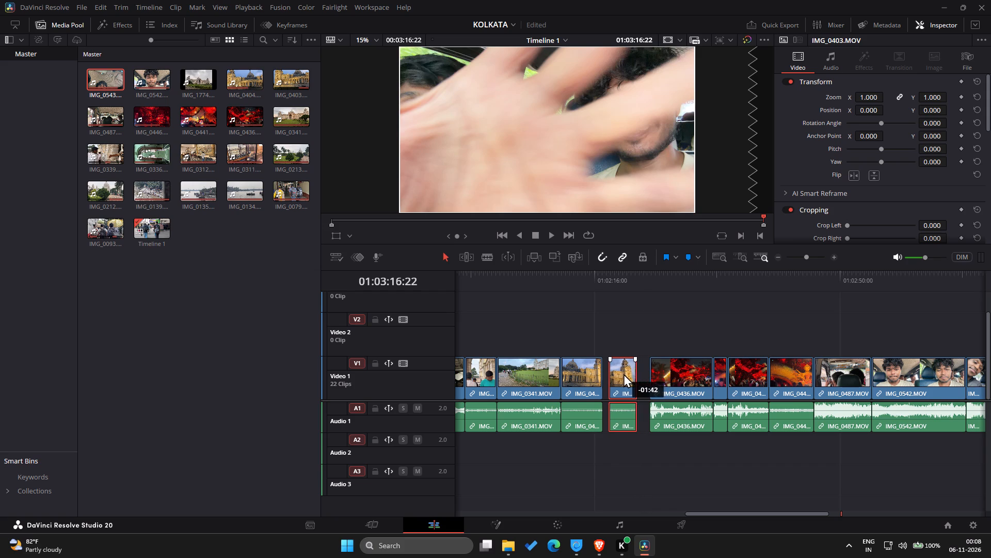
drag(624, 374, 622, 374)
drag(688, 380, 670, 382)
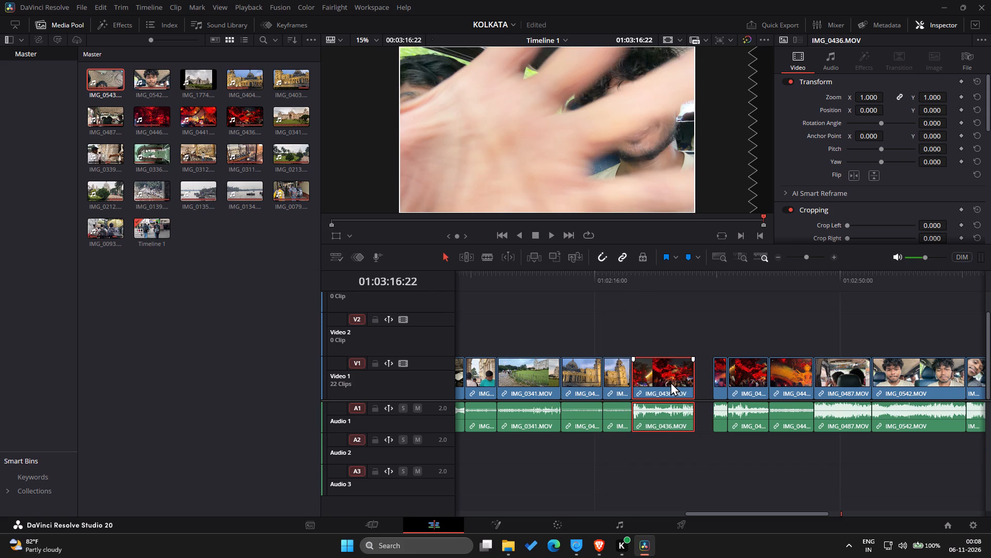
drag(719, 379, 699, 383)
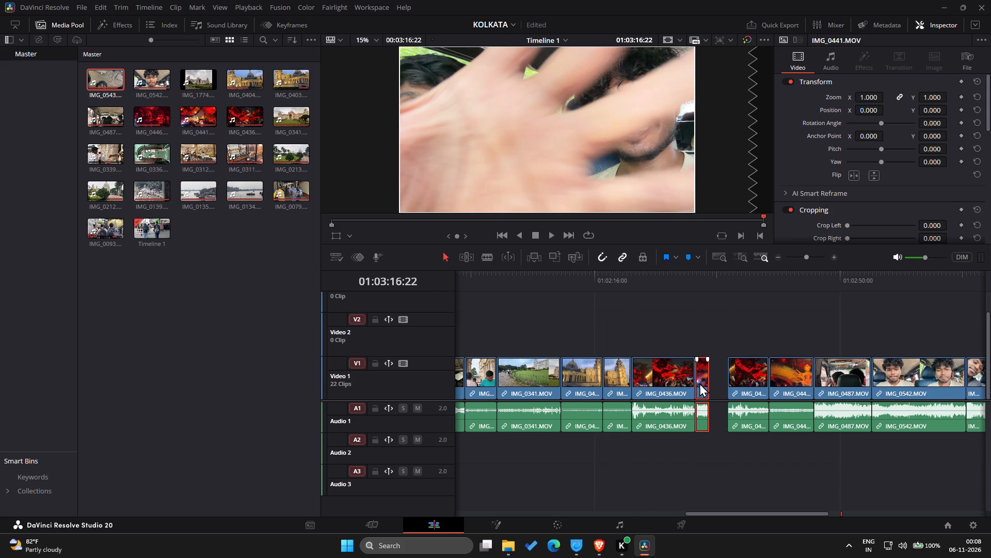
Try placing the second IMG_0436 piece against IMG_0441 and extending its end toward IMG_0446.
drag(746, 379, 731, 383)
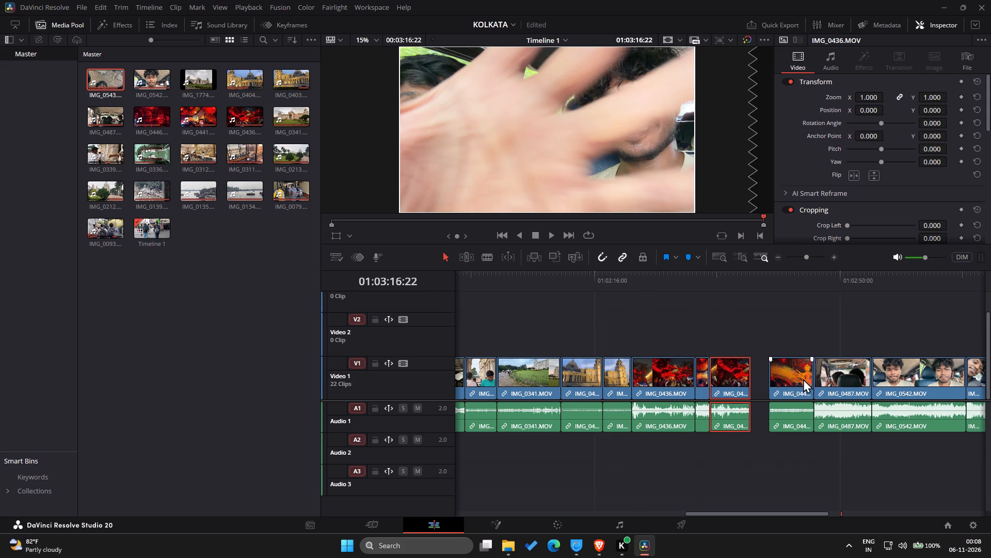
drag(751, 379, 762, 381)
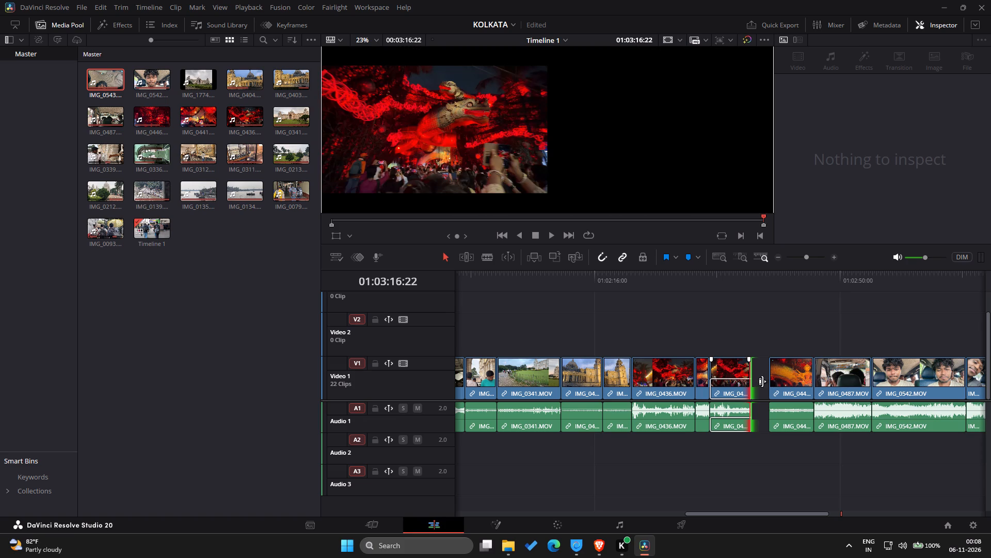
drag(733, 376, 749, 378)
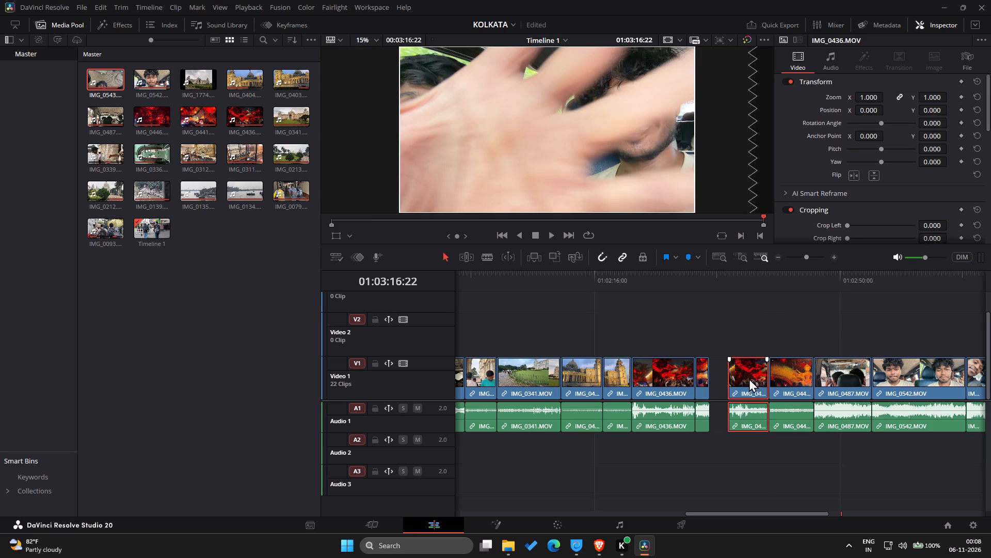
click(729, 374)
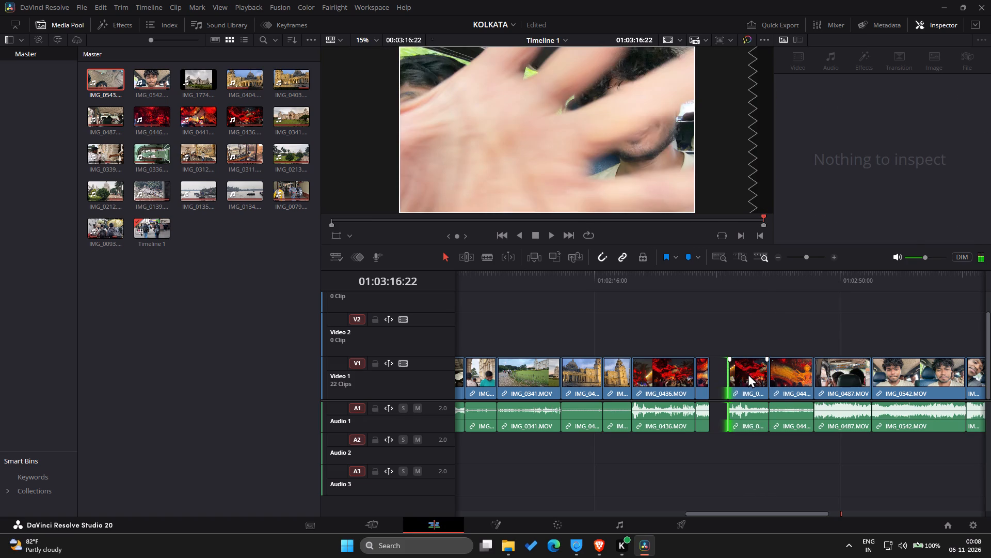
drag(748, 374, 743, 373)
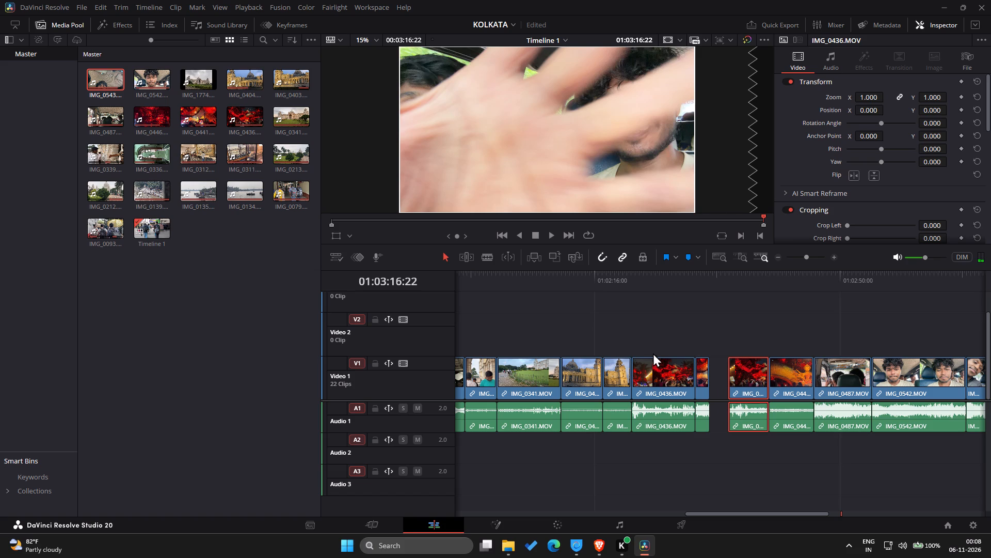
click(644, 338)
Swap the order via Video 2: put the second IMG_0436 piece directly after the first, and IMG_0441 on Video 1 between it and IMG_0446.
click(699, 369)
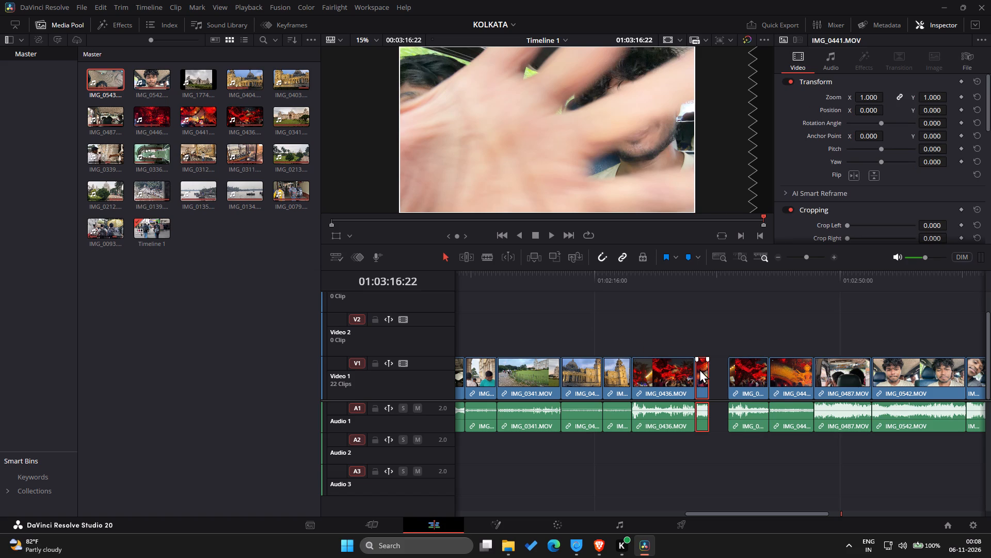
drag(705, 385, 721, 371)
drag(721, 371, 768, 354)
drag(742, 370, 706, 377)
drag(757, 331, 750, 364)
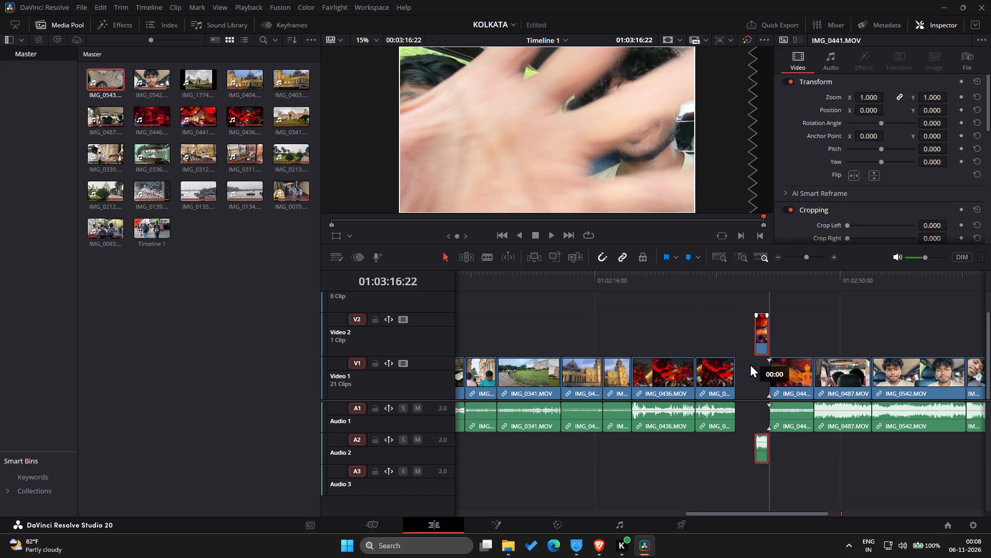
drag(750, 364, 747, 371)
Play the sequence from the first IMG_0436 clip and ripple-delete the gaps before and after IMG_0441.
drag(630, 306, 636, 277)
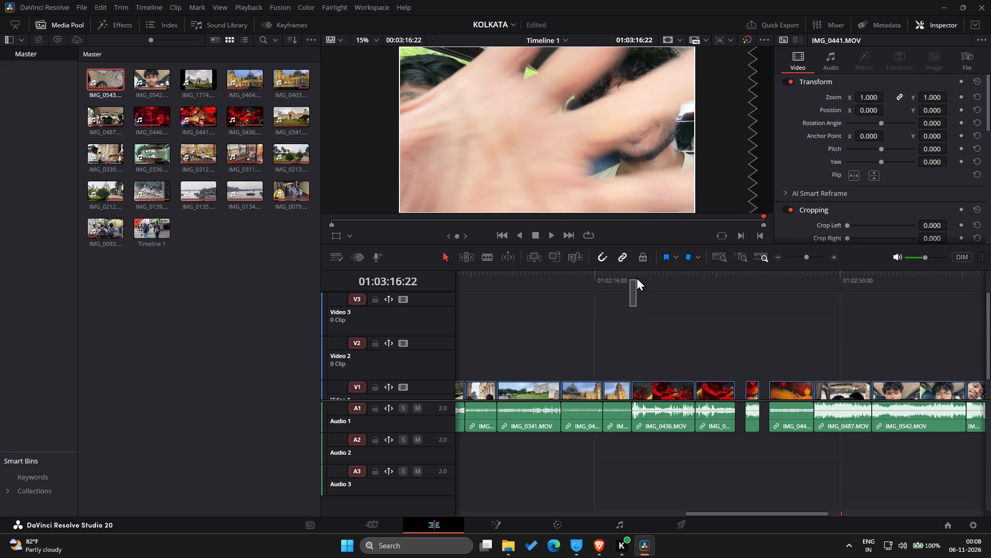
drag(636, 277, 636, 278)
click(636, 278)
key(space)
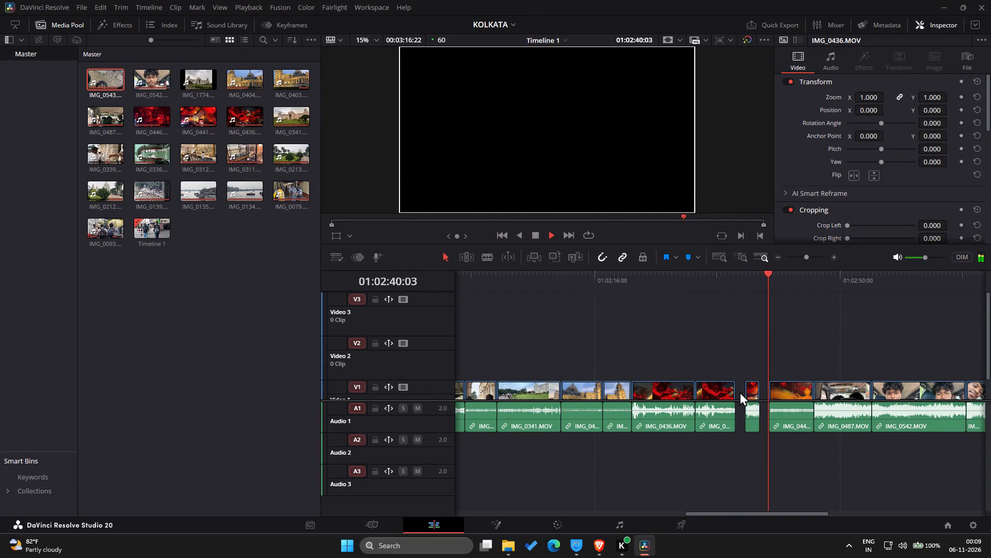
click(740, 392)
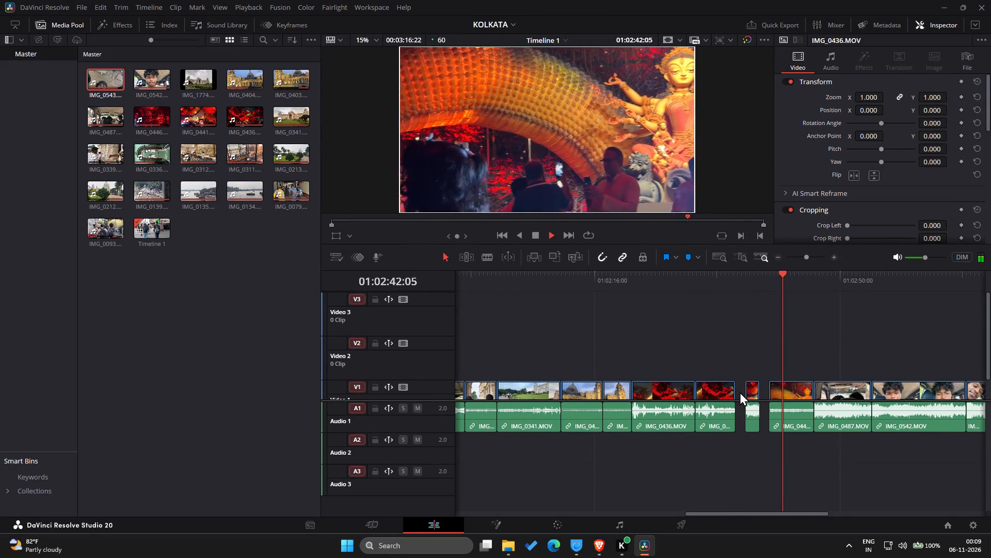
key(shift+BackSpace)
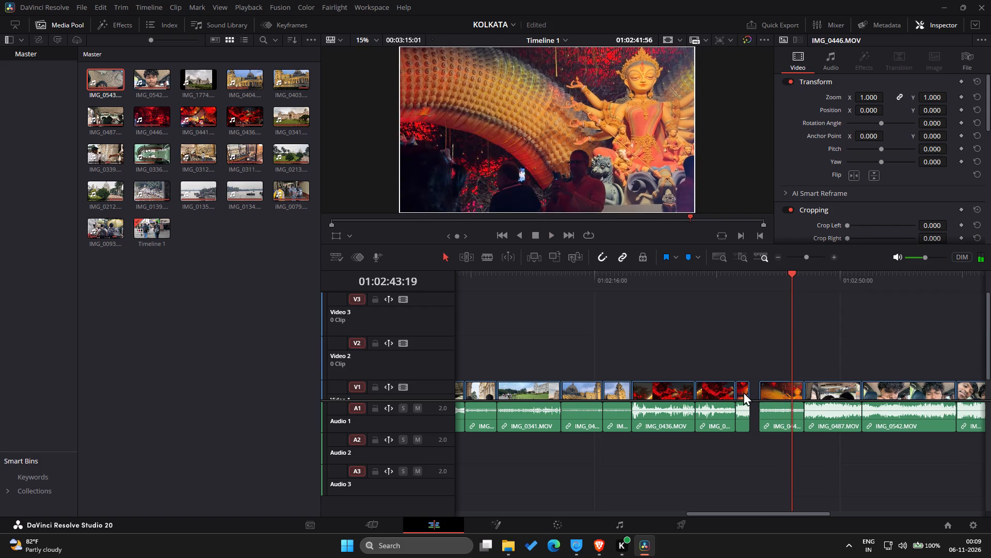
click(757, 395)
key(shift+BackSpace)
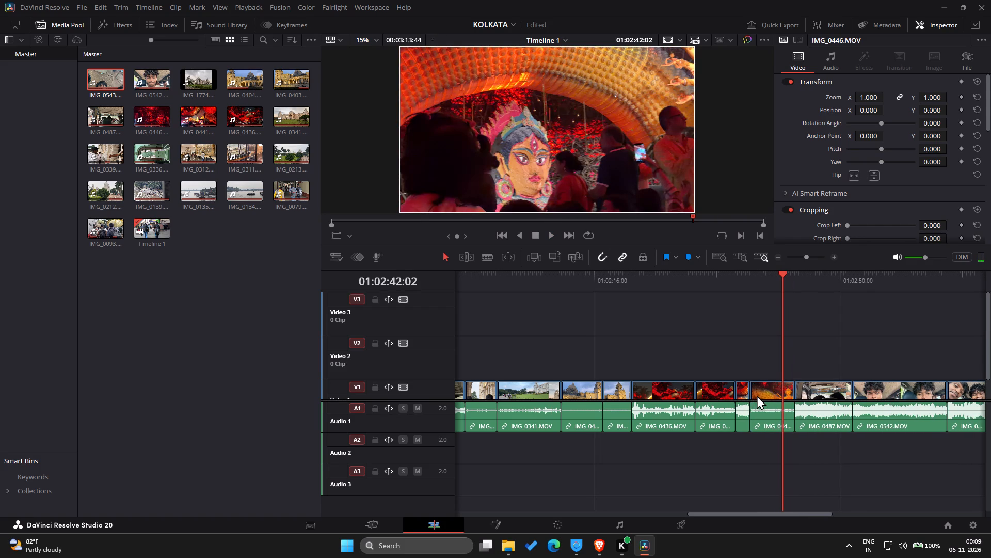
On the Deliver page, set the MP4 export to the H.264 codec and 3840 x 2160 Ultra HD resolution.
click(686, 522)
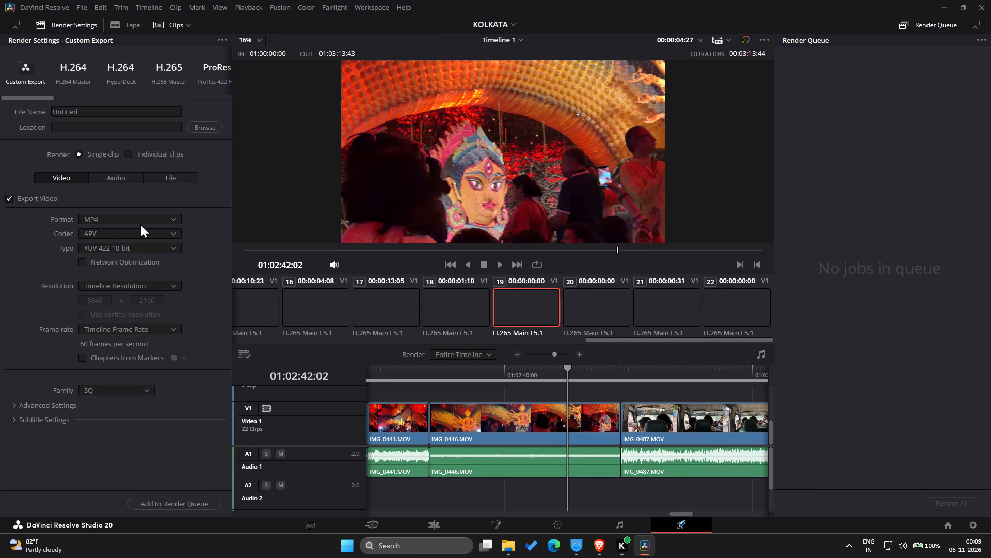
click(143, 220)
click(143, 220)
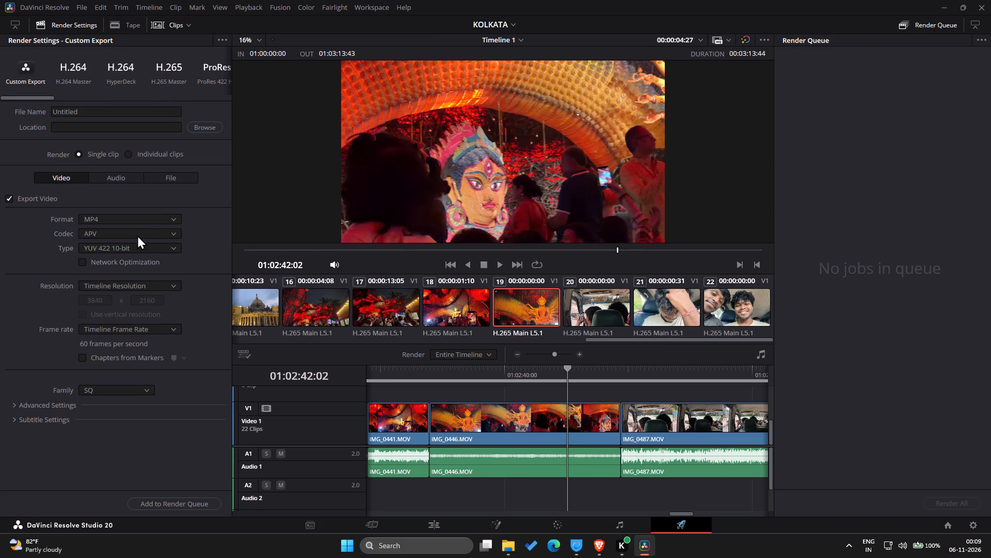
click(135, 236)
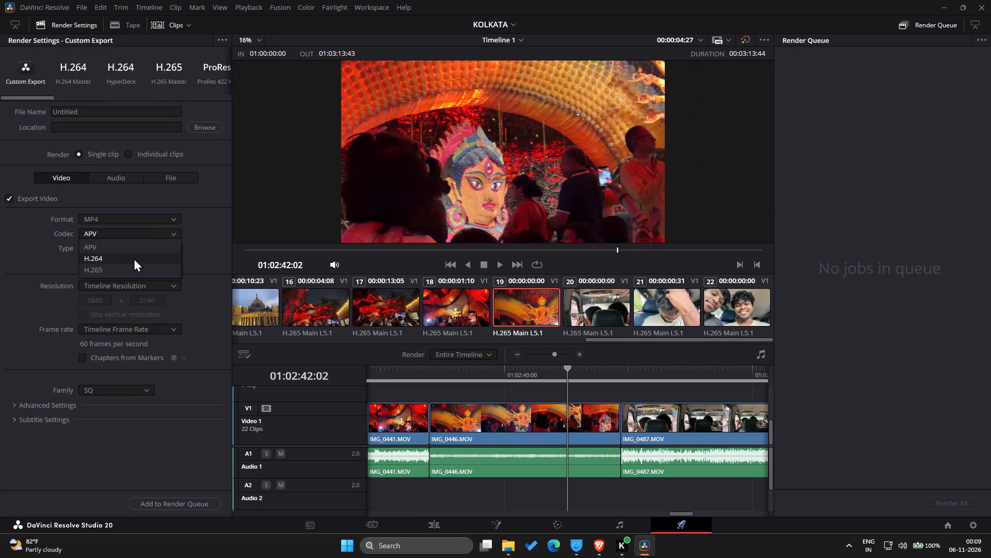
click(134, 258)
click(159, 327)
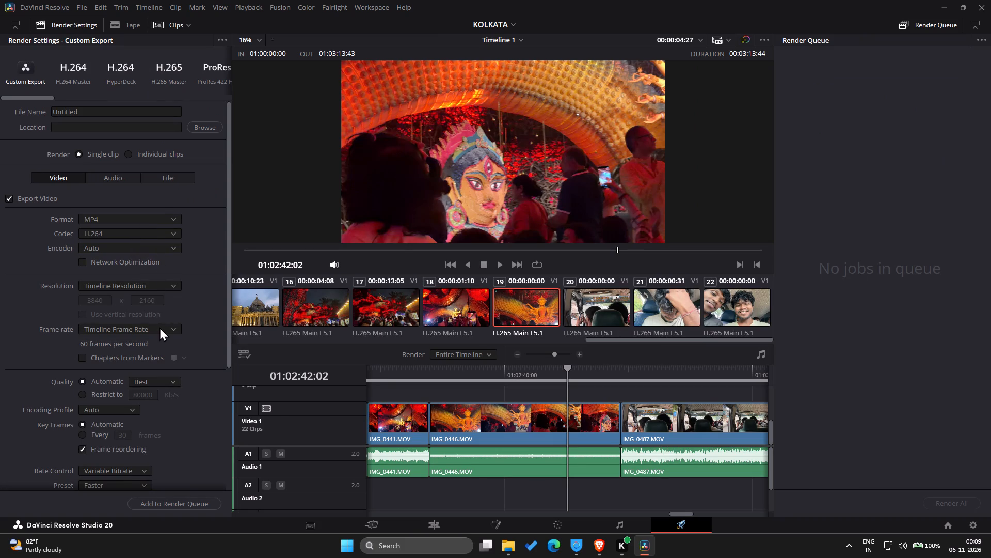
click(173, 332)
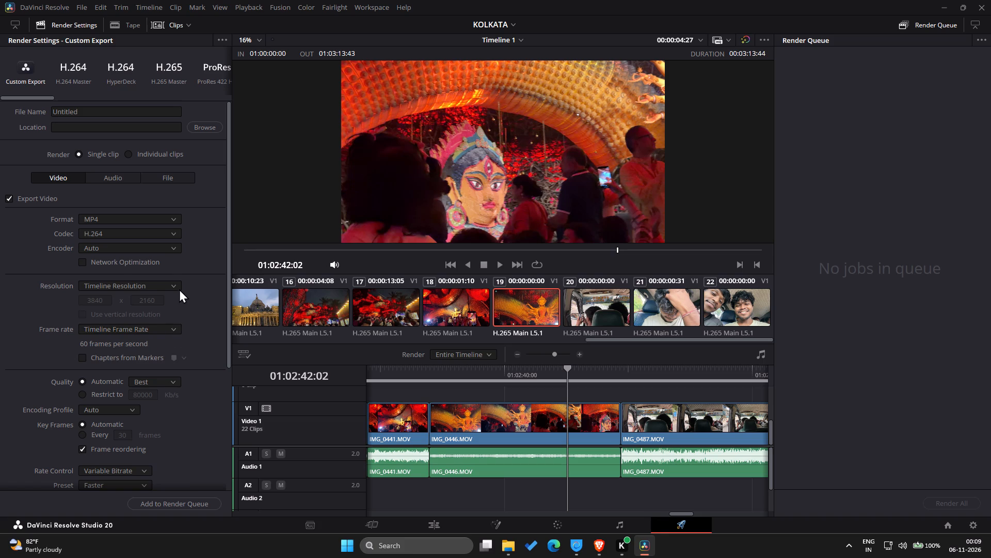
click(179, 289)
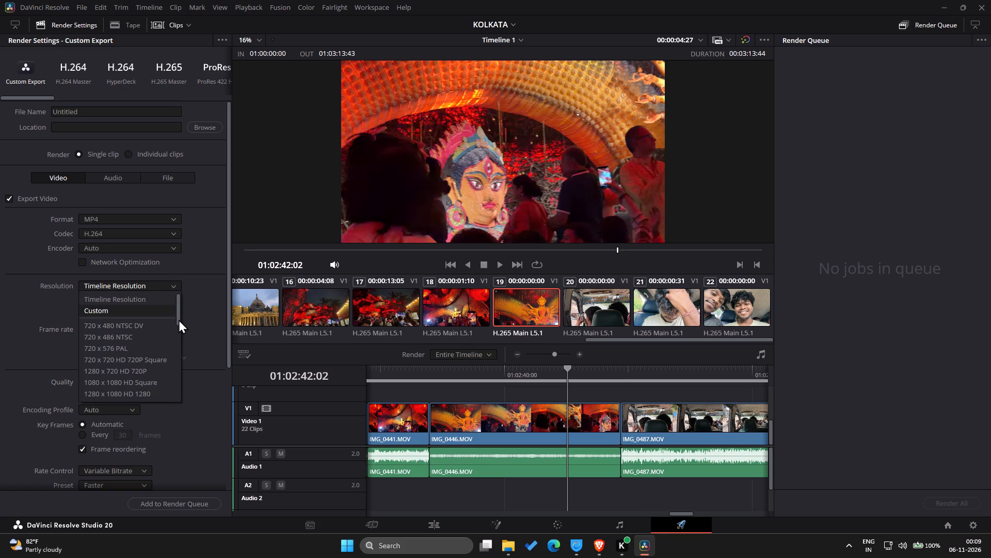
drag(179, 319, 179, 336)
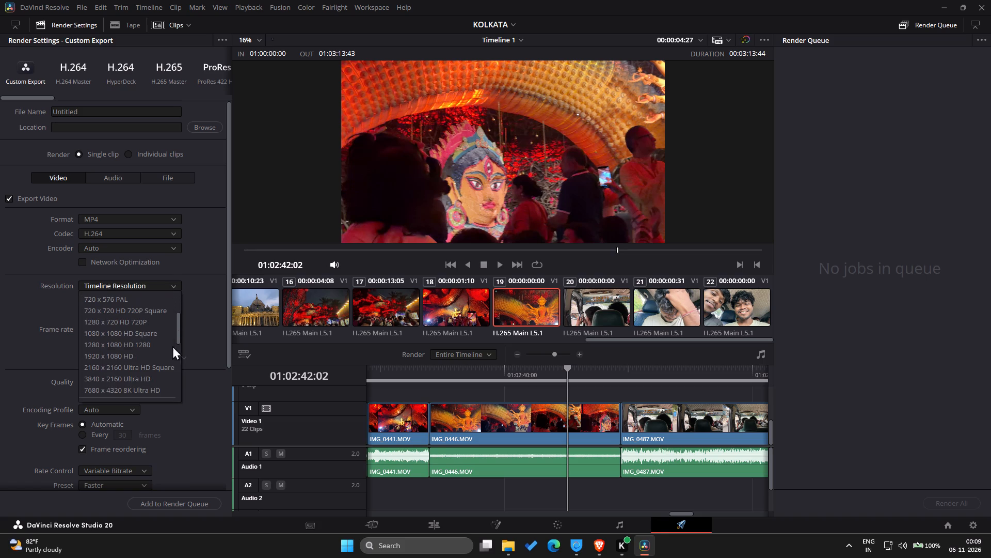
click(143, 378)
Add the export to the render queue as KOLKATA in the MEGHALAYA VIDEO EDIT folder and render the job.
click(182, 502)
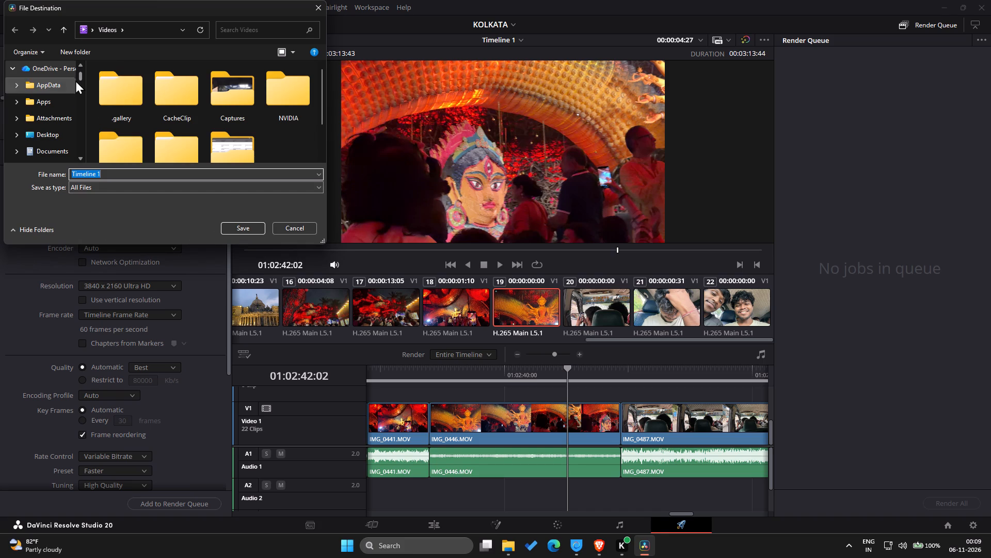
drag(80, 79, 81, 92)
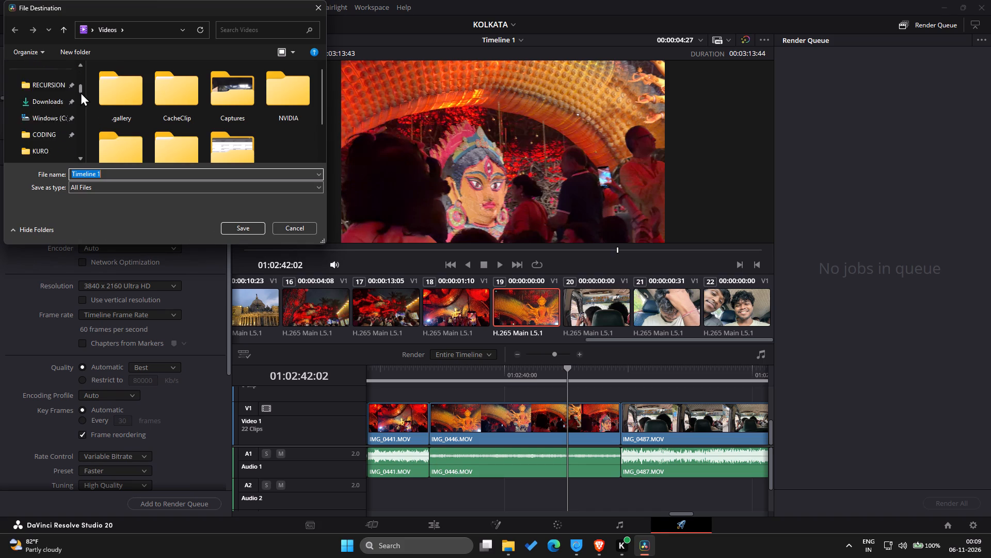
drag(81, 92, 81, 101)
click(70, 91)
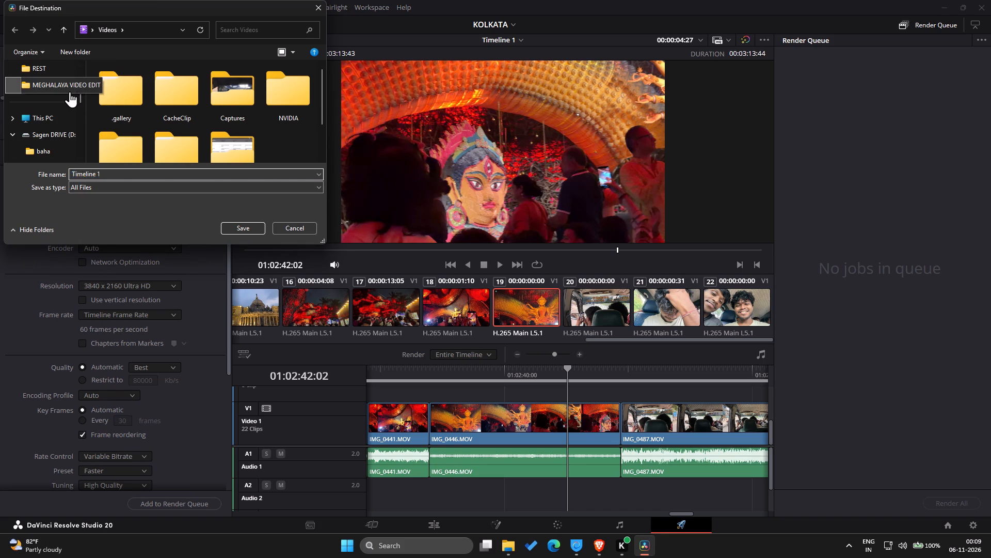
click(175, 191)
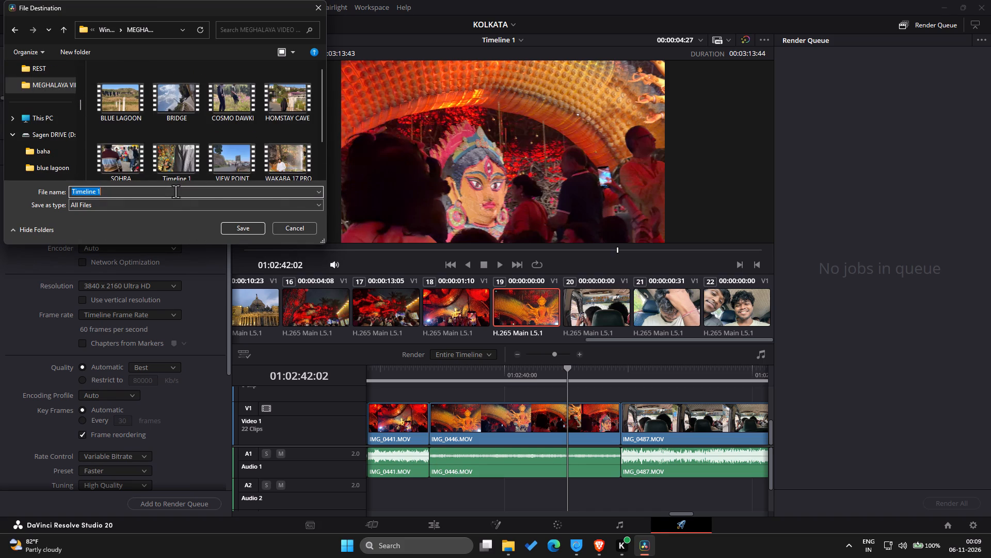
key(BackSpace)
text(KOLKATA)
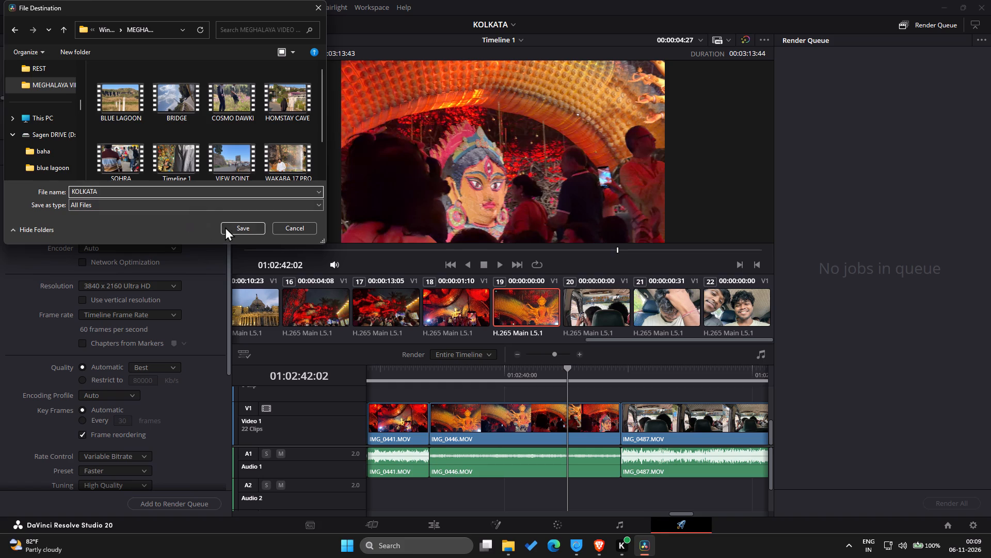
click(229, 227)
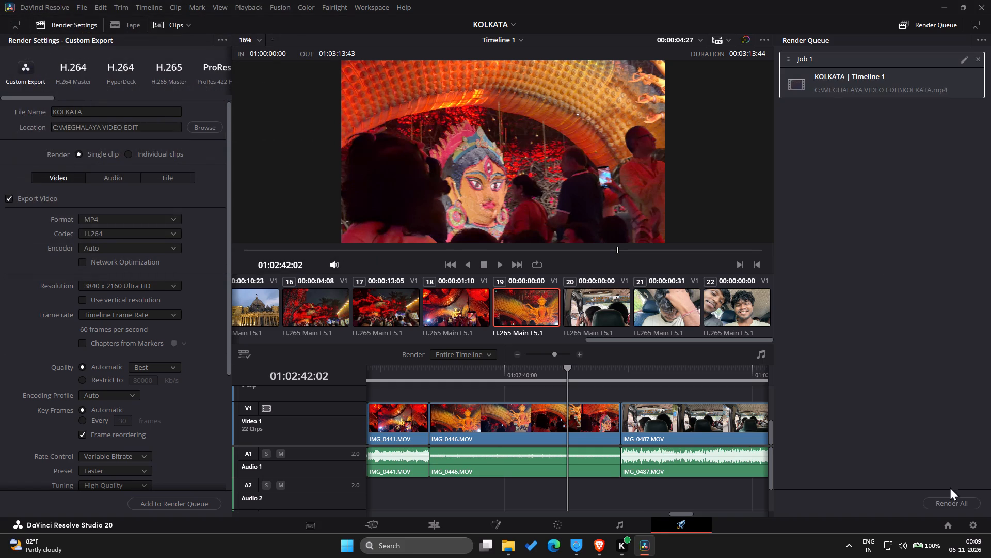
click(938, 506)
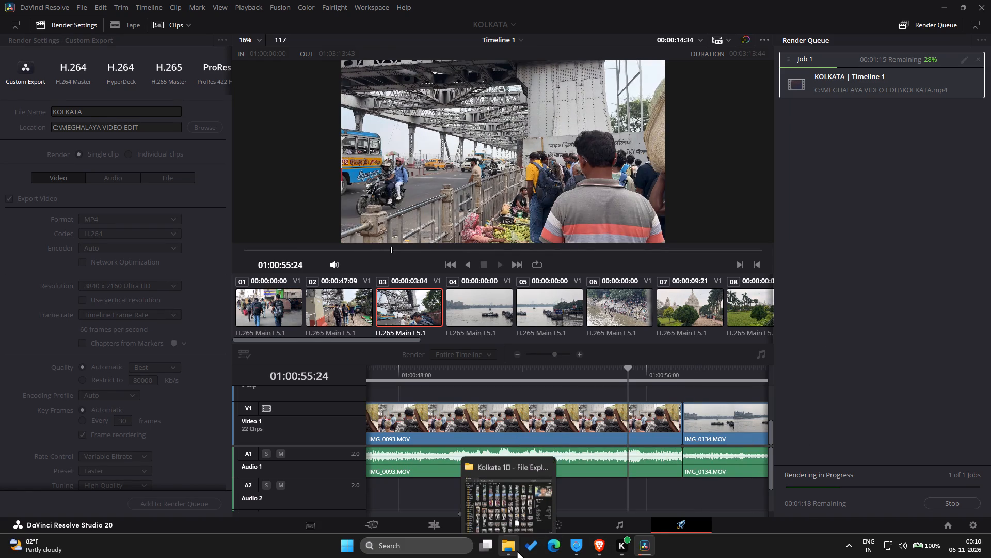
Switch to File Explorer and look through the photos and videos in the Kolkata 1 folder on the D: drive.
click(501, 506)
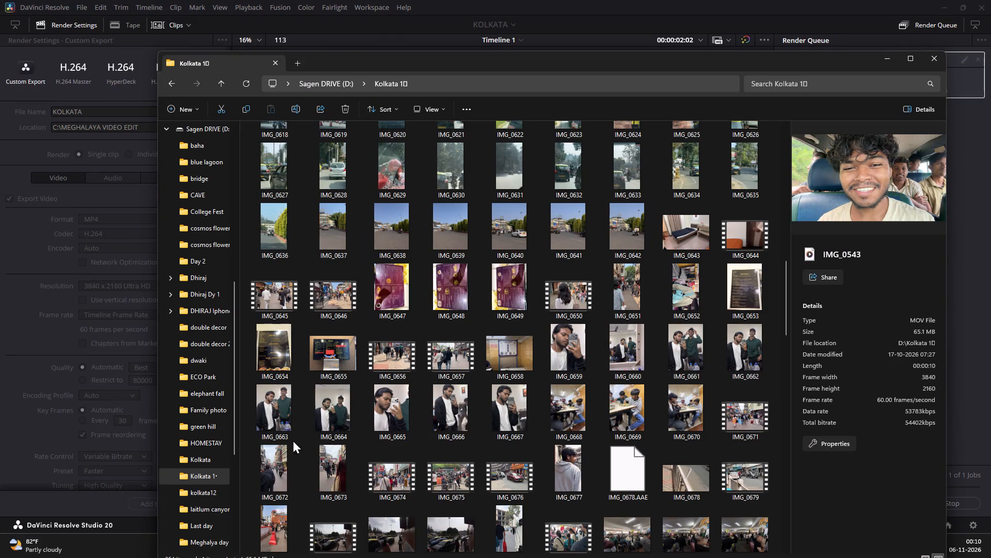
drag(232, 452, 232, 462)
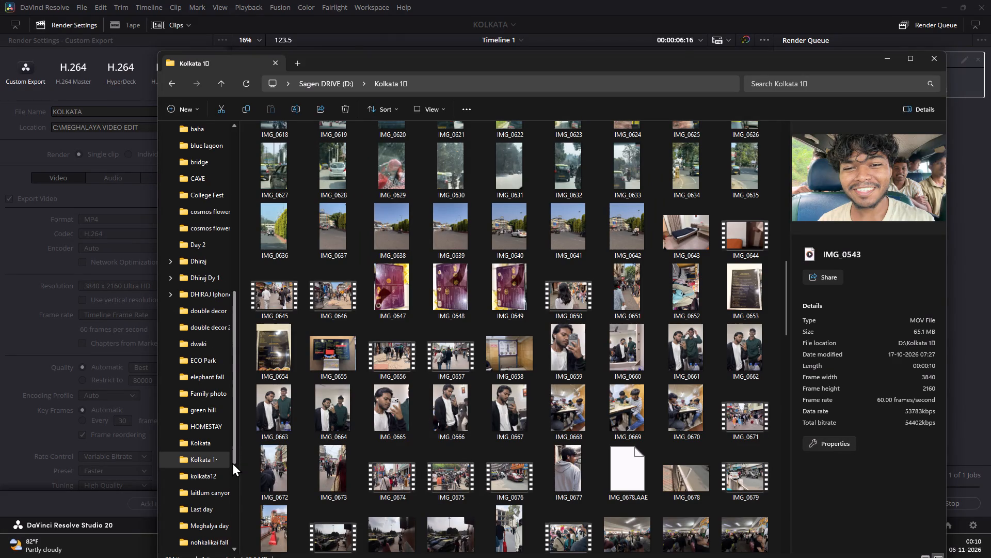
drag(232, 462, 235, 479)
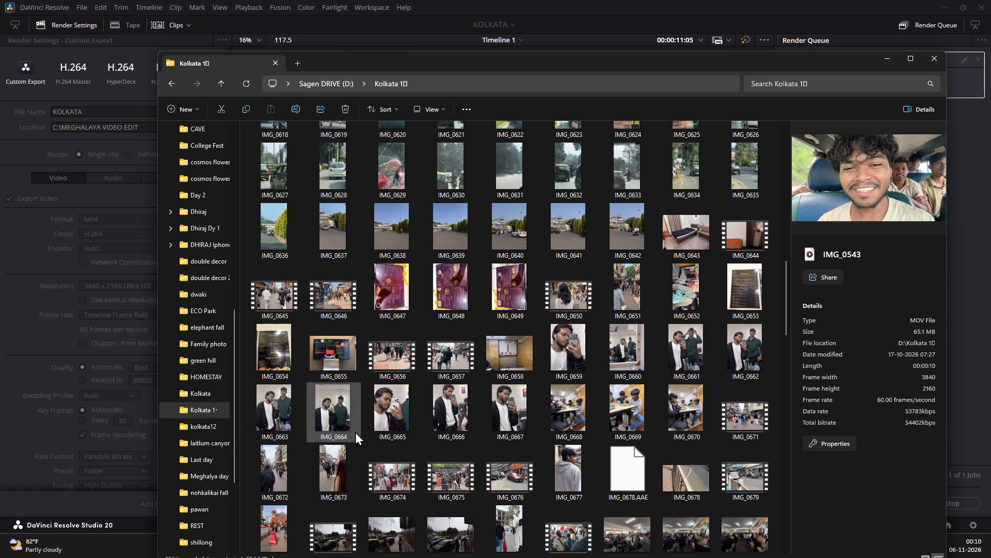
scroll(355, 431, down, 4)
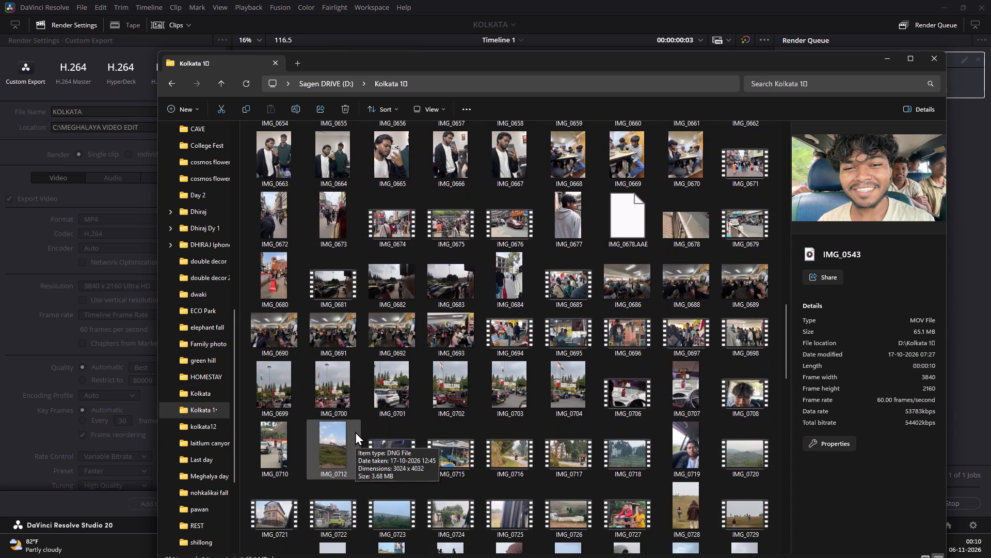
scroll(355, 431, down, 4)
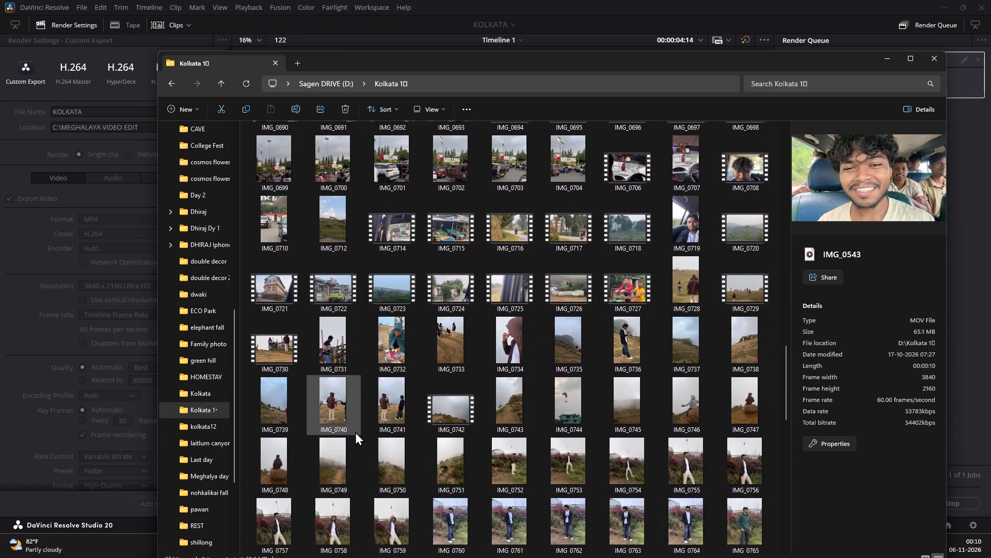
scroll(355, 431, down, 8)
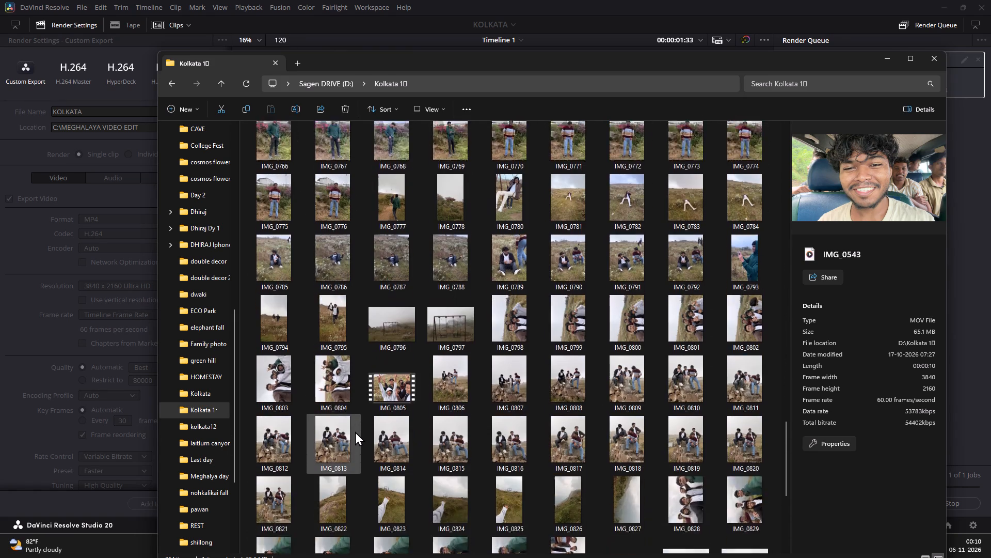
scroll(355, 431, down, 3)
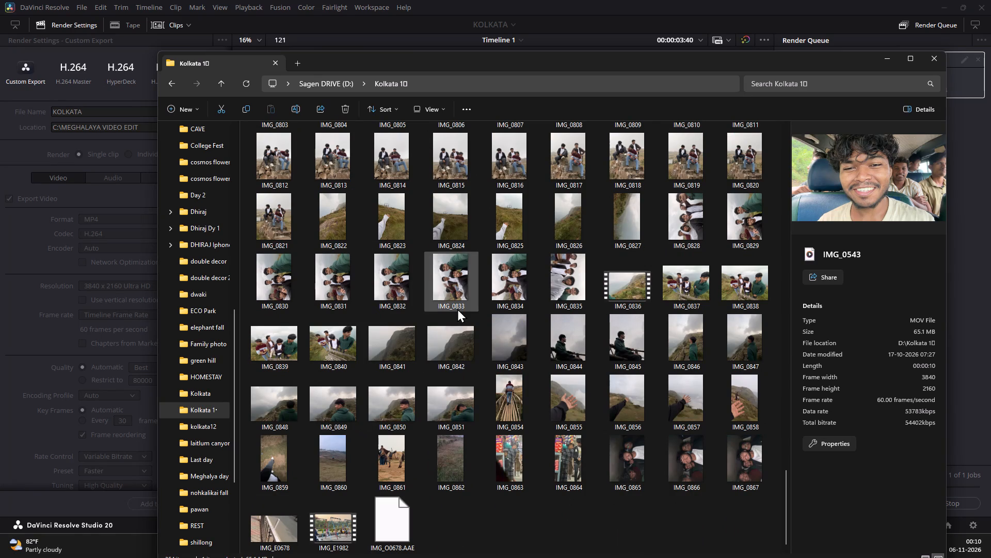
scroll(457, 308, up, 1)
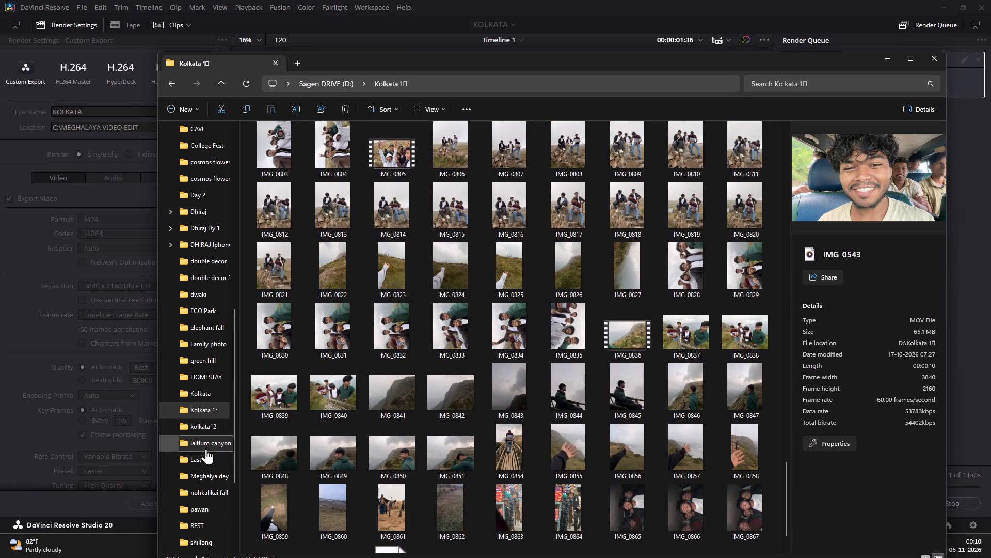
Look through the laitlum canyon, nohkalikai fall and kolkata12 folders on the D: drive.
click(206, 448)
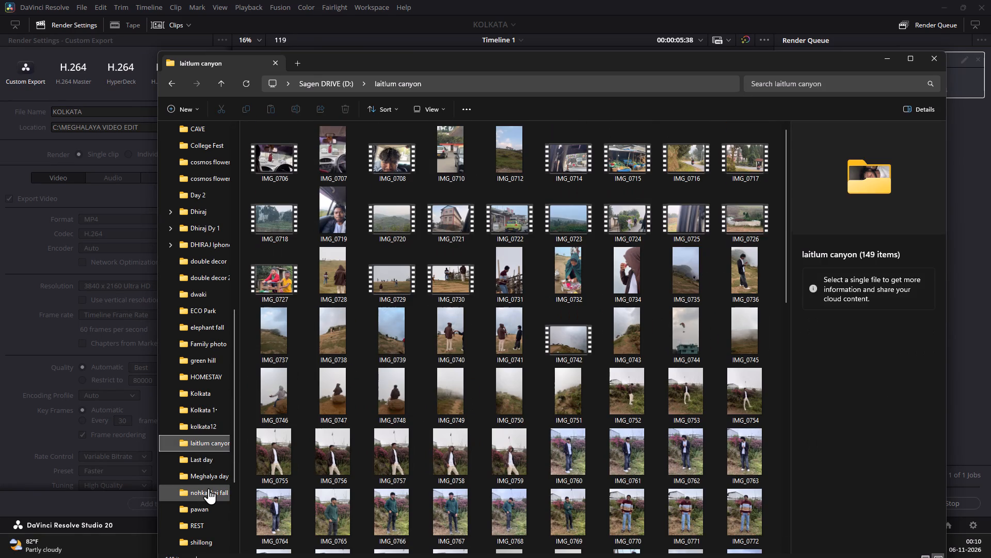
click(209, 488)
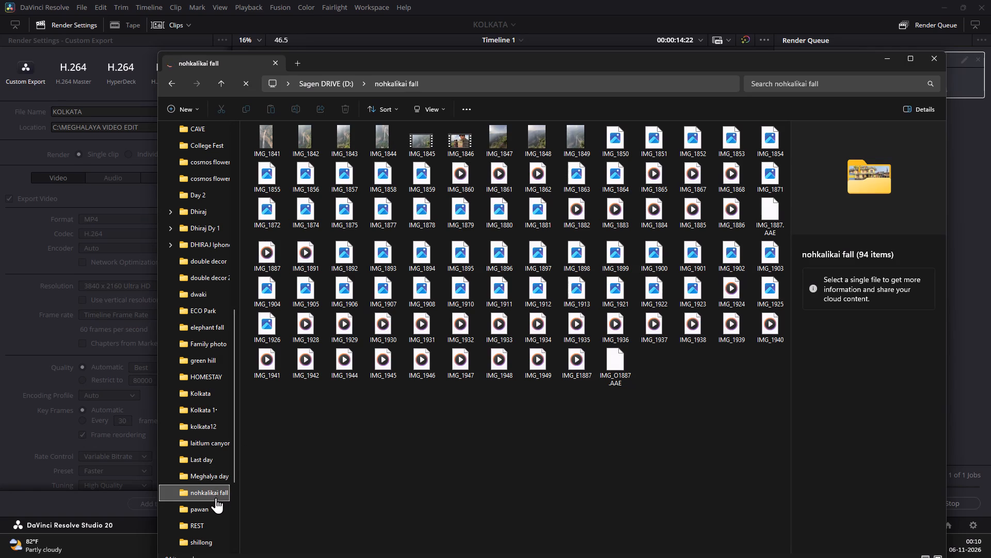
scroll(212, 531, down, 1)
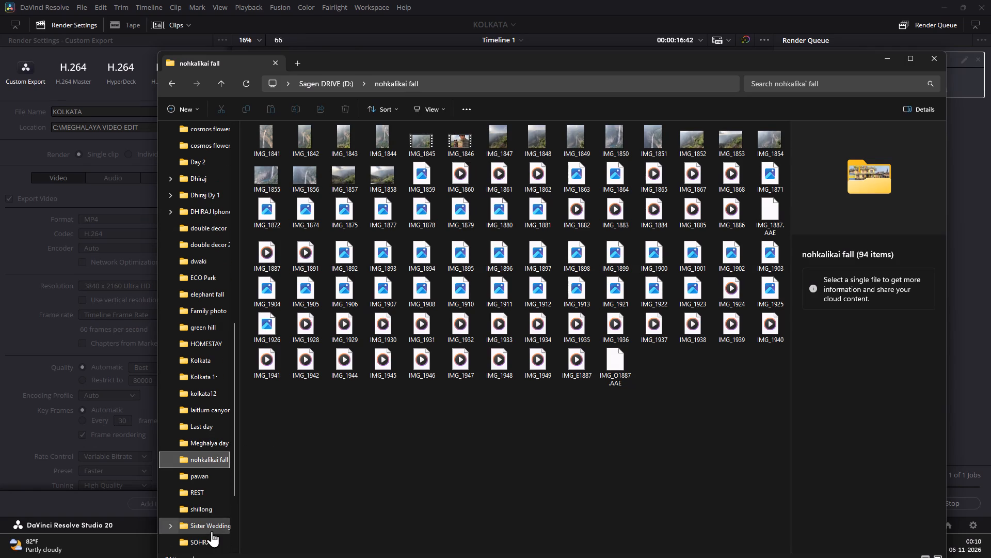
scroll(212, 531, down, 2)
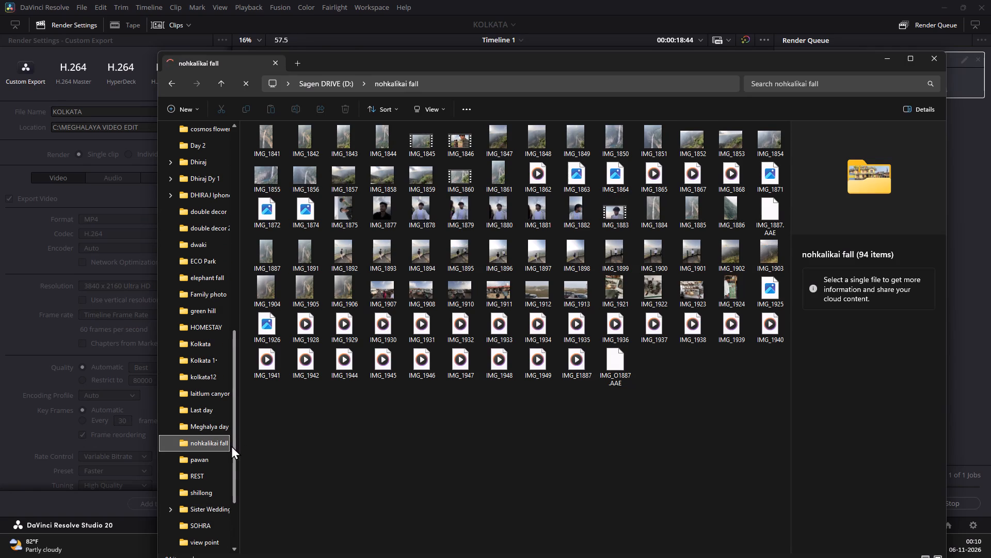
click(211, 375)
click(213, 390)
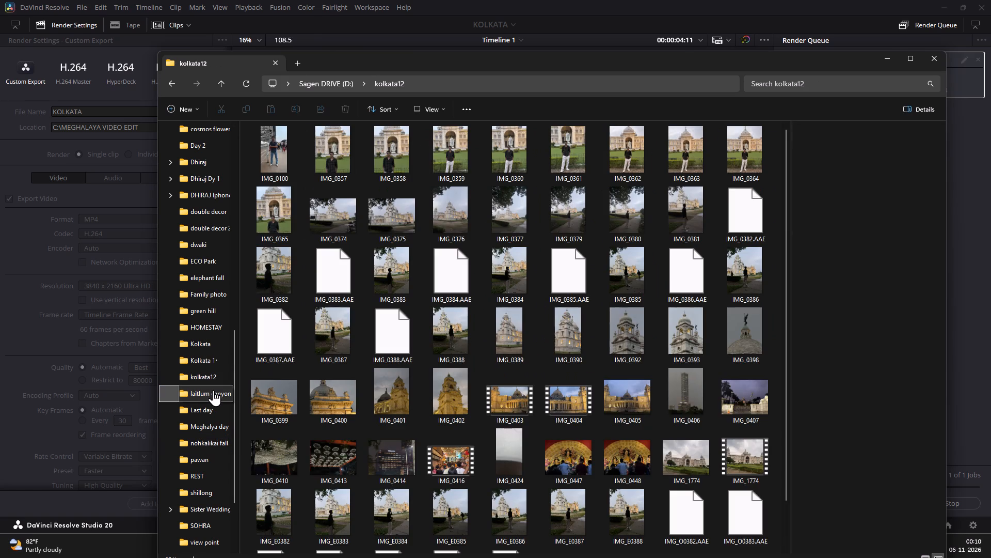
scroll(202, 433, down, 2)
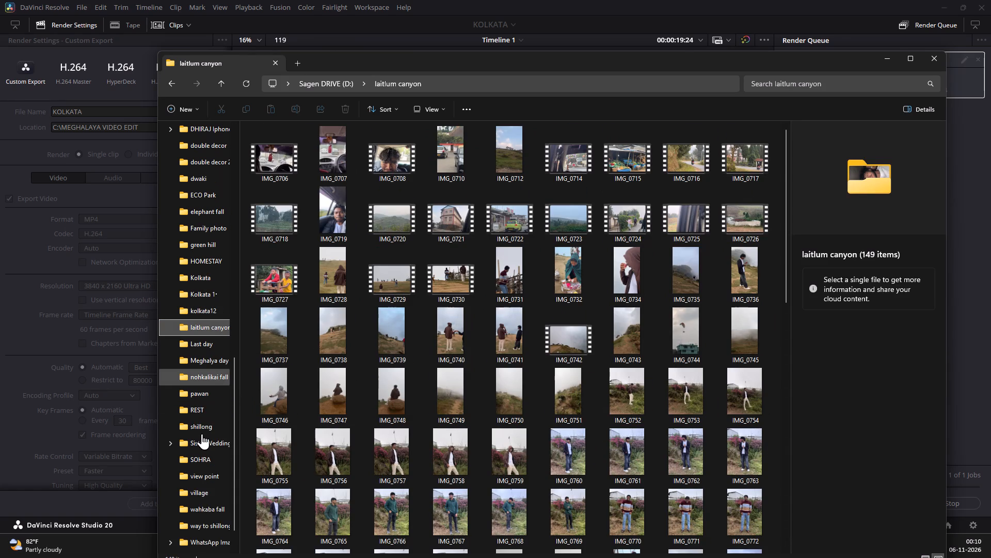
scroll(202, 433, down, 1)
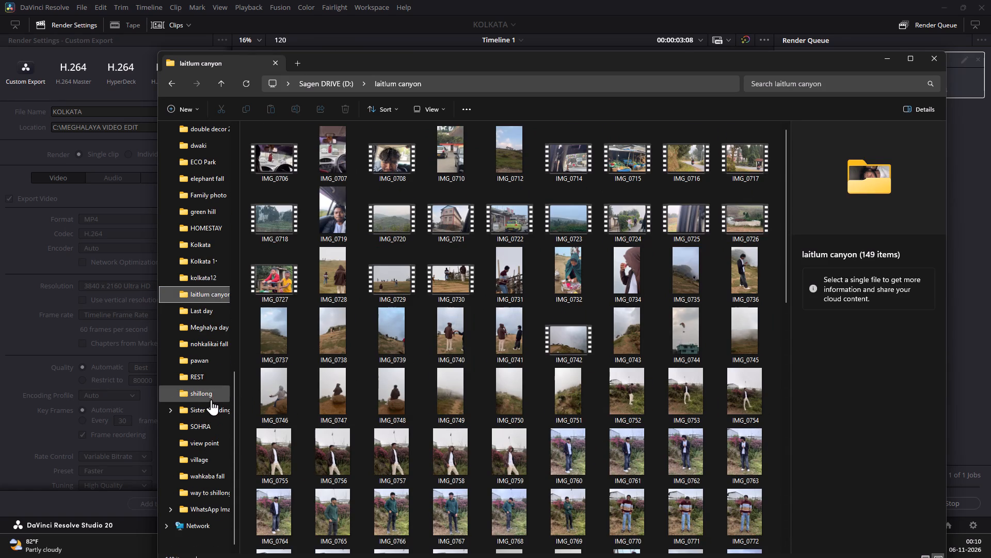
Look through the photos and videos in the pawan folder on the D: drive down to its end.
click(212, 364)
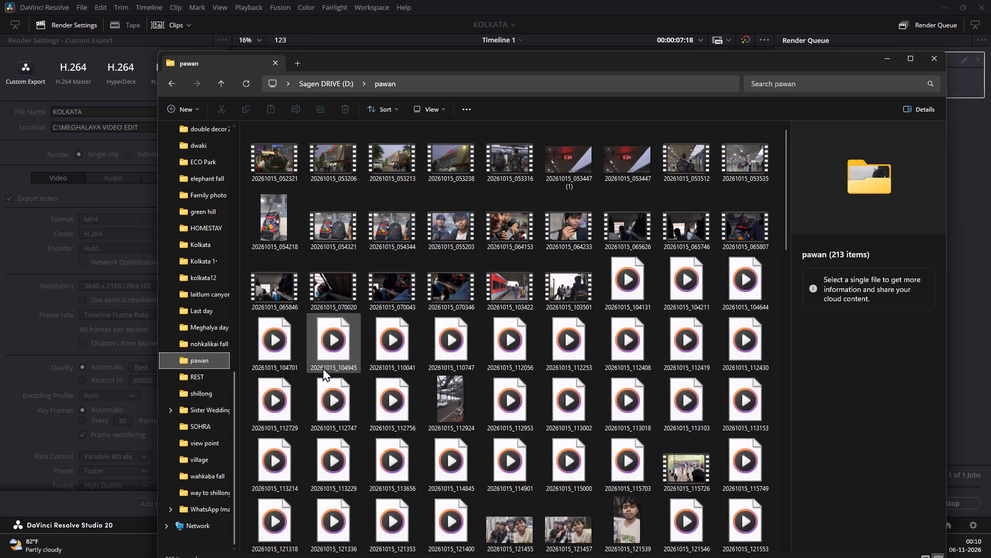
scroll(324, 368, down, 5)
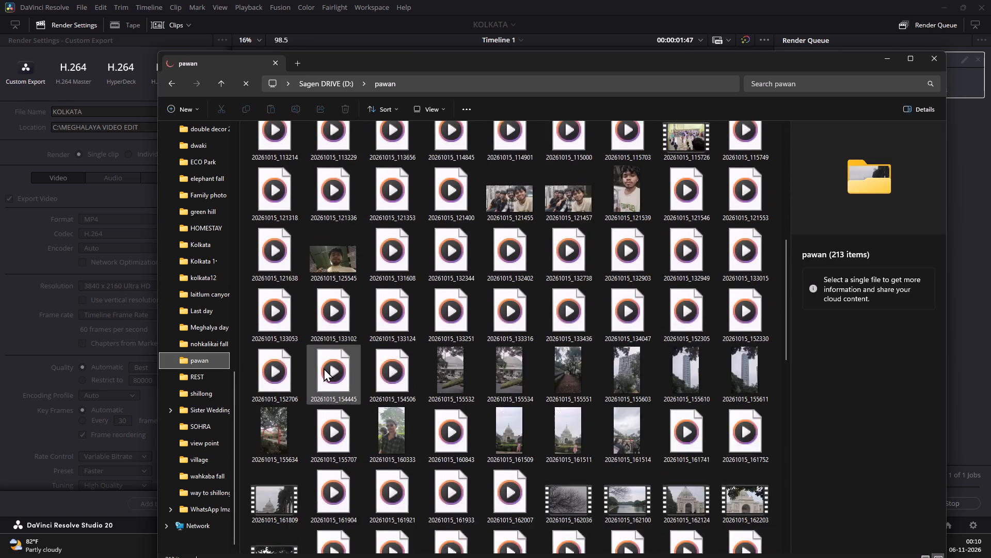
scroll(324, 368, down, 2)
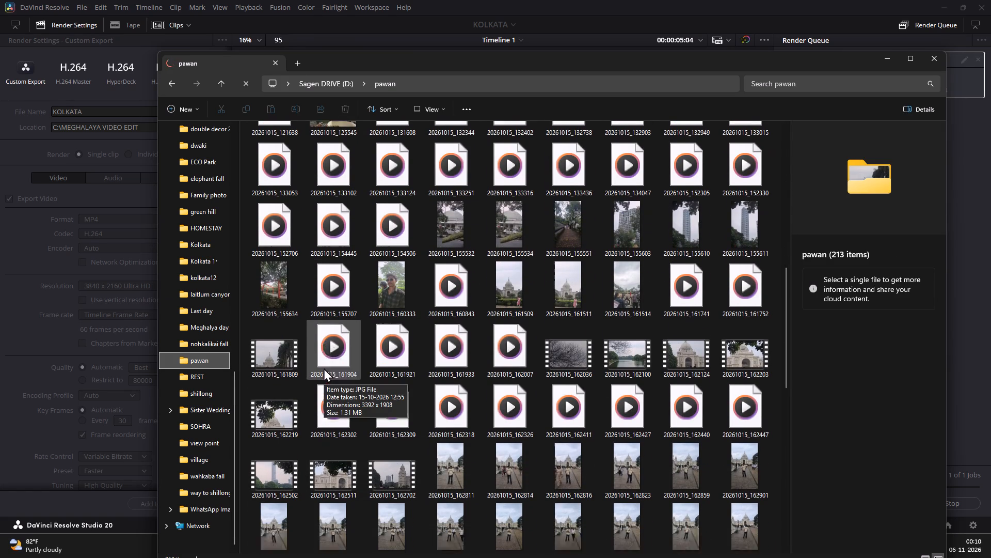
scroll(324, 368, down, 5)
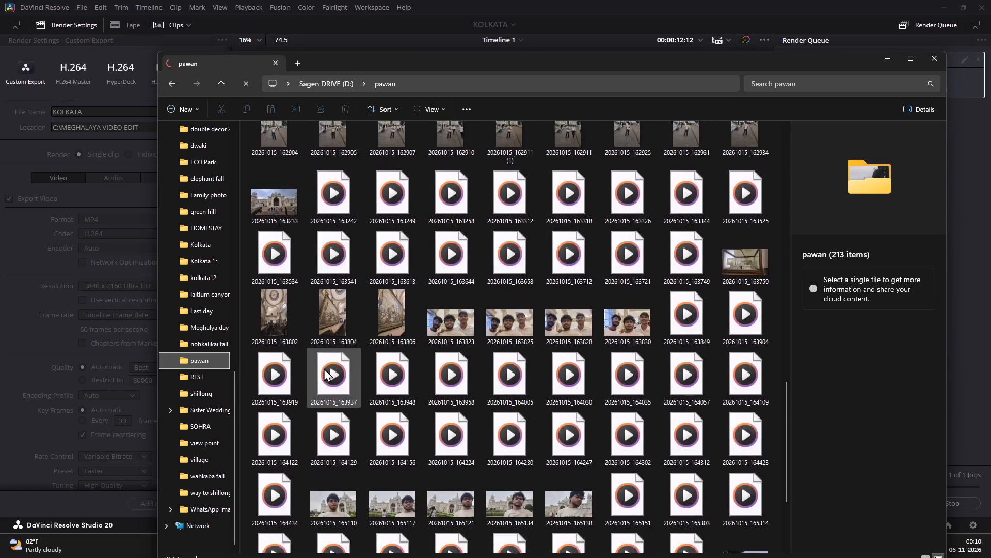
scroll(324, 368, down, 2)
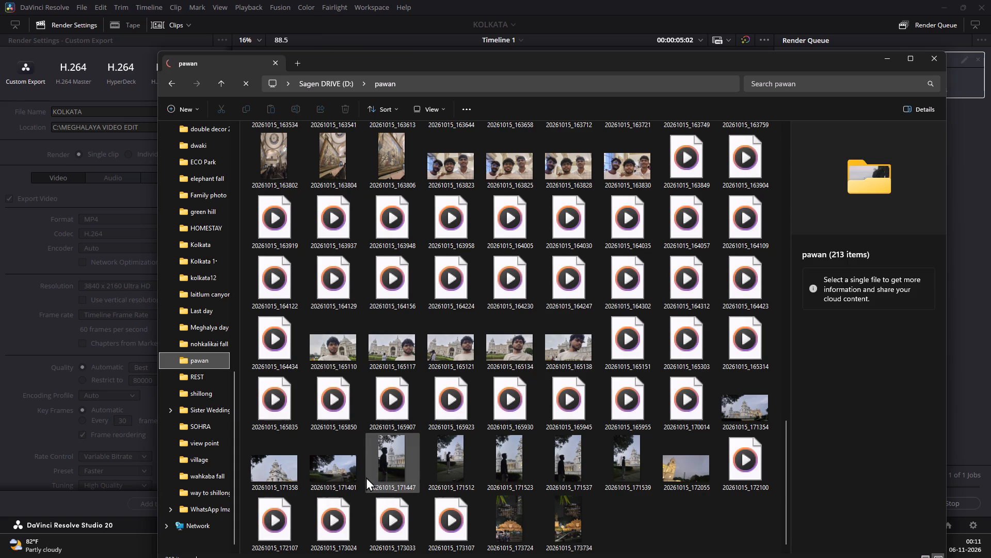
View the Meghalya day 2 folder, check on the render in DaVinci Resolve, and view the drives under This PC in File Explorer.
click(211, 332)
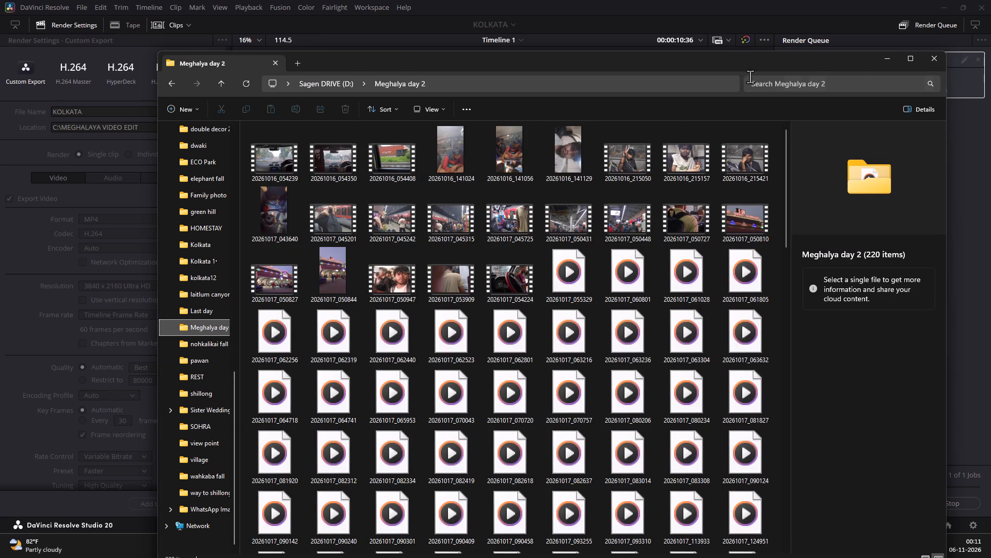
click(880, 63)
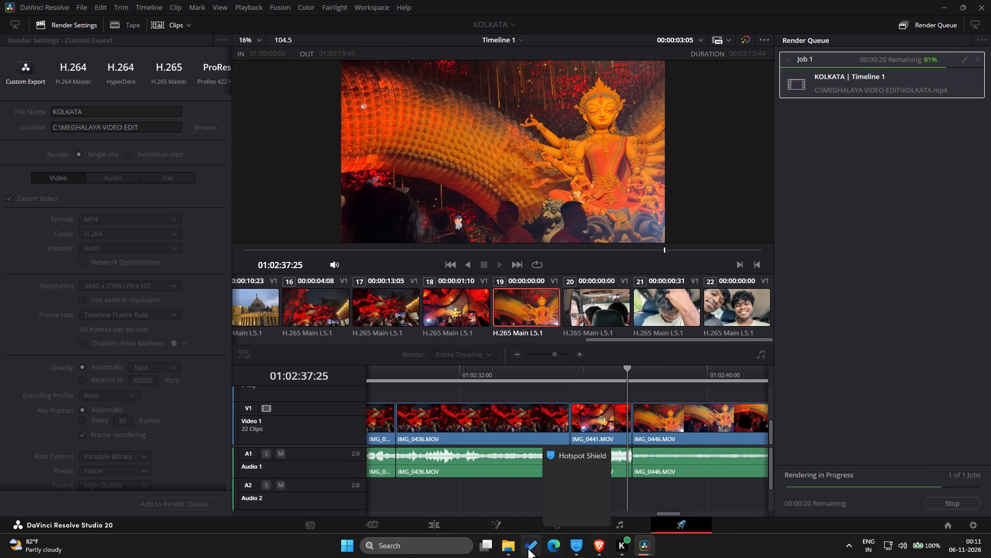
click(501, 506)
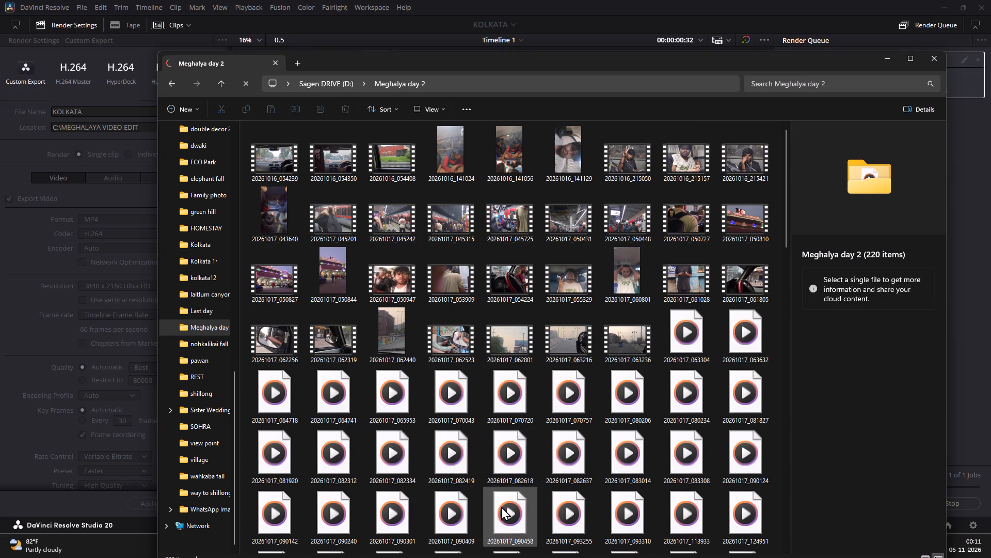
scroll(225, 427, down, 7)
scroll(225, 427, up, 2)
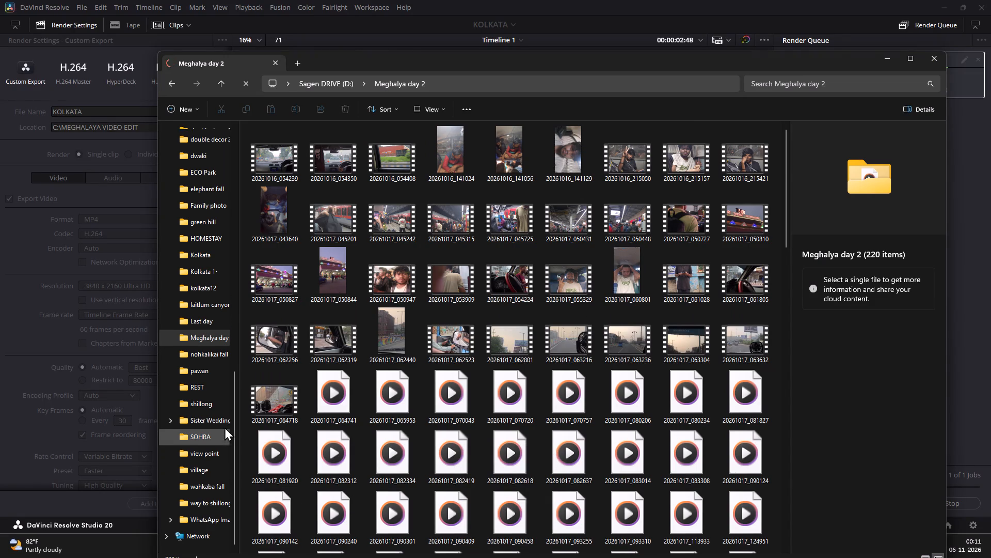
scroll(225, 427, up, 7)
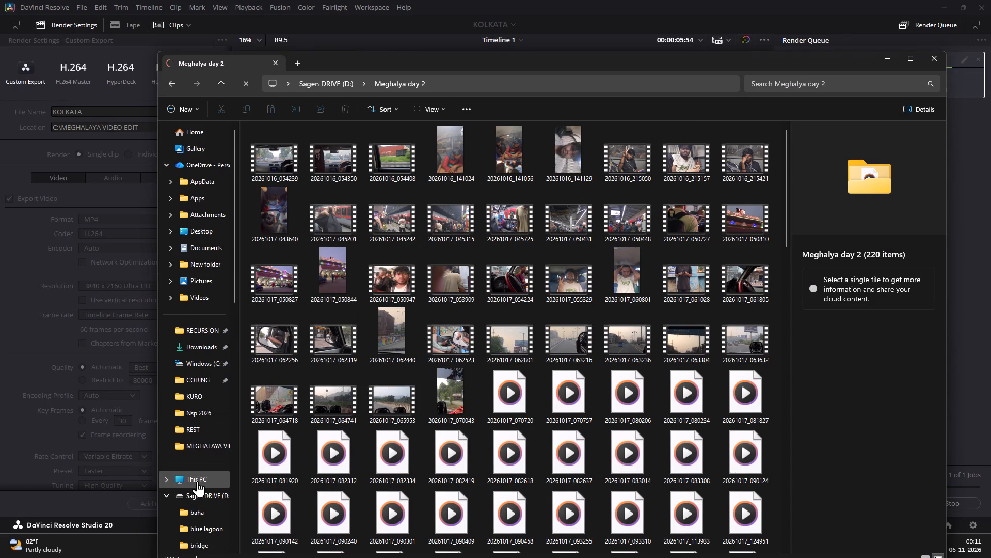
click(197, 481)
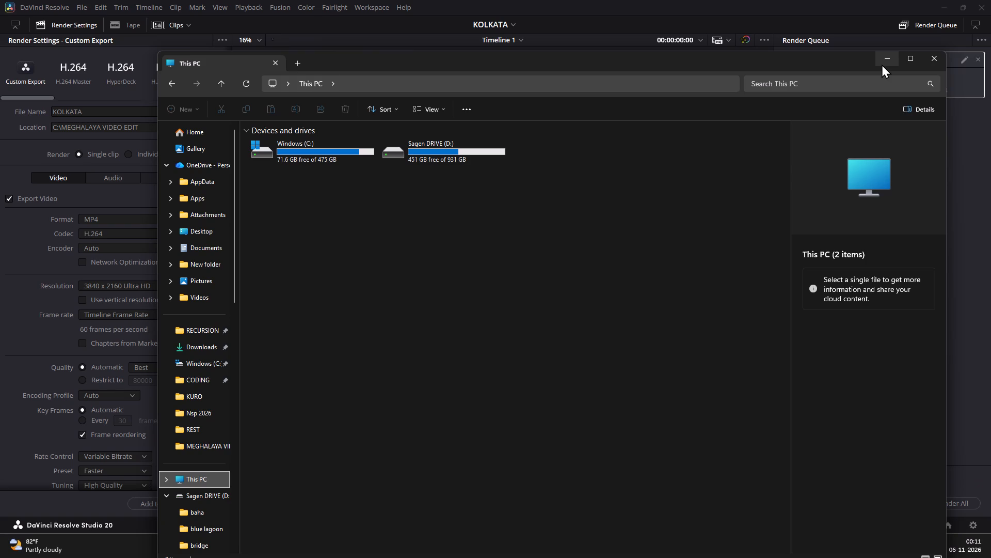
Check on the render in DaVinci Resolve, and view the Meghalya day 2 folder on the D: drive in File Explorer.
click(882, 64)
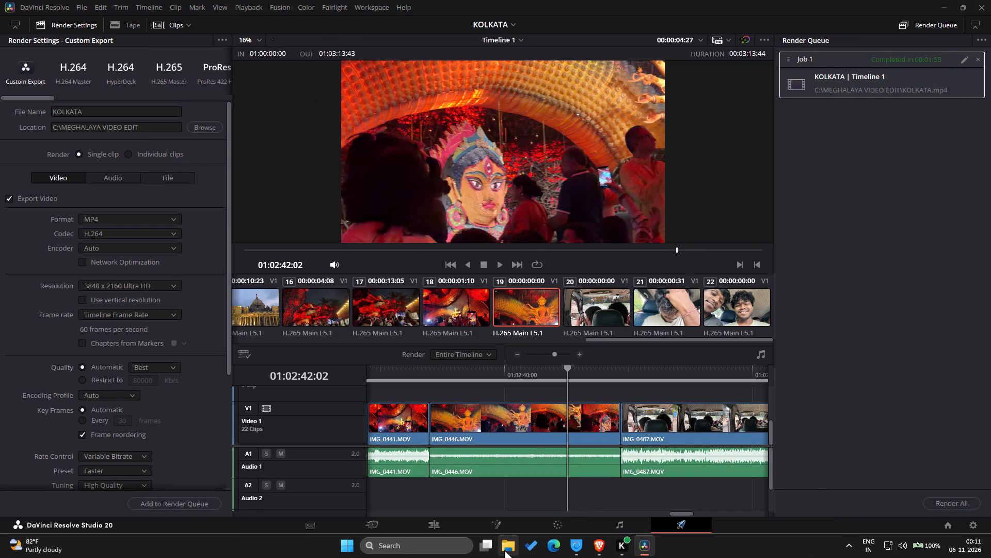
click(489, 500)
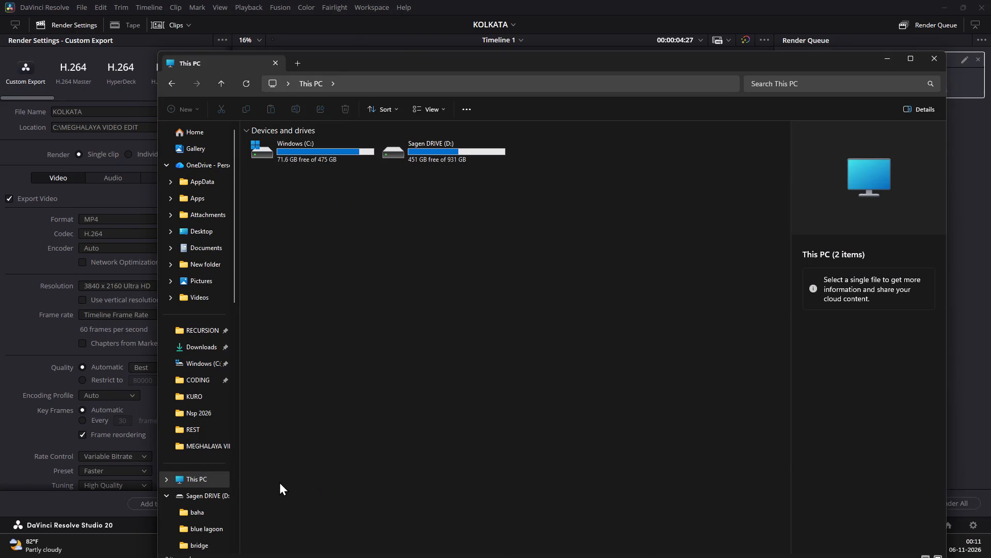
click(213, 499)
scroll(344, 377, down, 4)
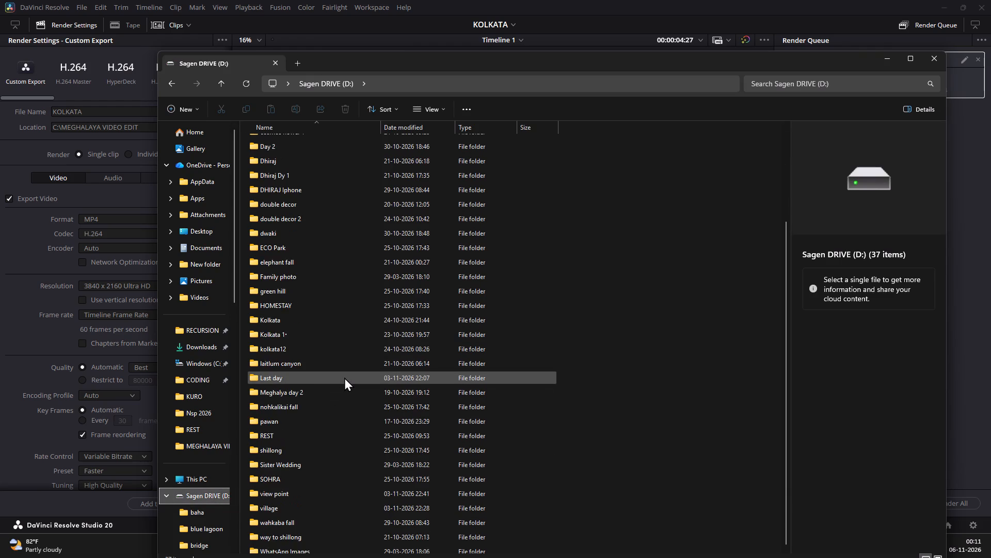
scroll(344, 377, down, 2)
double_click(332, 372)
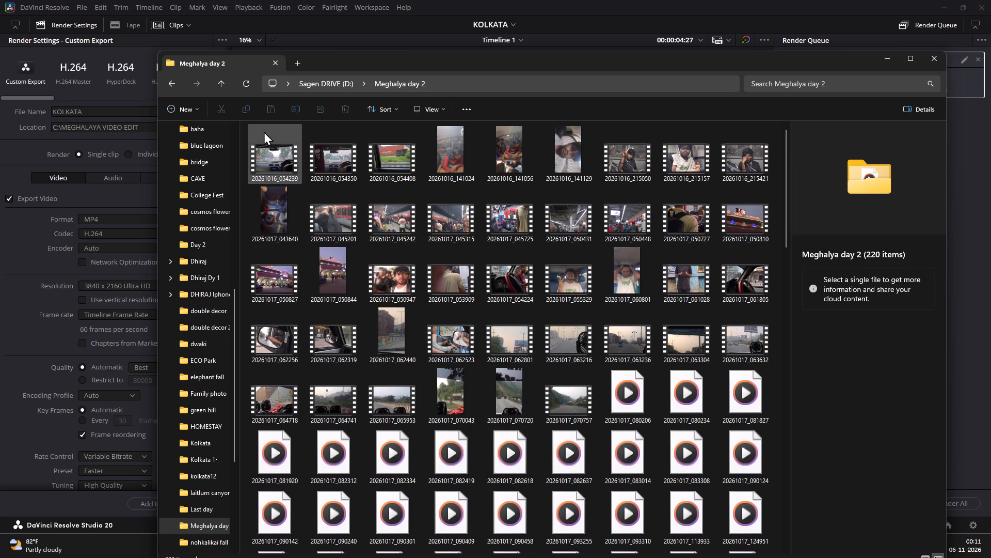
click(169, 81)
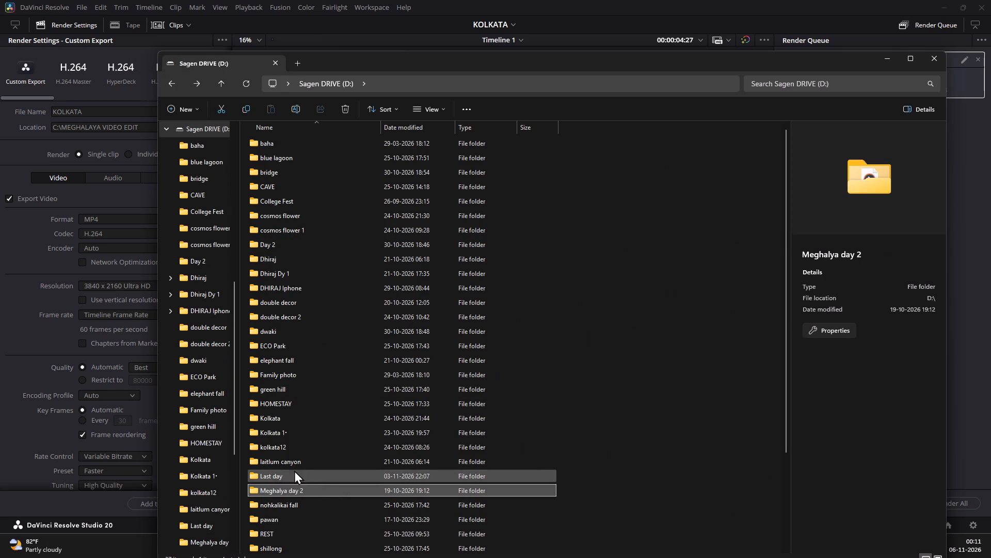
Look through the photos and videos in the laitlum canyon folder, and move the File Explorer window aside to uncover DaVinci Resolve.
double_click(292, 455)
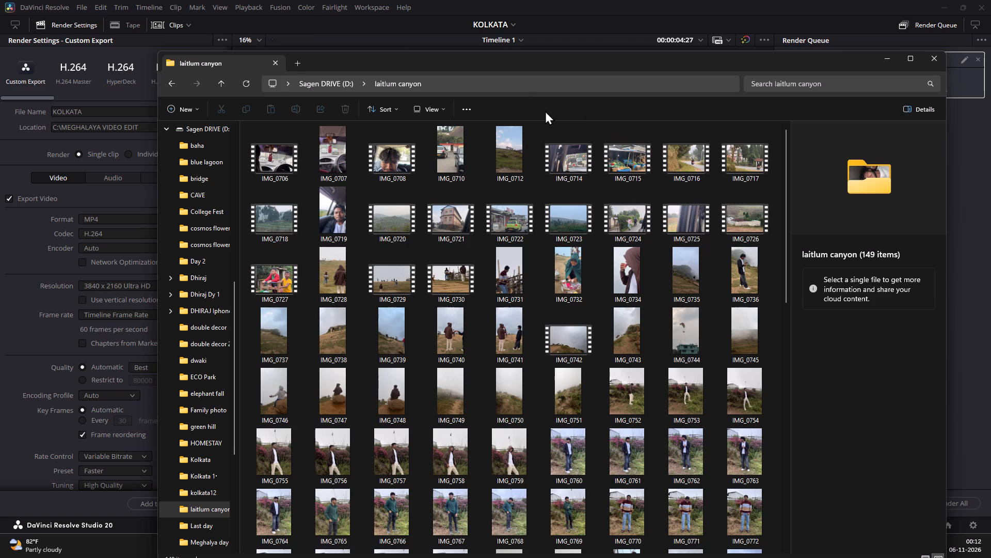
scroll(465, 362, down, 5)
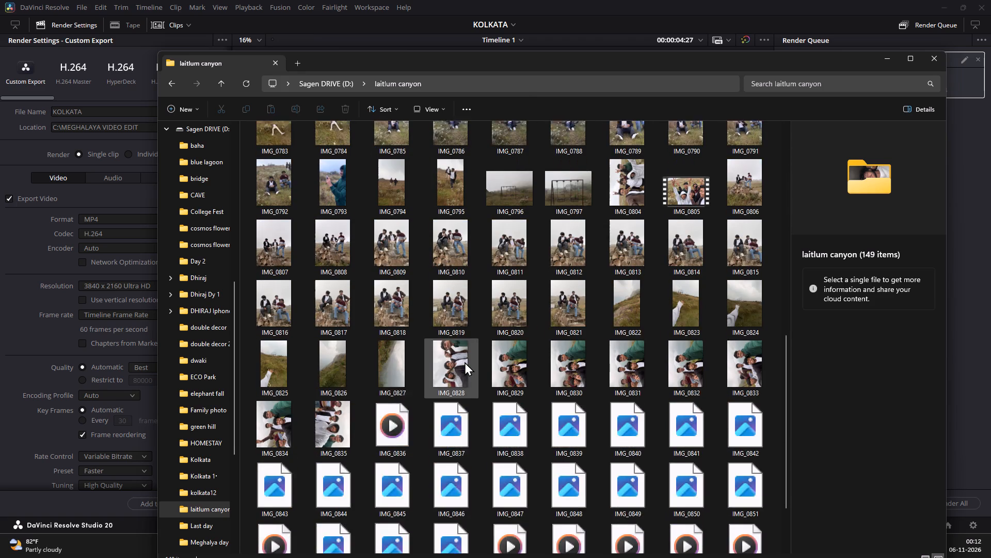
scroll(465, 362, down, 3)
drag(715, 60, 817, 95)
Create a new DaVinci Resolve project named LAITLOOM CANYON and open its Edit page.
click(86, 6)
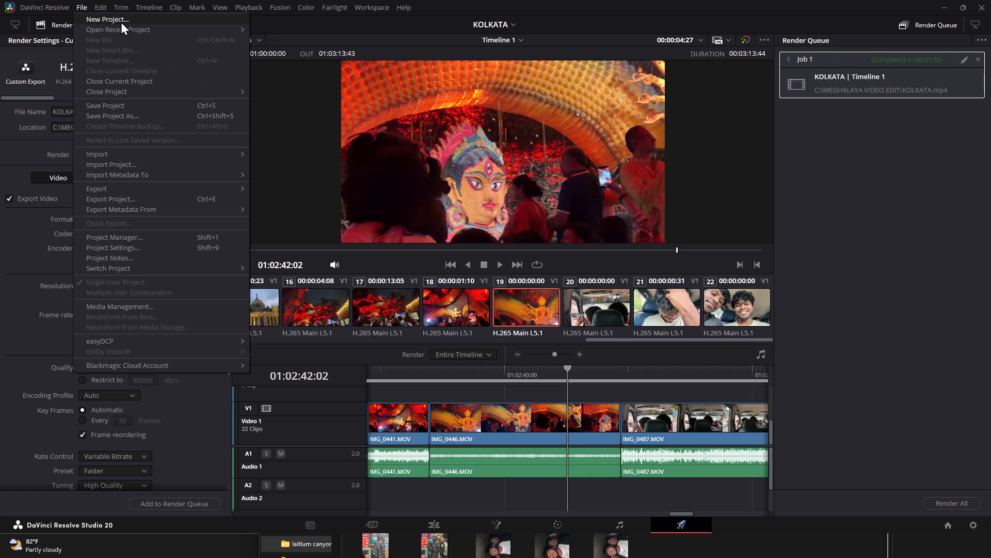
click(121, 21)
key(BackSpace)
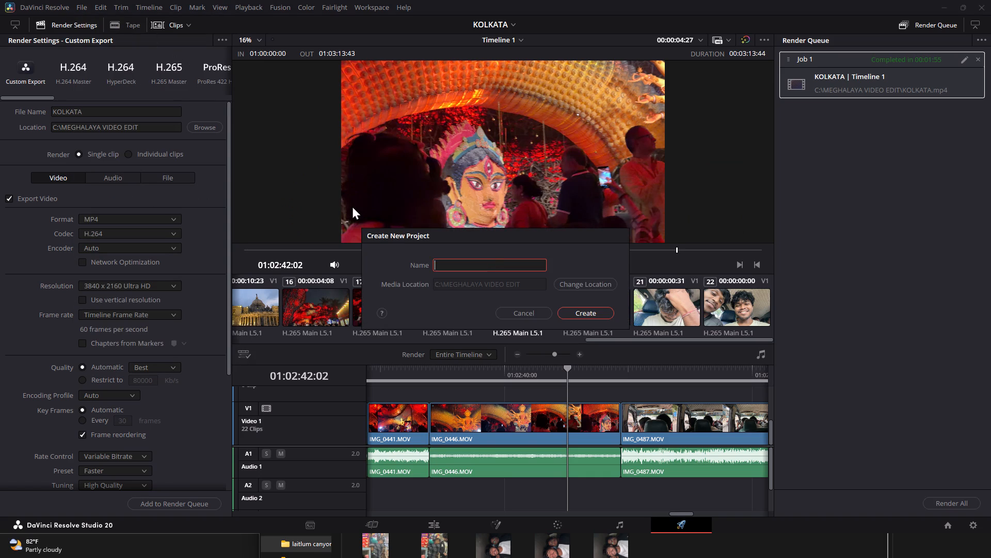
text(LAITLOOM CANYA)
key(BackSpace)
text(ON)
key(Return)
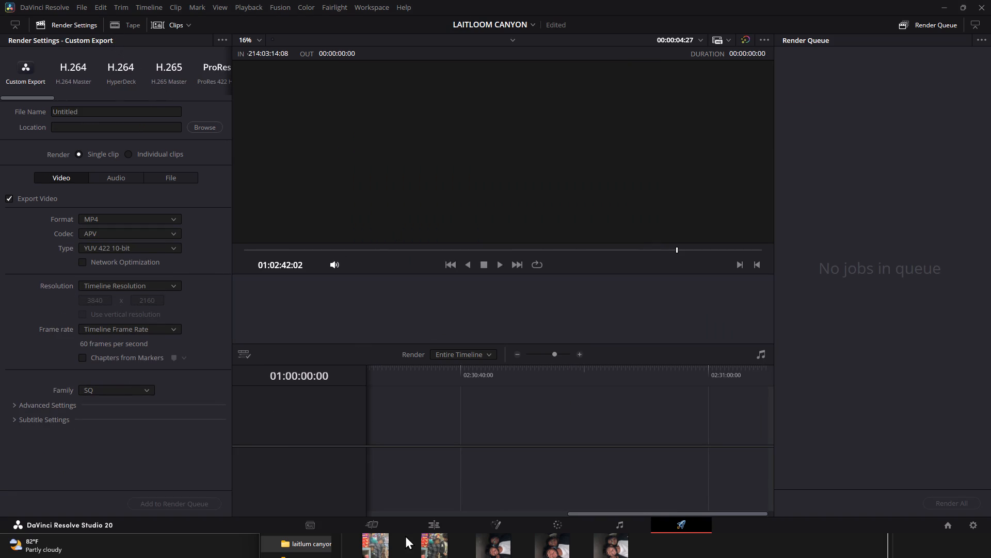
click(429, 522)
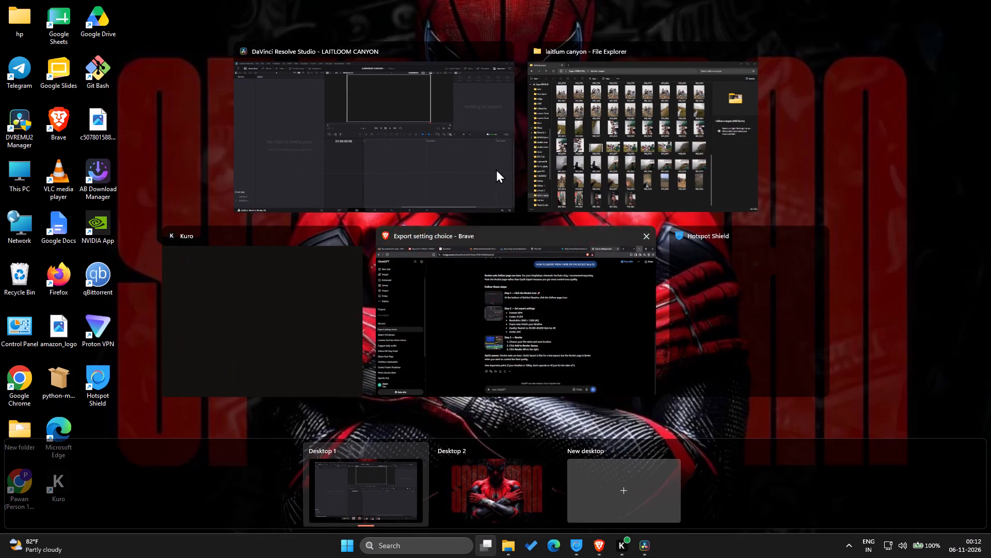
Switch to File Explorer and look through the laitlum canyon folder for usable video clips, ending back at its first files.
click(604, 126)
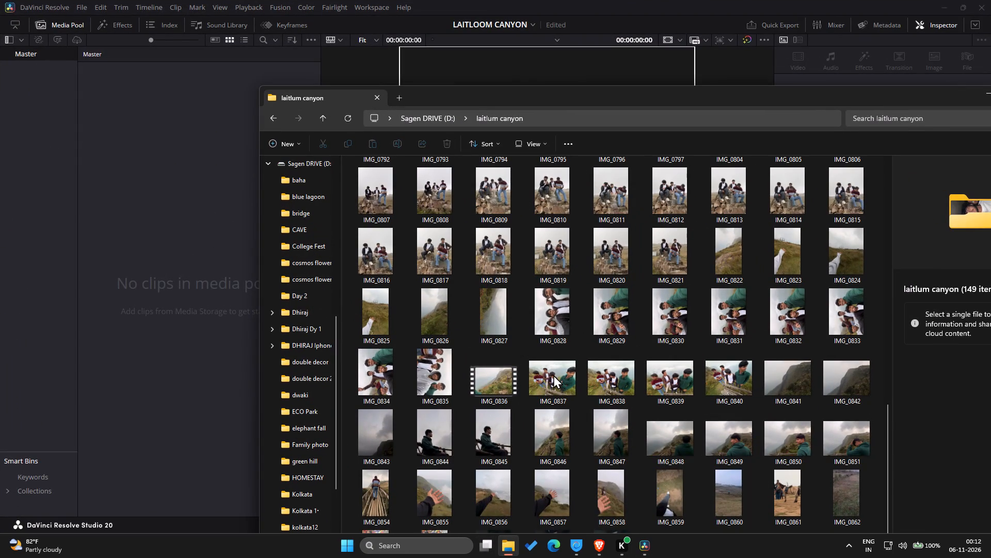
scroll(870, 410, down, 1)
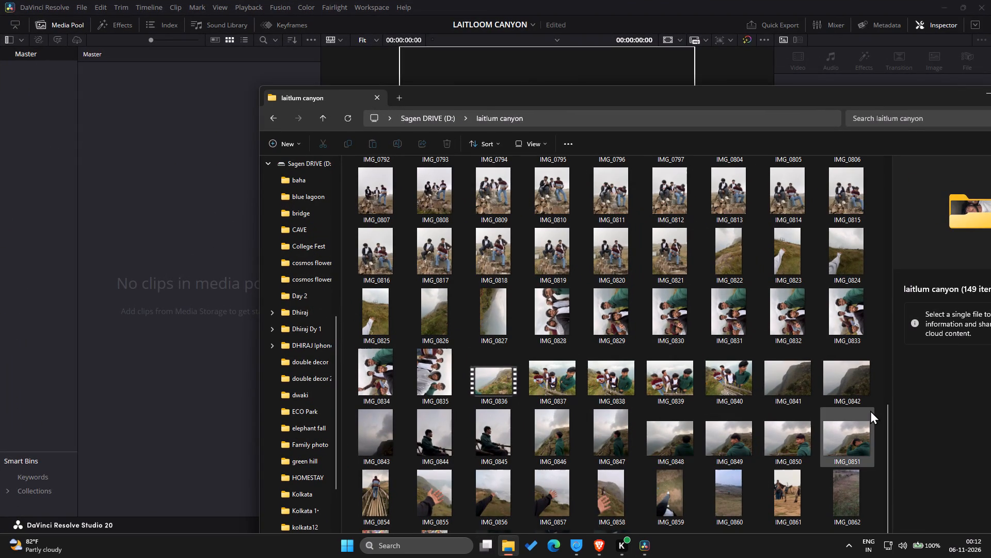
scroll(870, 410, down, 2)
drag(890, 350, 889, 320)
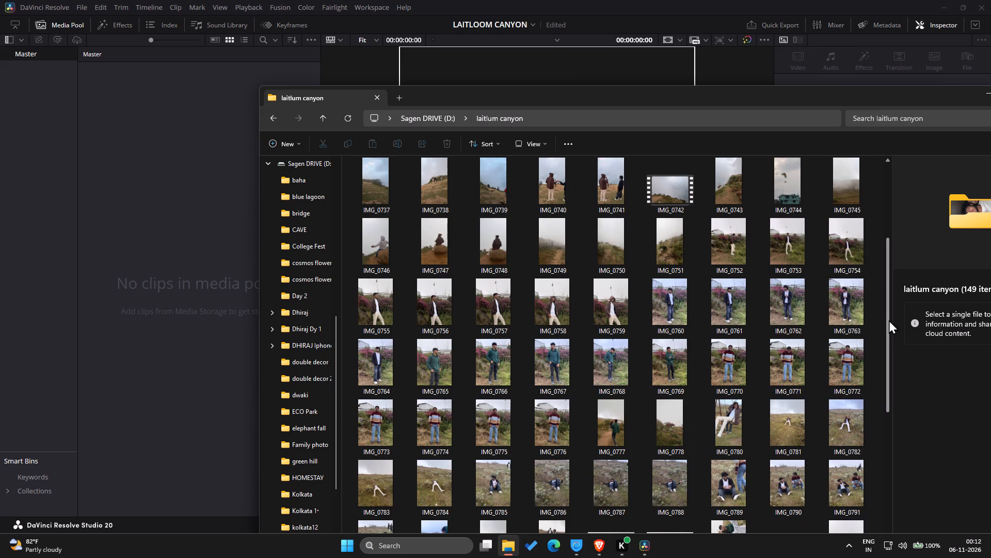
drag(889, 320, 891, 247)
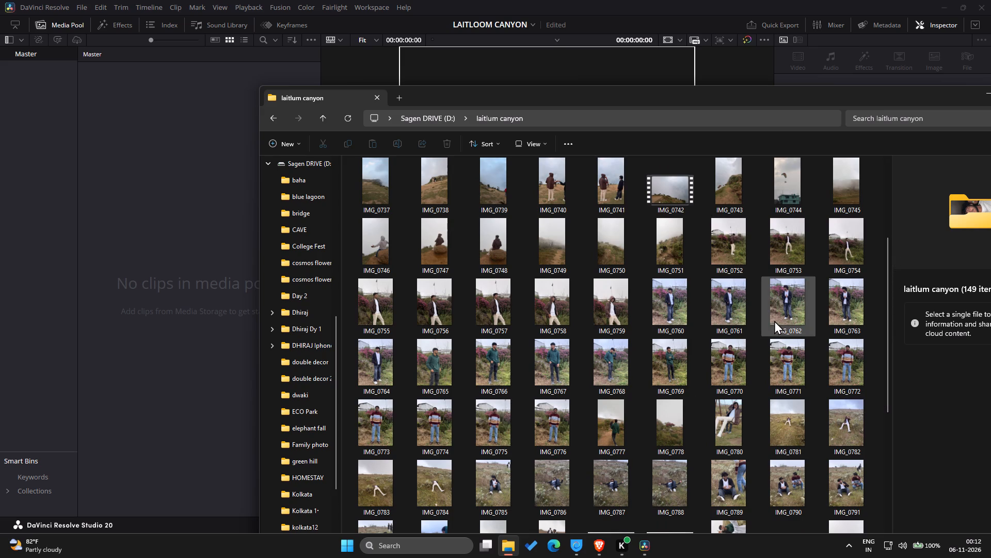
scroll(774, 320, down, 3)
scroll(774, 320, up, 6)
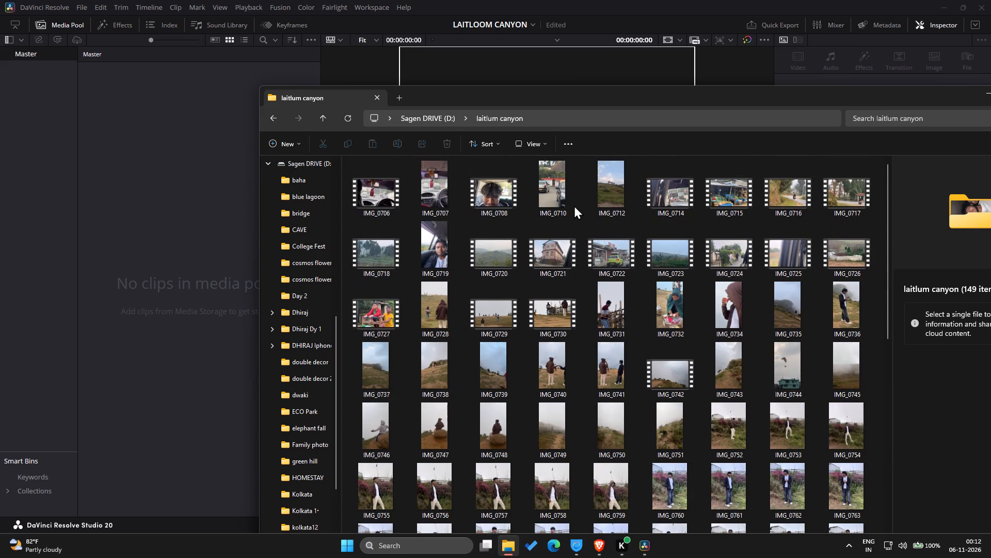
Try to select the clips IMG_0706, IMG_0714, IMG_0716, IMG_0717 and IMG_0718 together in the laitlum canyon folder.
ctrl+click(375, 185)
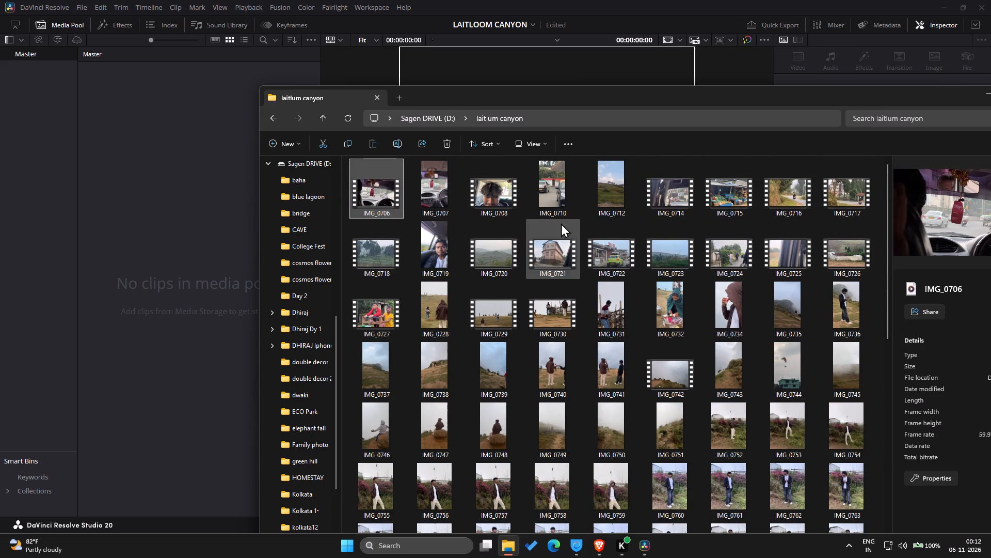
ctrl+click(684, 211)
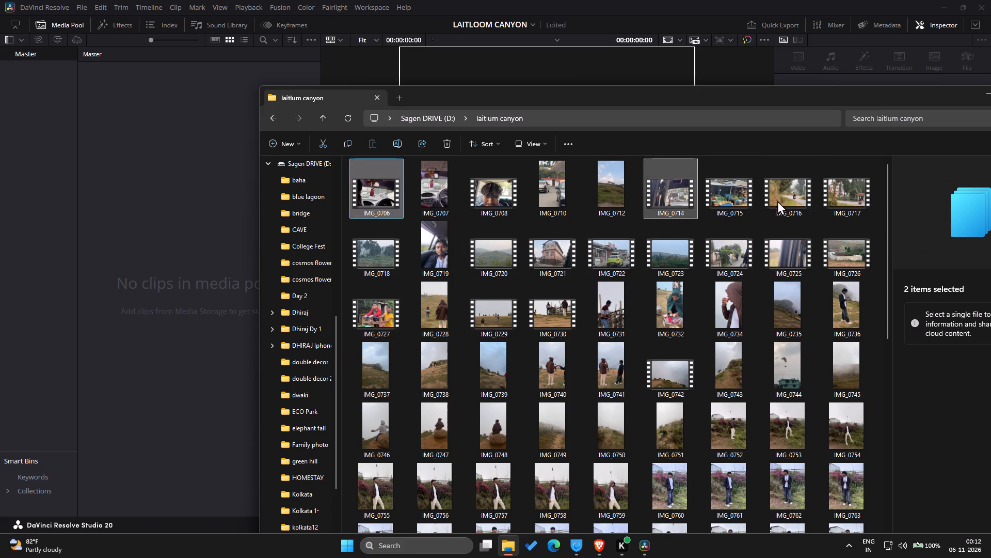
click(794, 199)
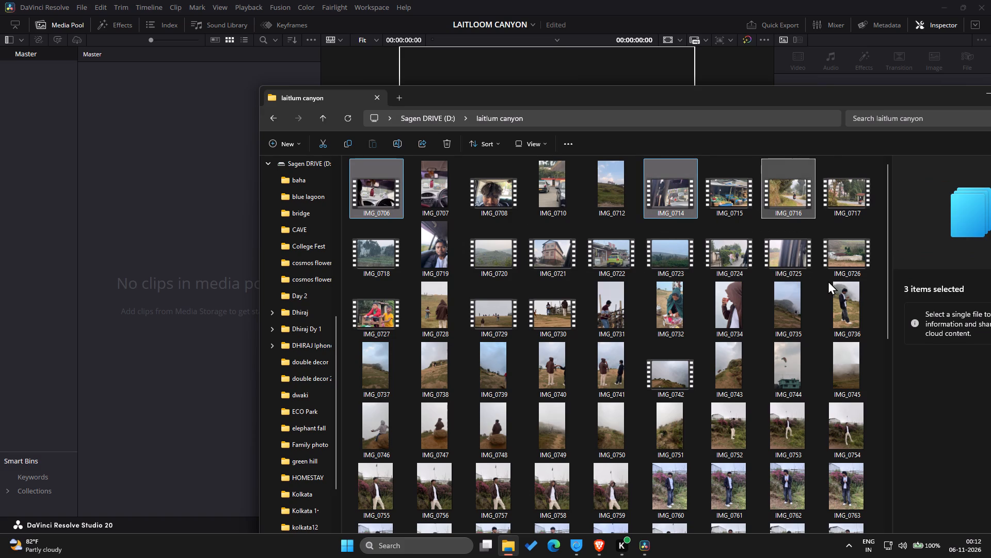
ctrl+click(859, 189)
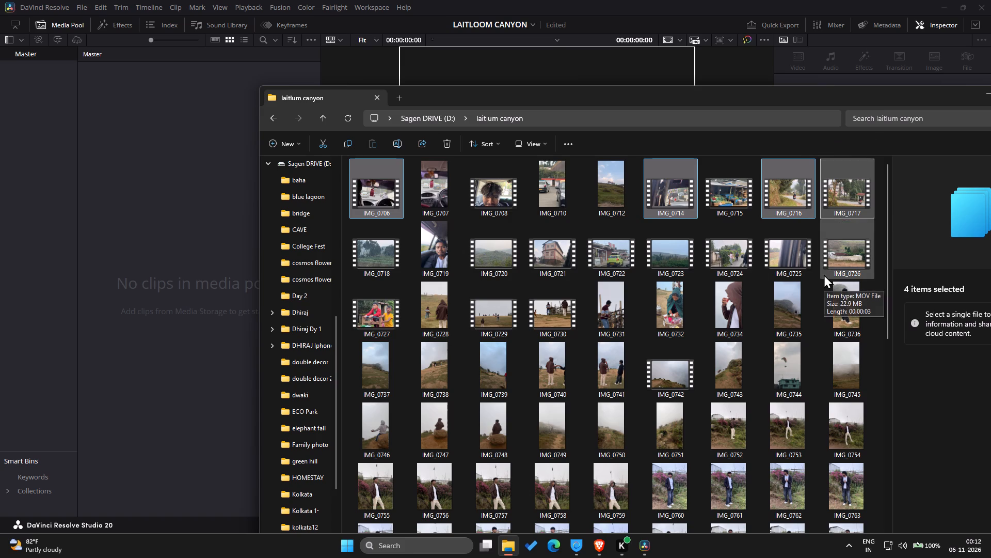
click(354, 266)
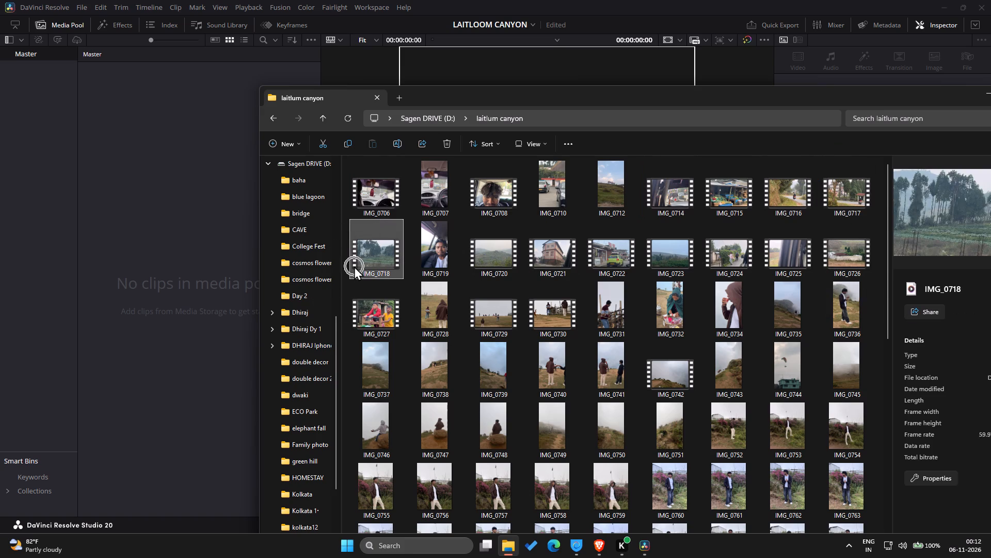
Select the clips IMG_0720, IMG_0723, IMG_0724, IMG_0725 and IMG_0729 together in the laitlum canyon folder.
click(499, 249)
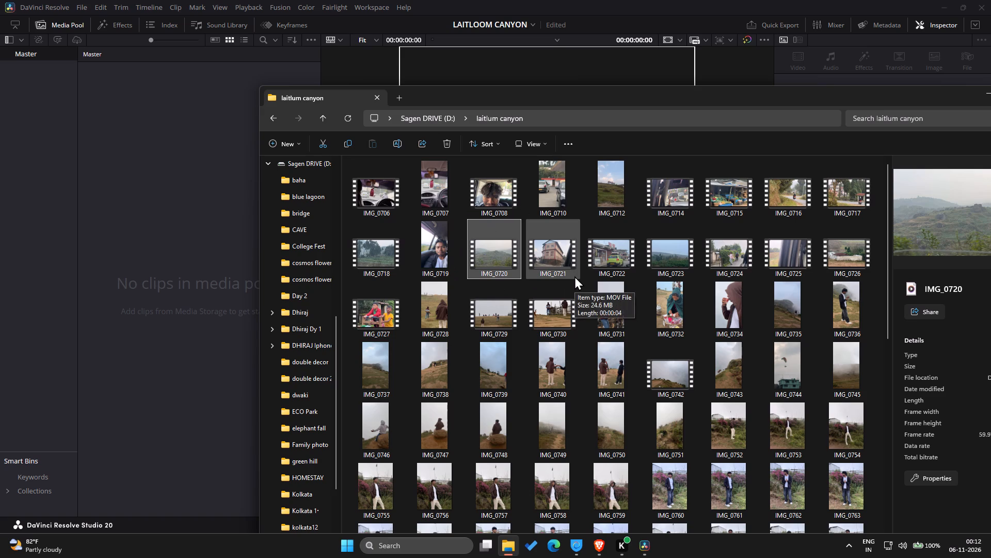
ctrl+click(669, 253)
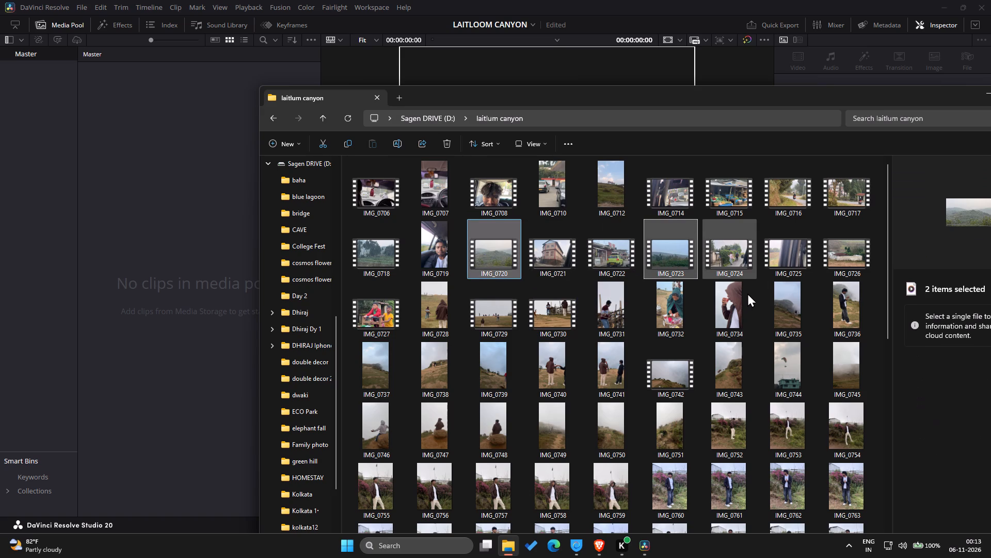
click(748, 257)
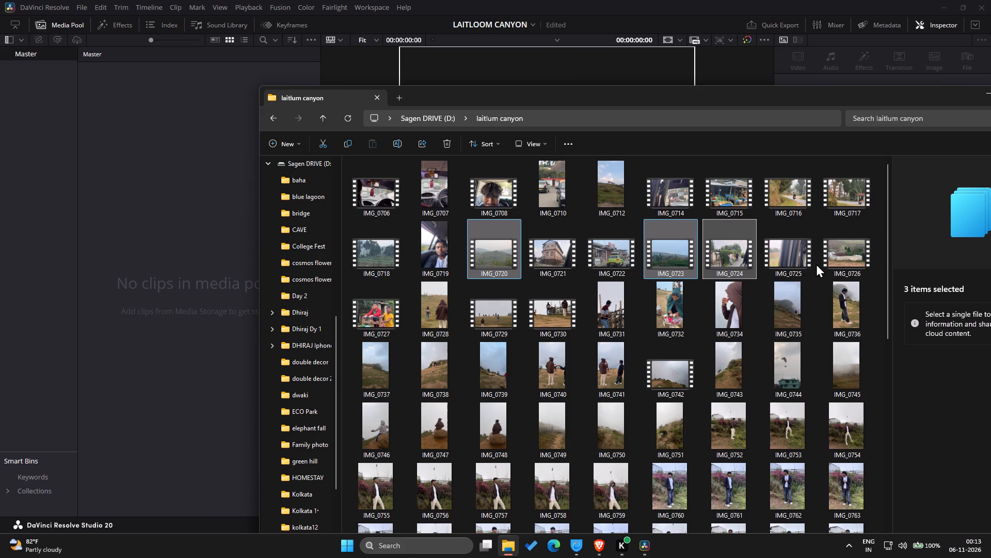
ctrl+click(787, 244)
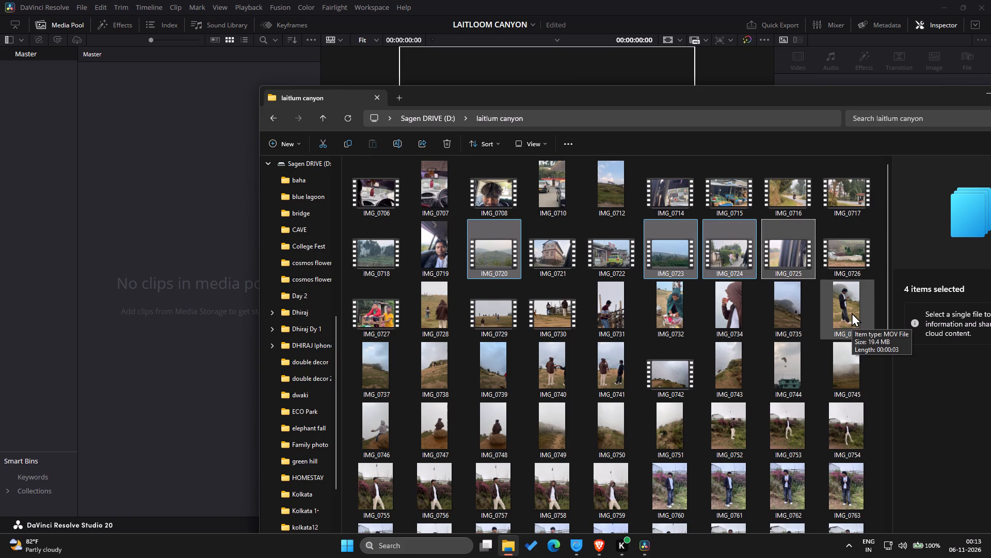
ctrl+click(493, 302)
Add the clips IMG_0742, IMG_0805 and IMG_0836 to the current selection in the laitlum canyon folder.
scroll(569, 362, down, 1)
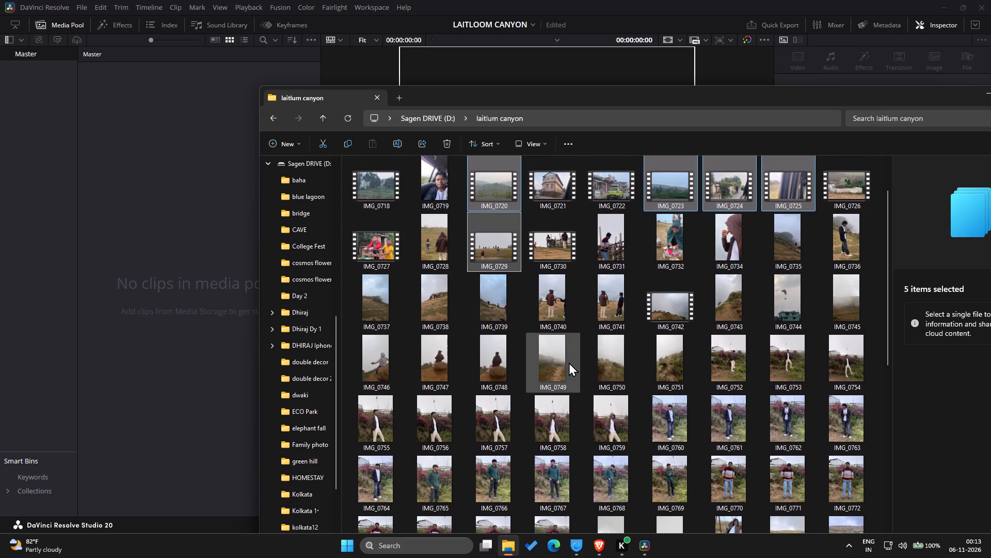
scroll(569, 362, down, 1)
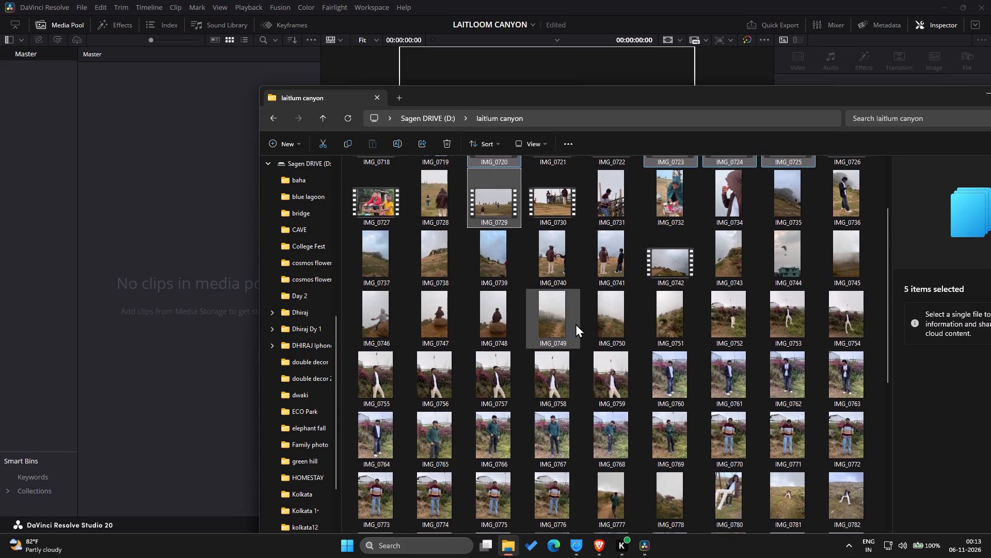
ctrl+click(675, 260)
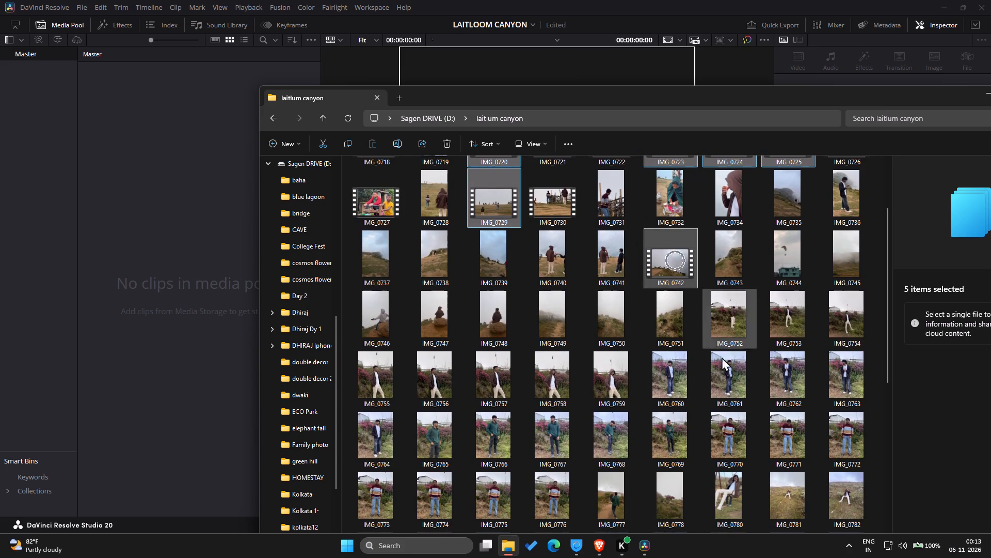
scroll(726, 374, down, 4)
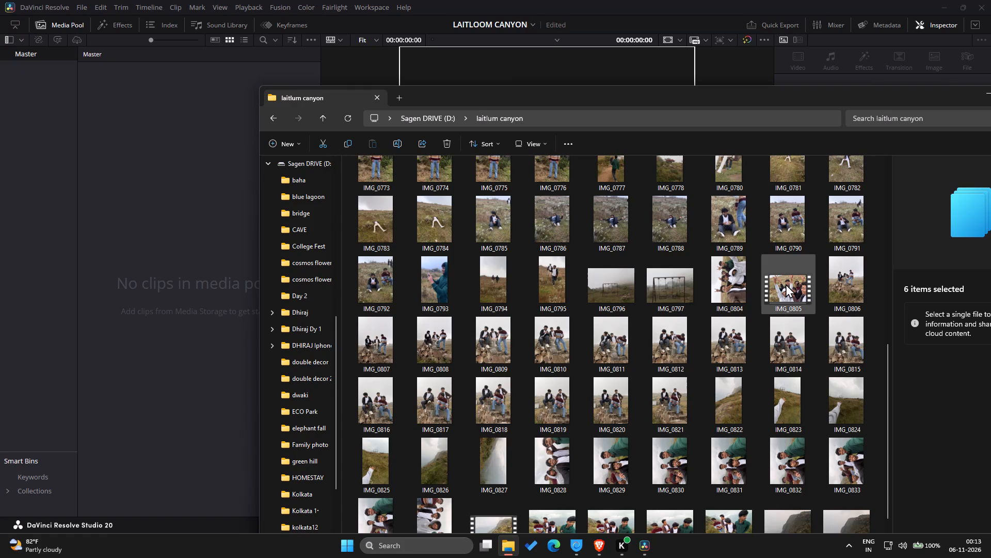
ctrl+click(786, 284)
scroll(776, 345, down, 2)
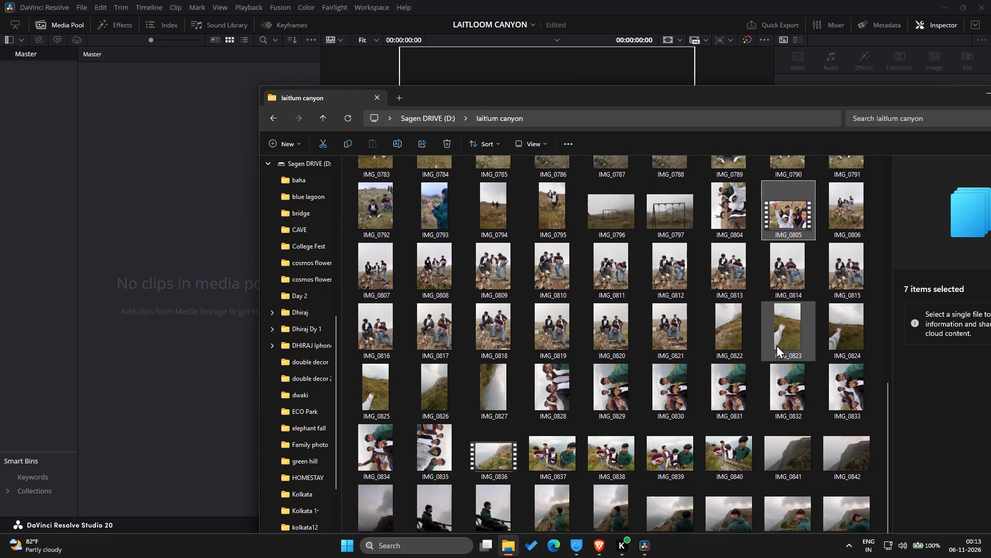
scroll(776, 345, down, 2)
scroll(666, 423, down, 1)
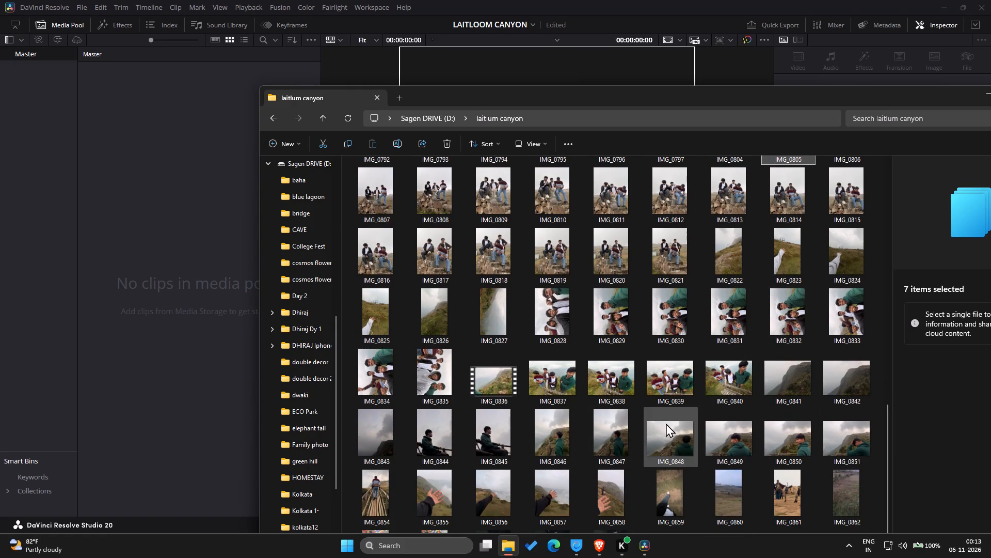
scroll(666, 423, down, 1)
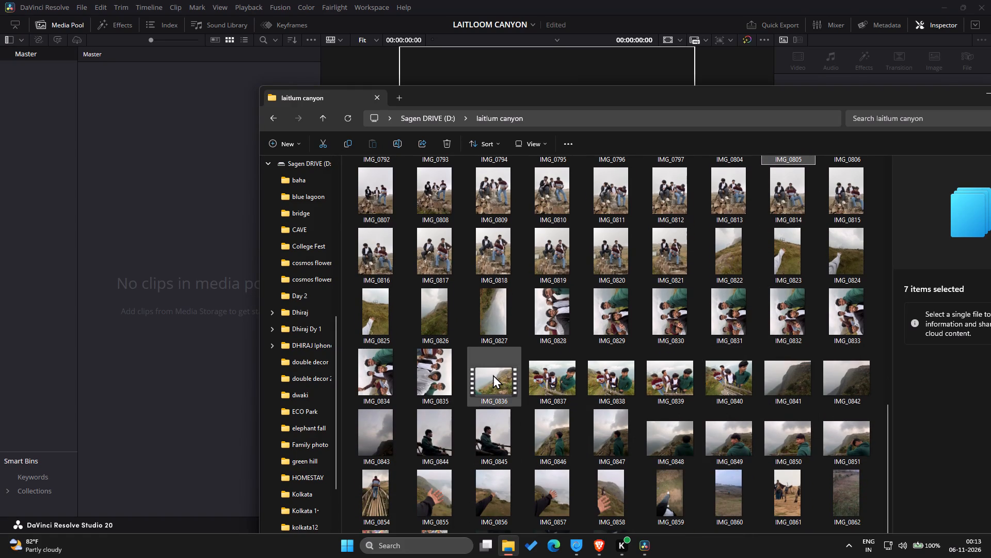
ctrl+click(493, 375)
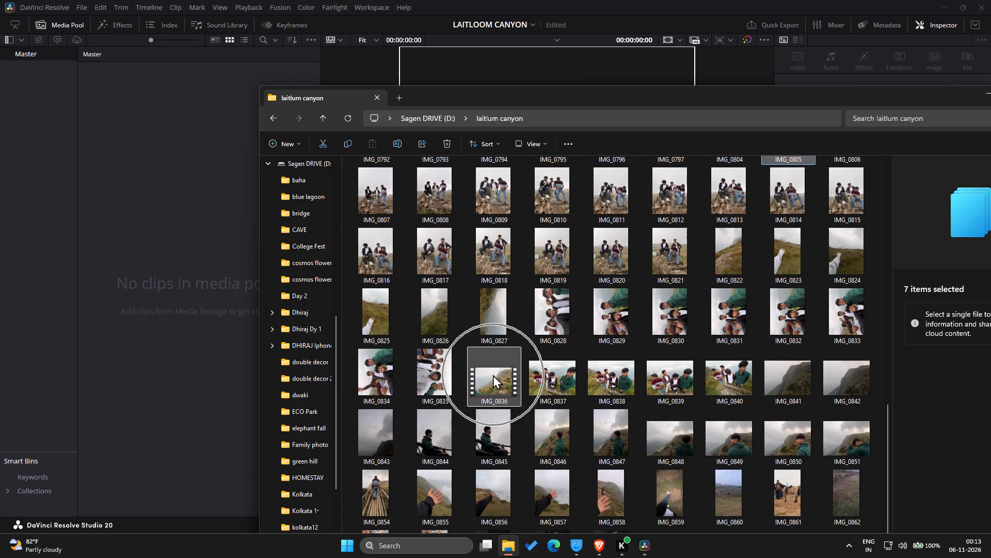
scroll(593, 424, down, 4)
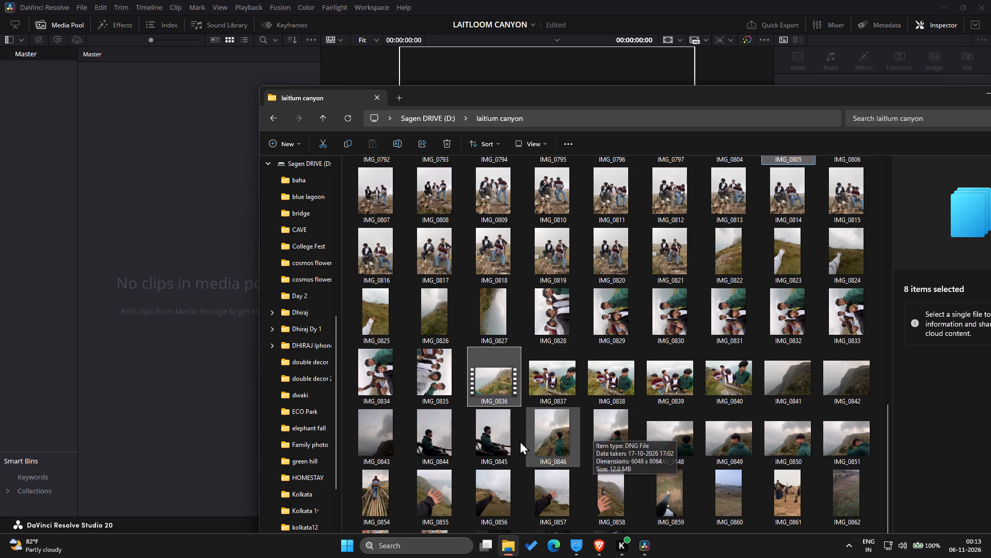
Import the eight selected laitlum canyon clips into the LAITLOOM CANYON media pool and return to DaVinci Resolve.
scroll(486, 432, up, 10)
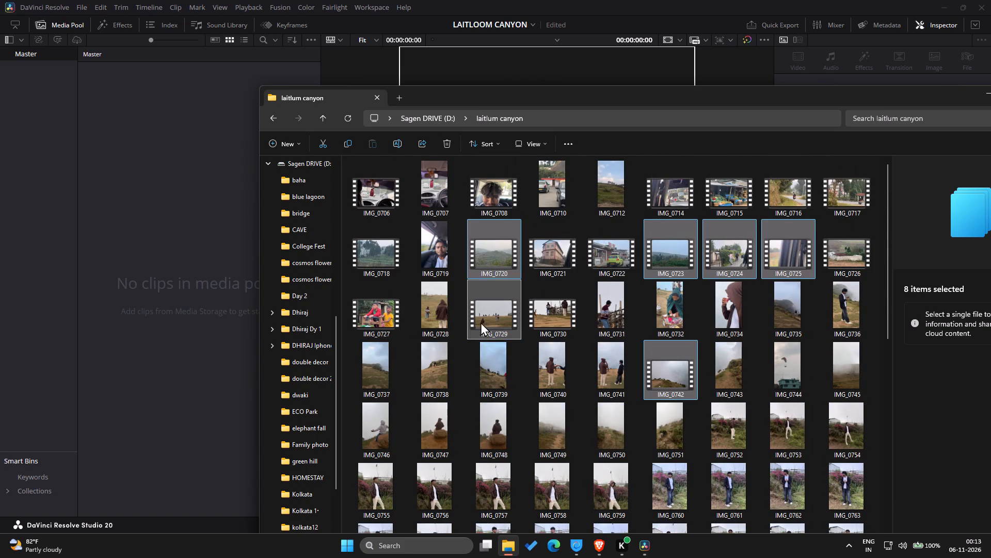
drag(493, 241, 230, 184)
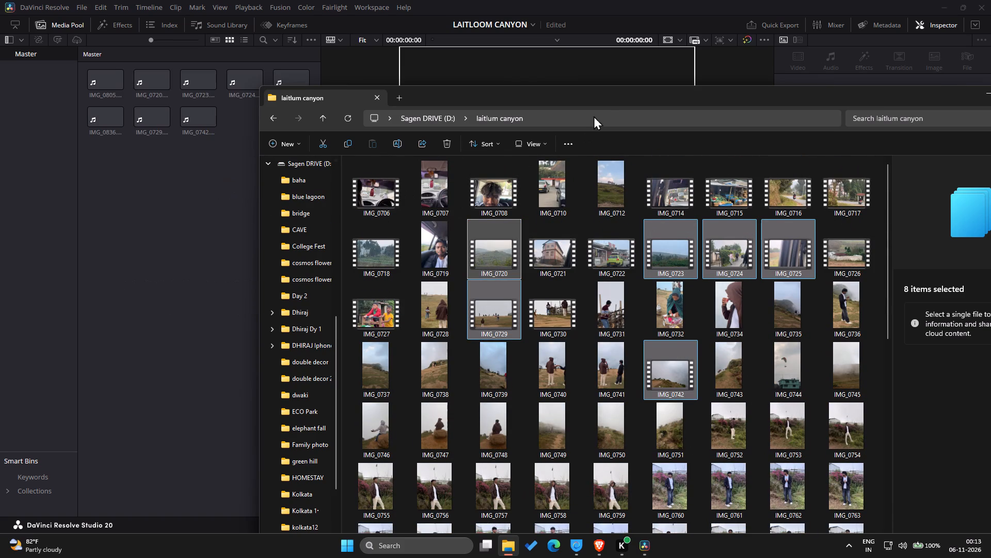
drag(603, 95, 460, 150)
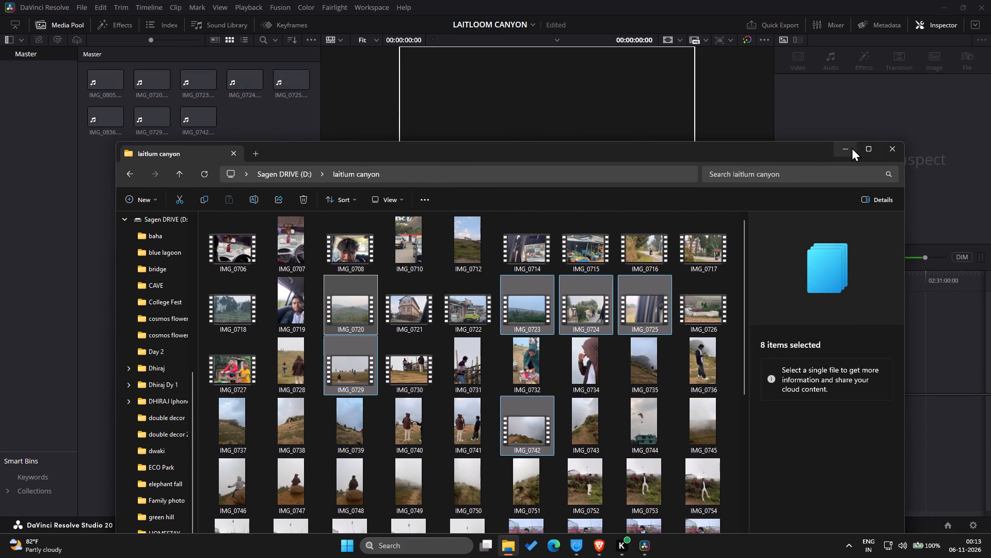
click(852, 147)
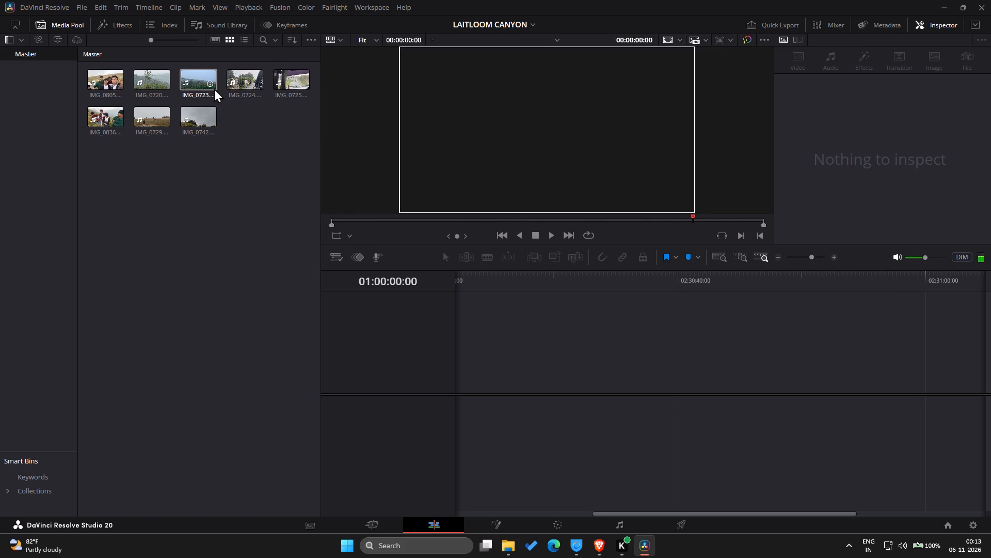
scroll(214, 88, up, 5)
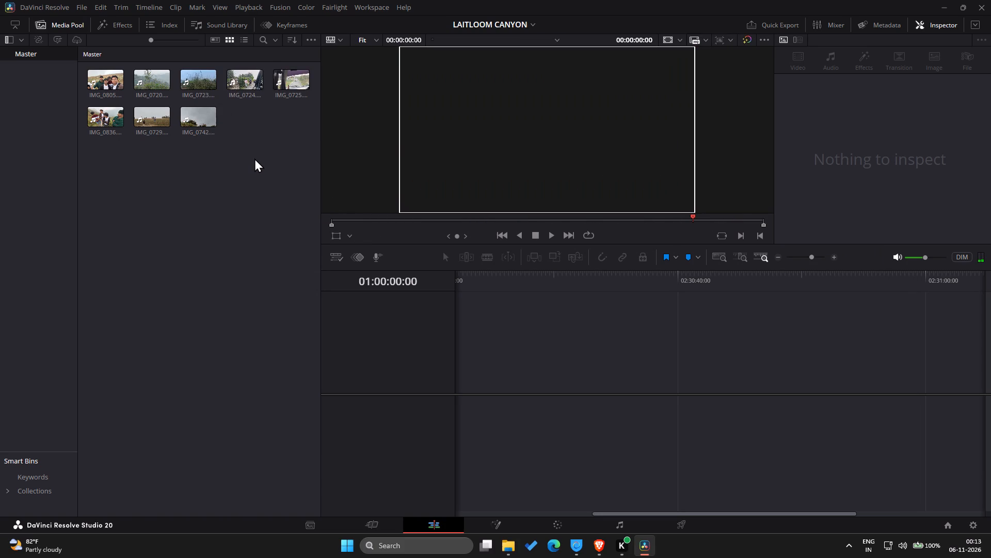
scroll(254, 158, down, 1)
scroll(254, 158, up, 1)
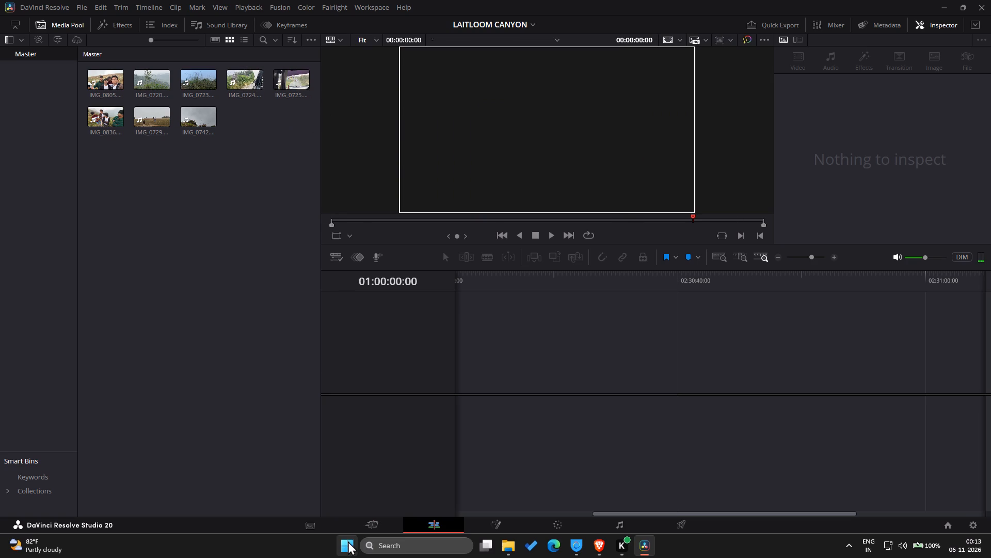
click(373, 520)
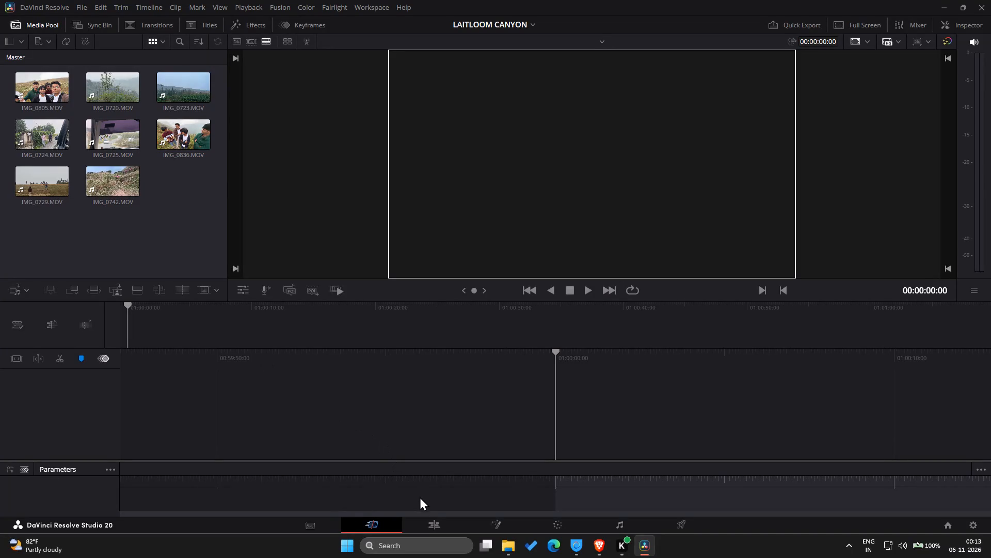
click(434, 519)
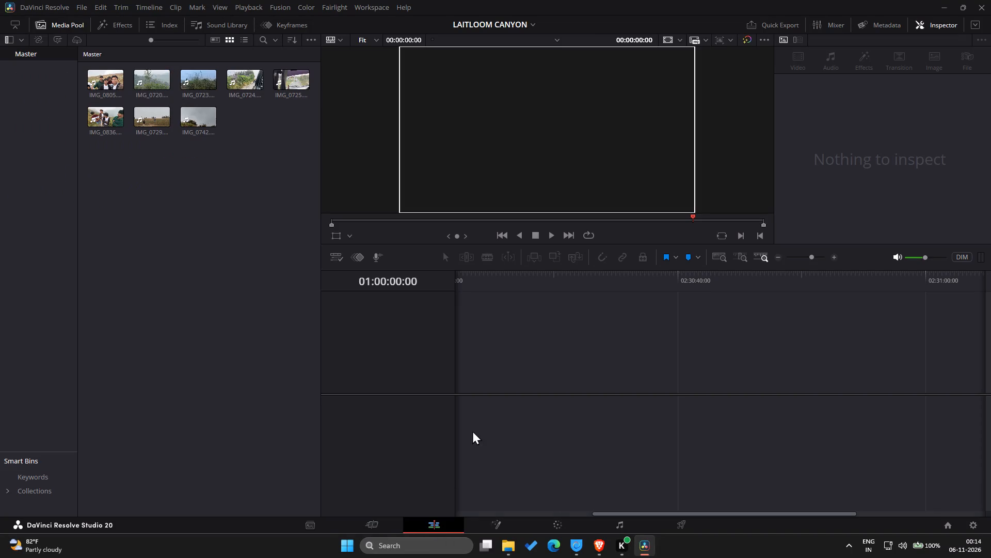
Switch back to File Explorer and import the clips IMG_0706 and IMG_0714 into the project's media pool.
click(514, 508)
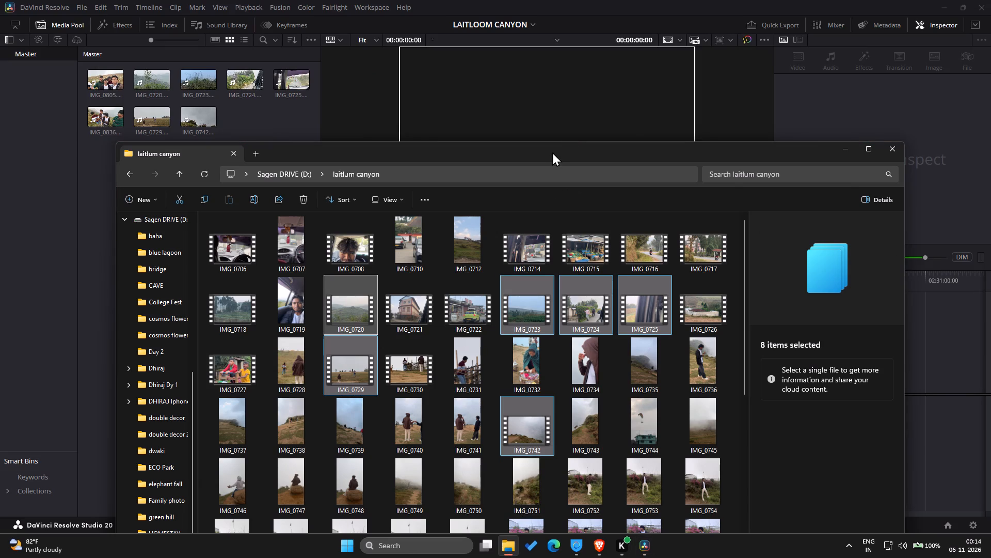
drag(552, 152, 664, 137)
scroll(645, 222, up, 3)
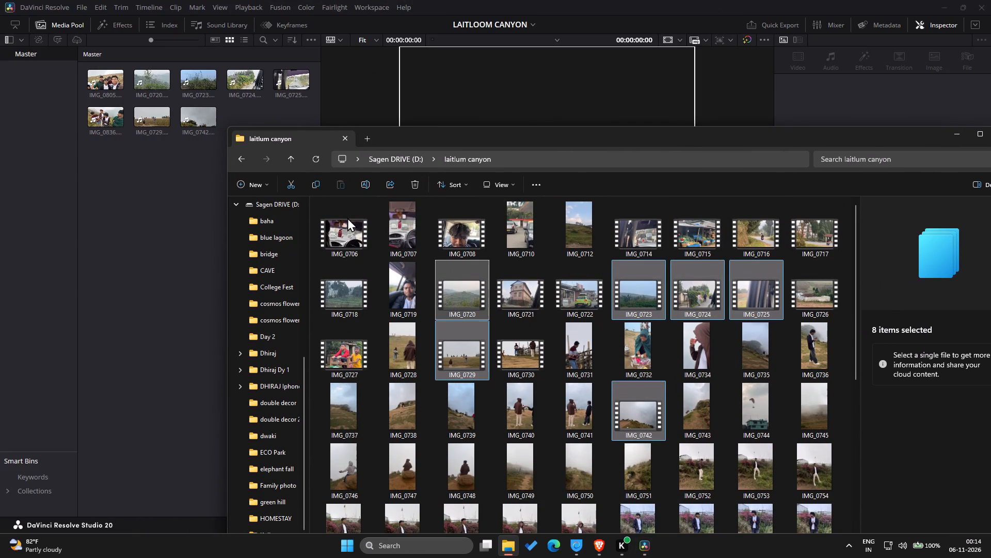
drag(348, 218, 177, 180)
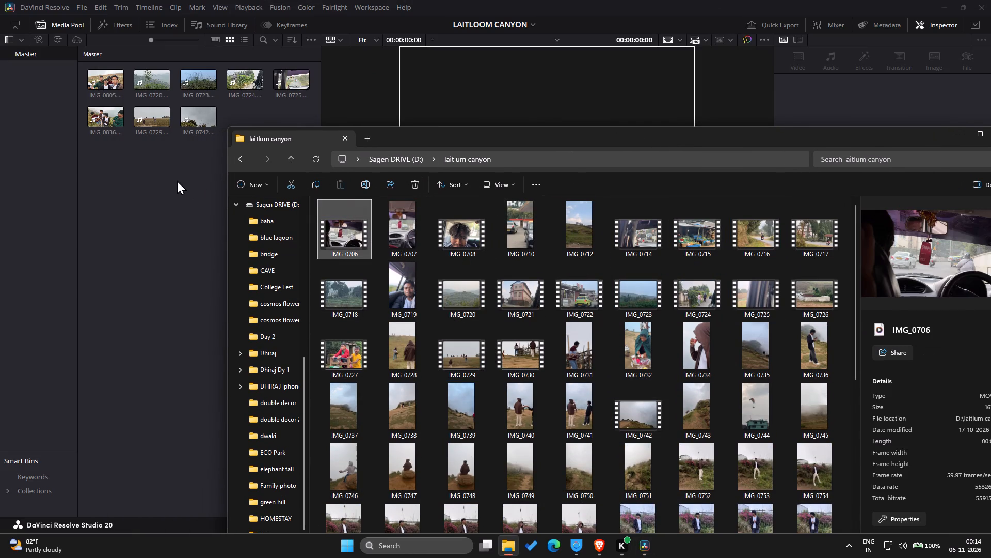
drag(343, 242, 140, 189)
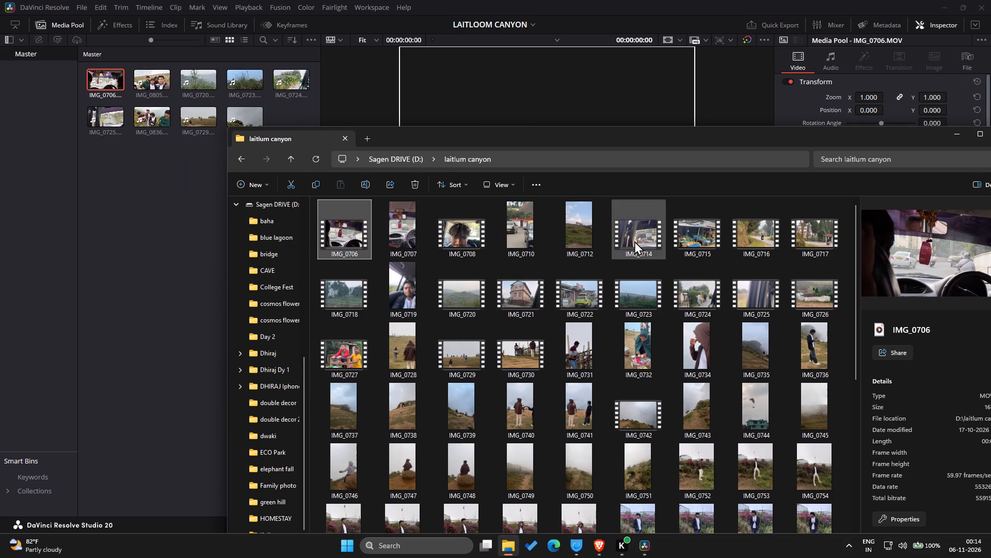
drag(648, 229, 190, 278)
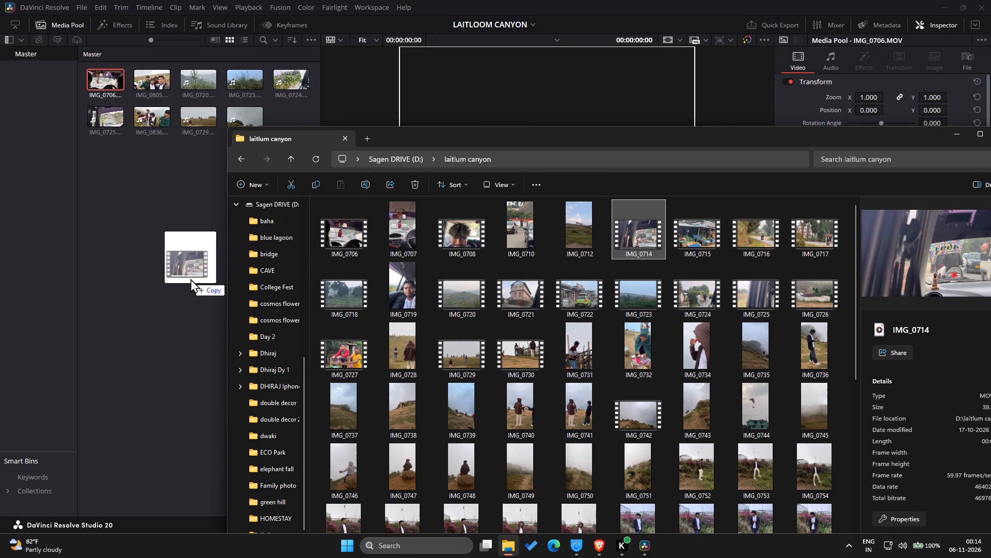
drag(190, 278, 182, 280)
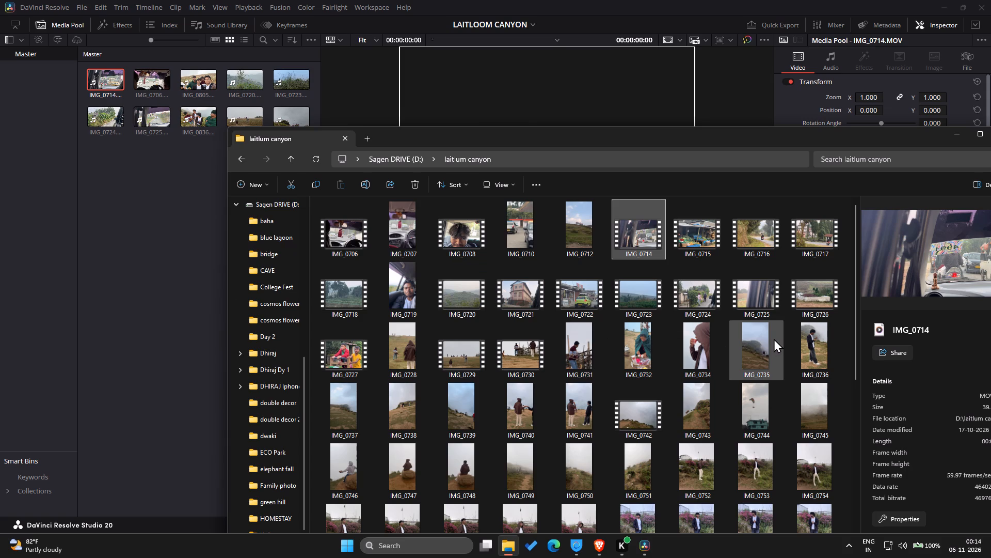
Import the clips IMG_0716, IMG_0717 and IMG_0718 into the media pool and return to DaVinci Resolve.
drag(755, 234, 191, 314)
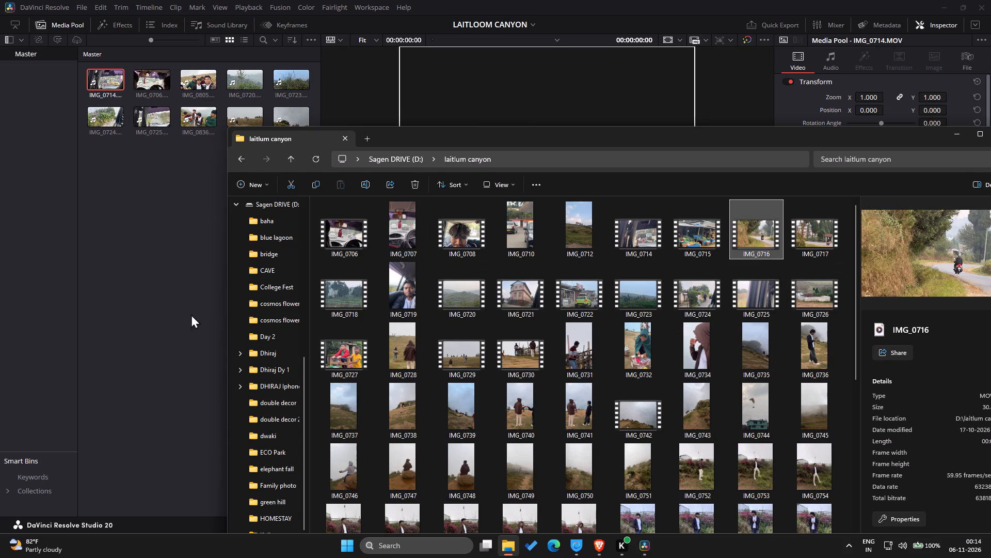
drag(191, 314, 149, 315)
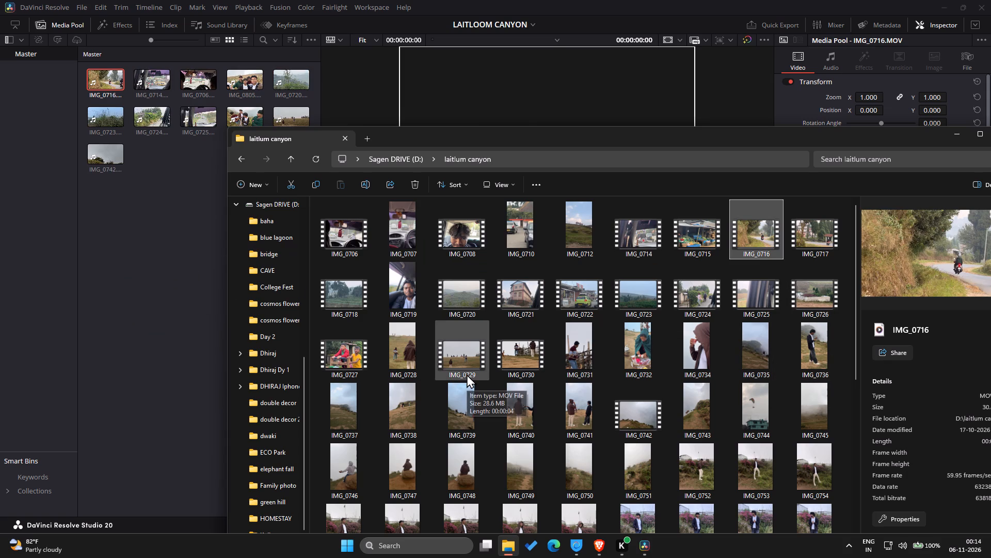
drag(821, 238, 517, 212)
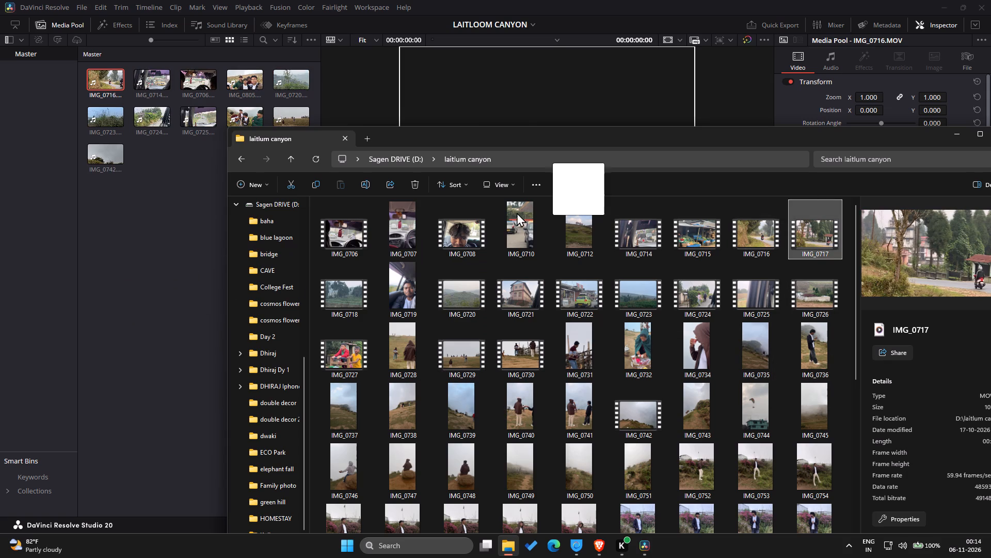
drag(517, 212, 183, 282)
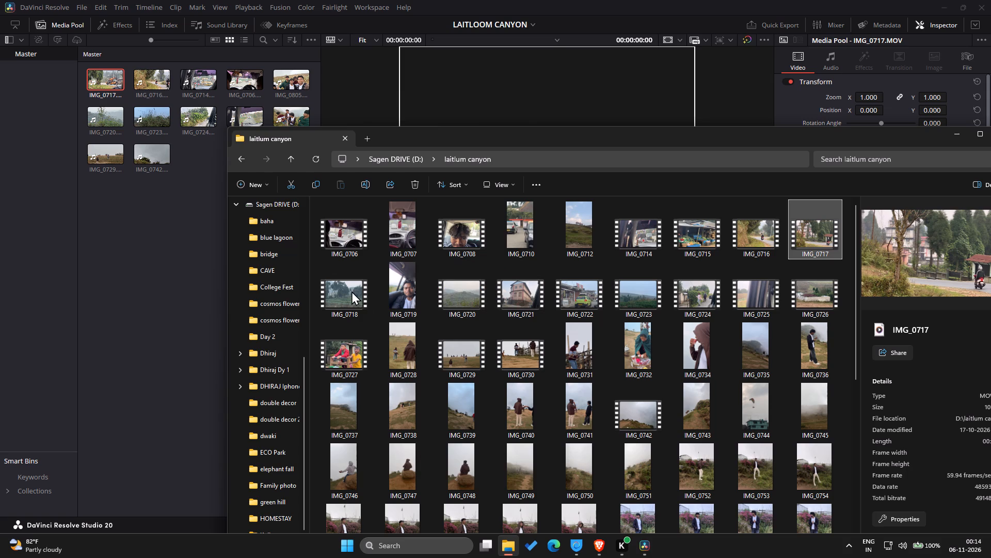
drag(351, 291, 152, 282)
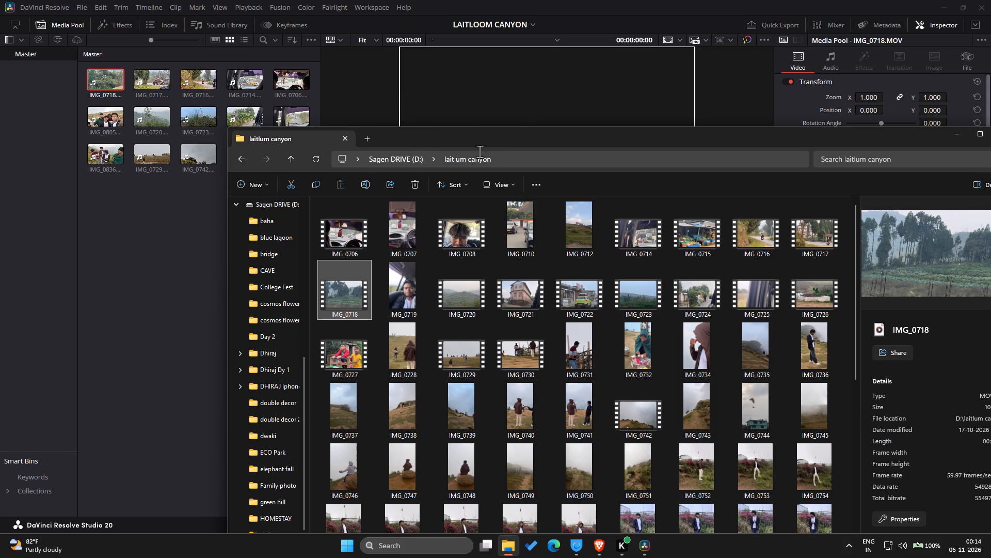
click(516, 129)
drag(560, 141, 378, 157)
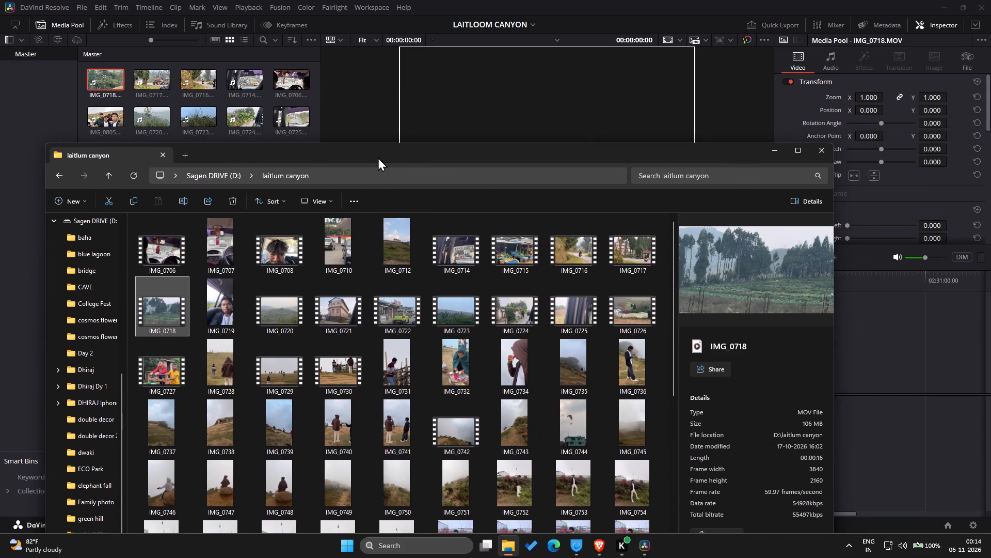
click(772, 148)
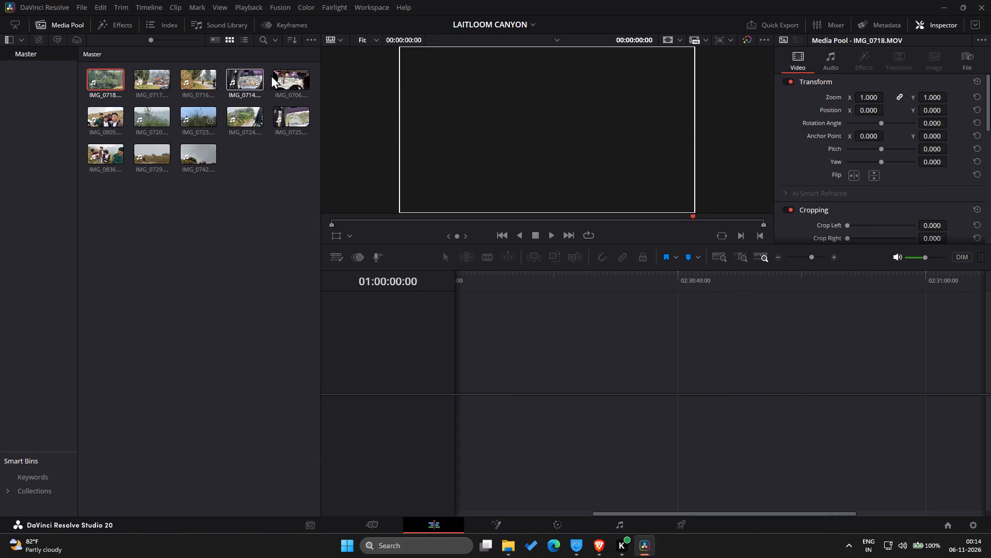
Start a new timeline with clip IMG_0714 and place clip IMG_0706 directly after it on Video 1.
click(245, 76)
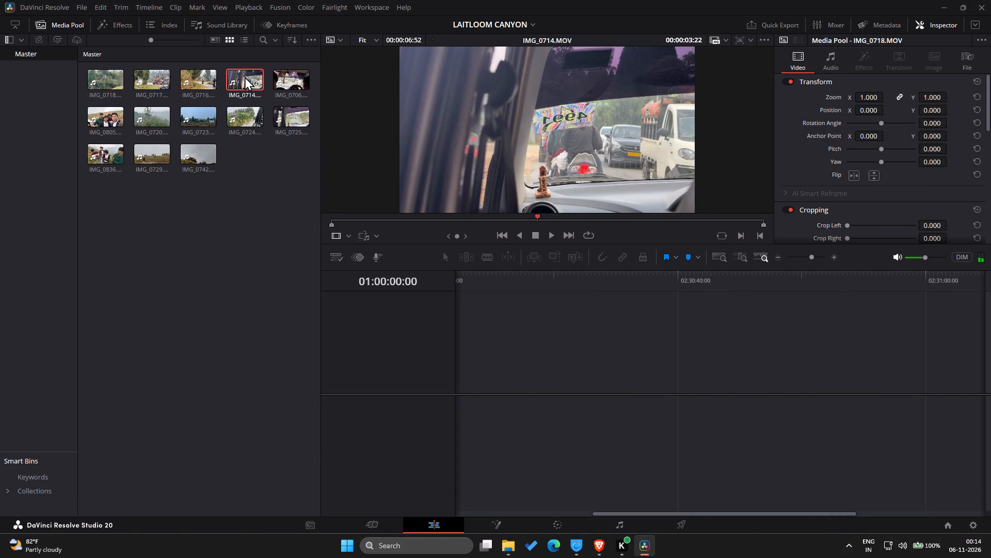
drag(245, 76, 471, 311)
drag(244, 81, 460, 366)
drag(285, 83, 502, 299)
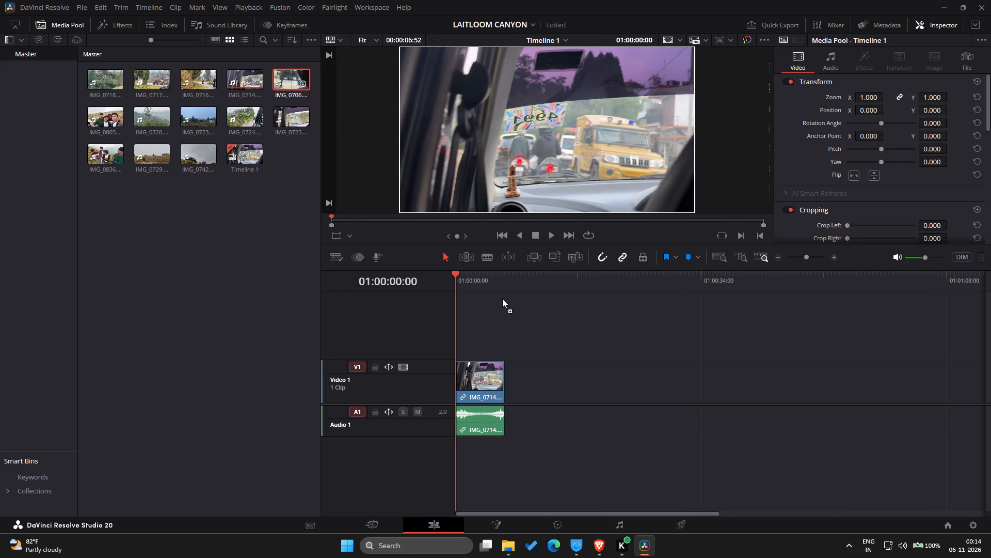
drag(502, 299, 505, 373)
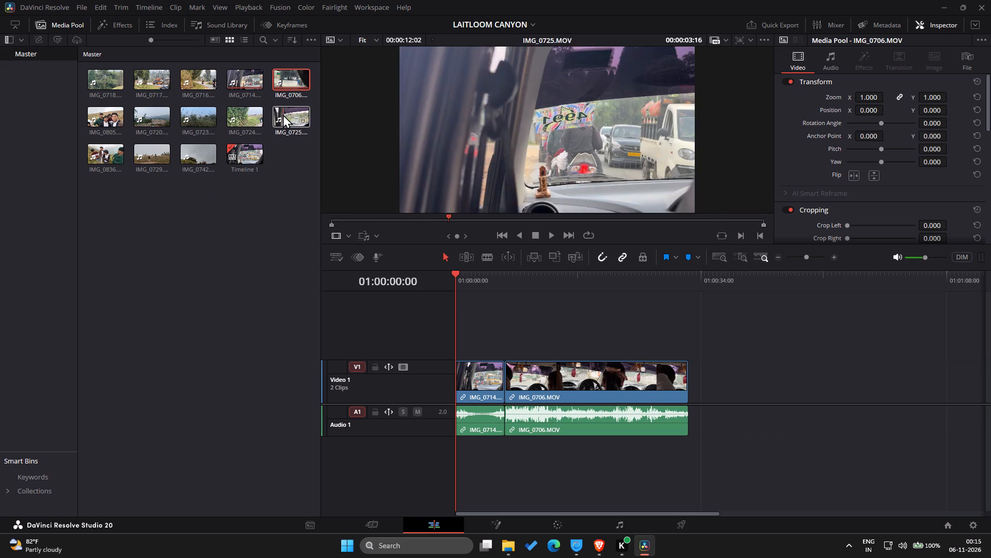
Place clips IMG_0725 and IMG_0724 on Video 1 one after the other, directly following IMG_0706.
drag(283, 114, 681, 359)
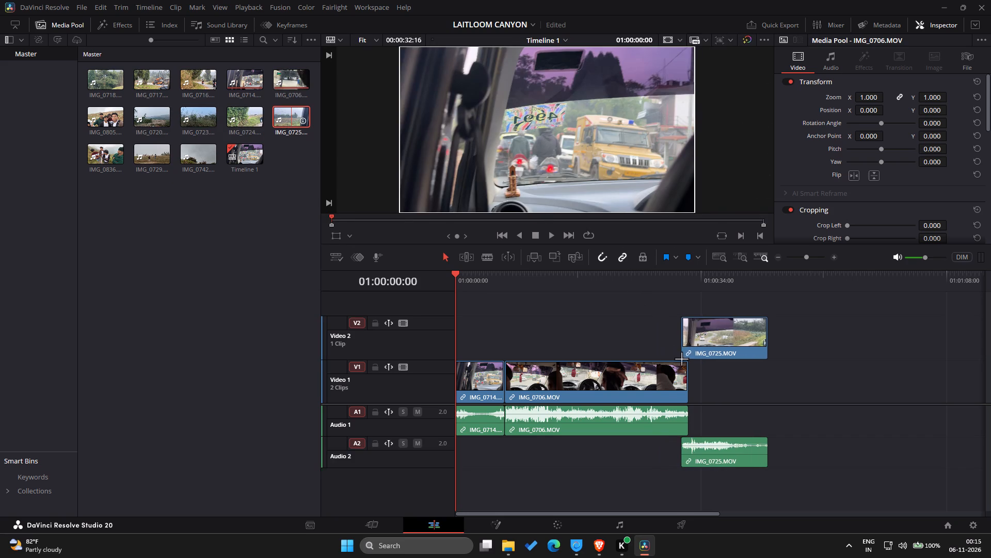
drag(681, 359, 683, 384)
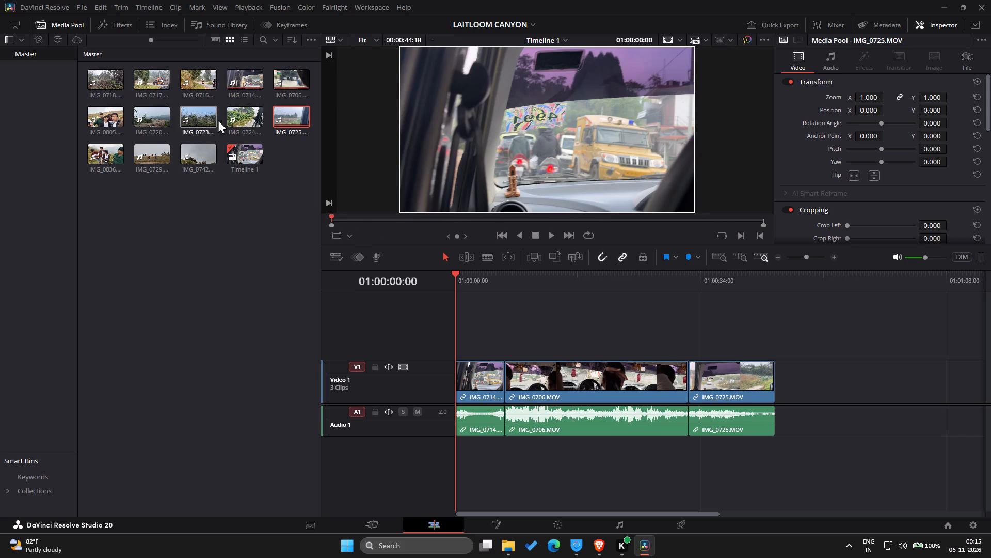
drag(244, 122, 682, 295)
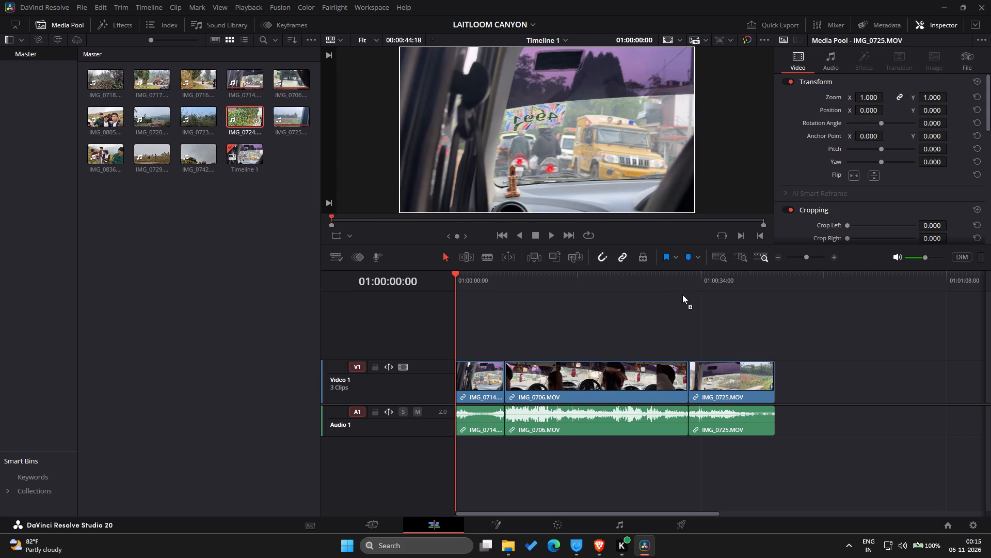
drag(682, 295, 775, 377)
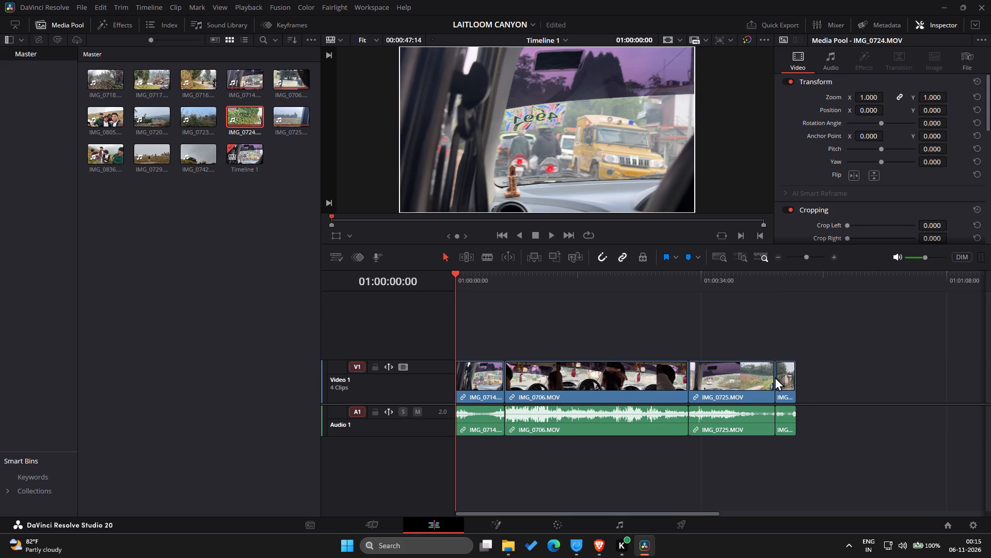
Append clips IMG_0718, IMG_0717 and IMG_0716 together on Video 1 directly after IMG_0724.
scroll(775, 377, left, 2)
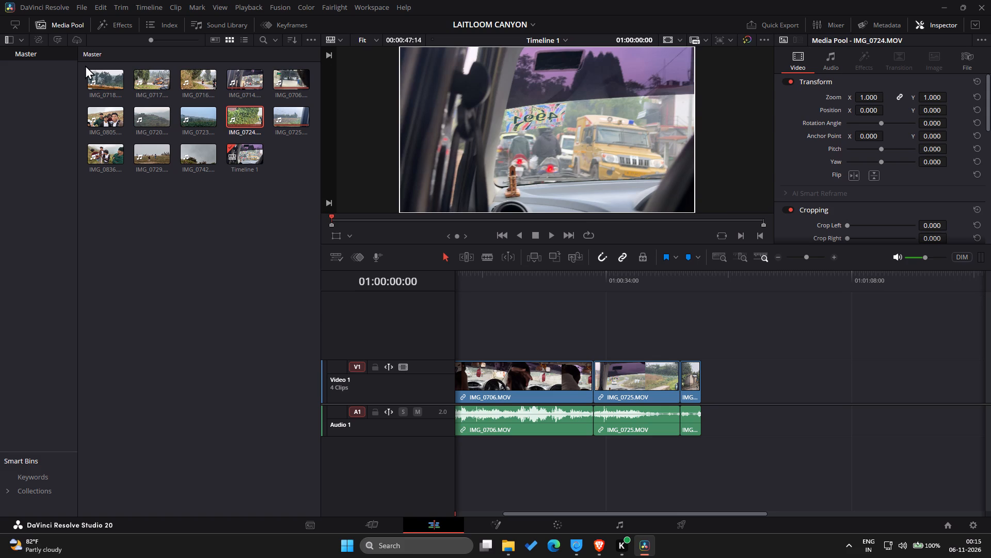
drag(86, 64, 206, 79)
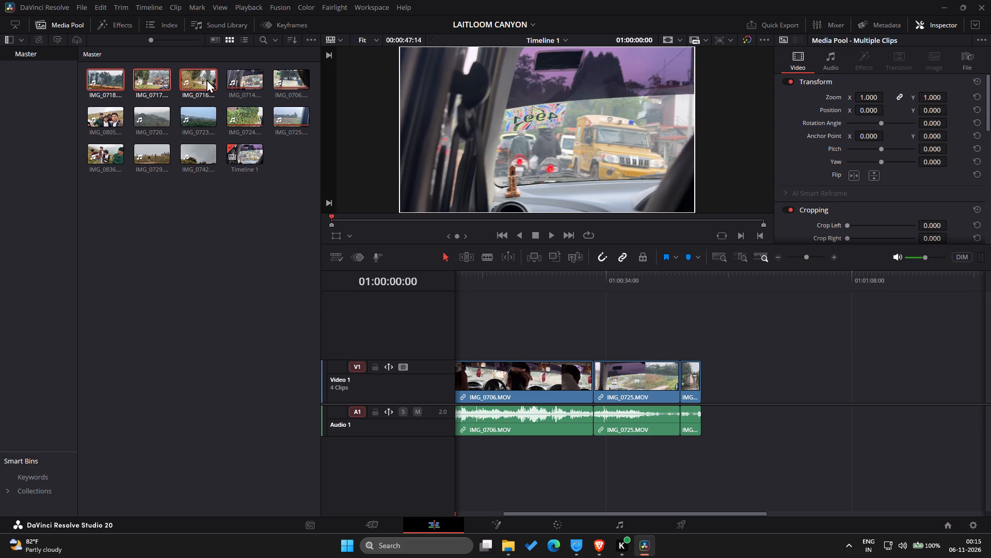
drag(188, 75, 701, 381)
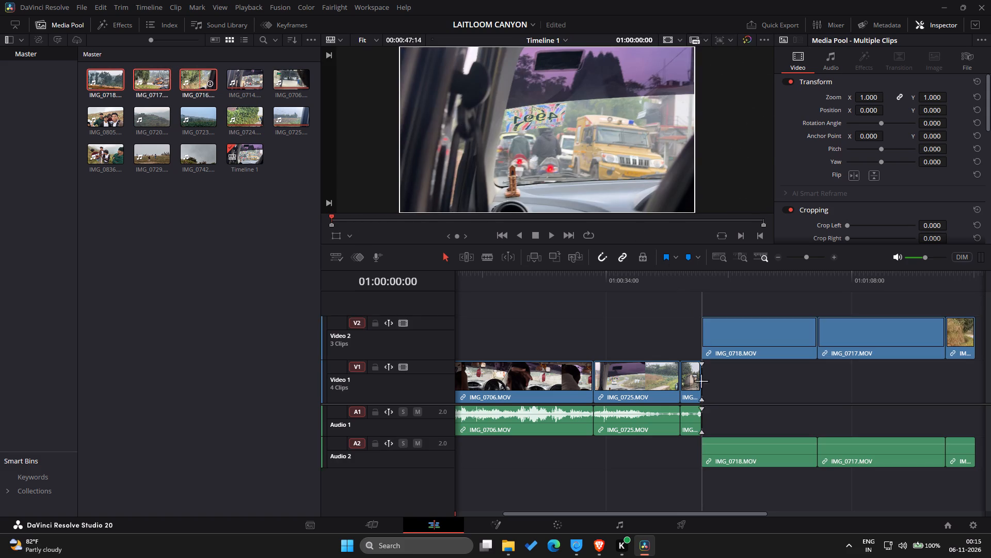
drag(701, 381, 700, 419)
Place IMG_0720 on Video 1 over the tail of IMG_0716, and put IMG_0723 directly after it.
scroll(700, 419, left, 2)
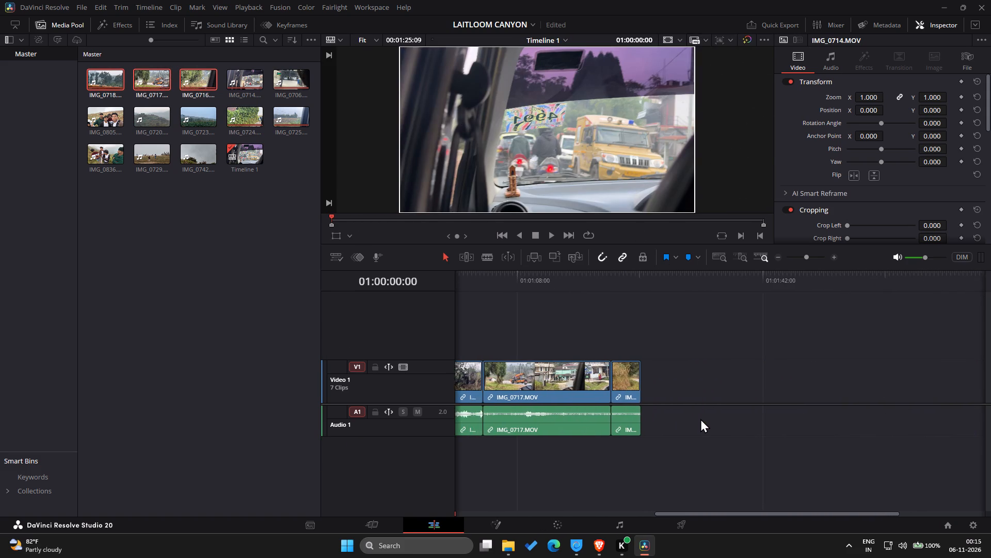
scroll(700, 419, left, 1)
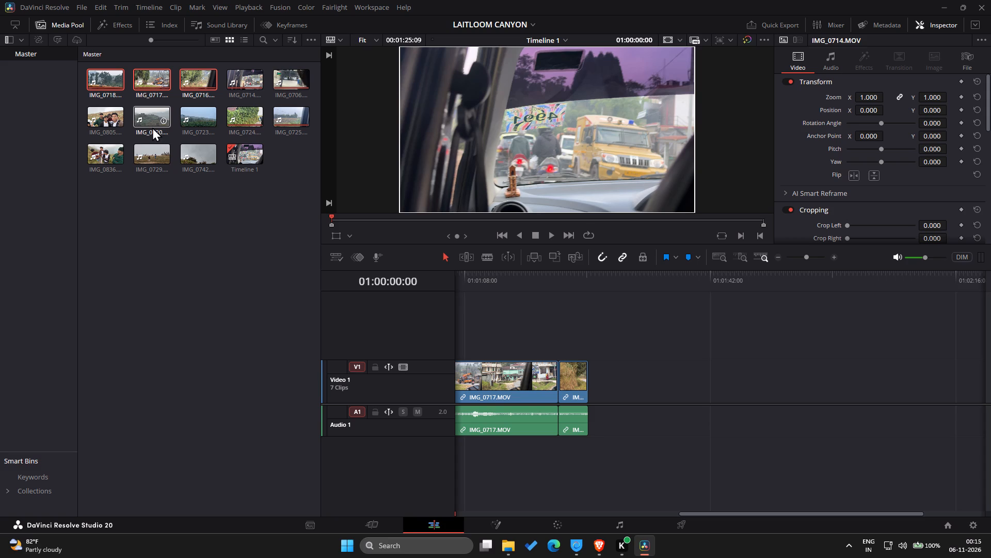
ctrl+click(152, 127)
ctrl+click(194, 123)
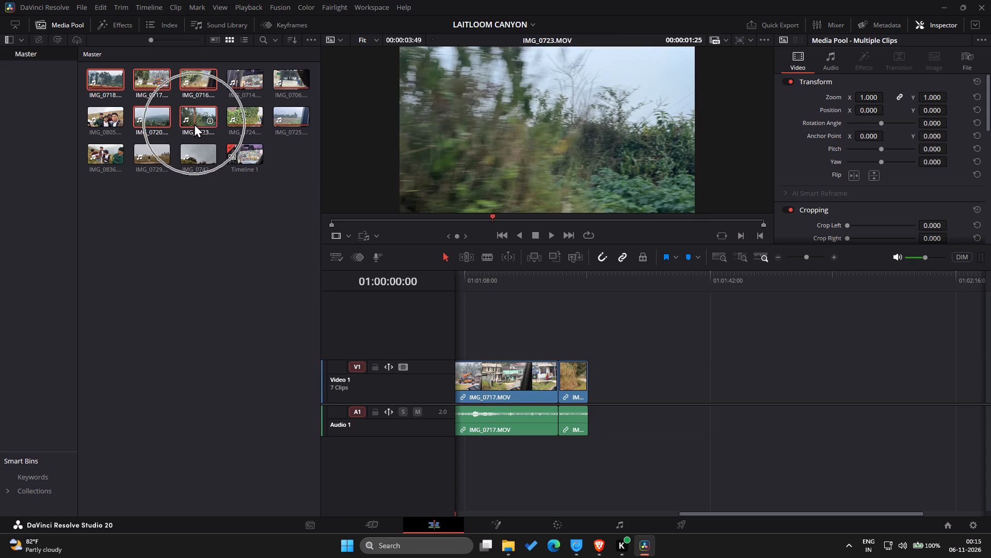
ctrl+click(238, 121)
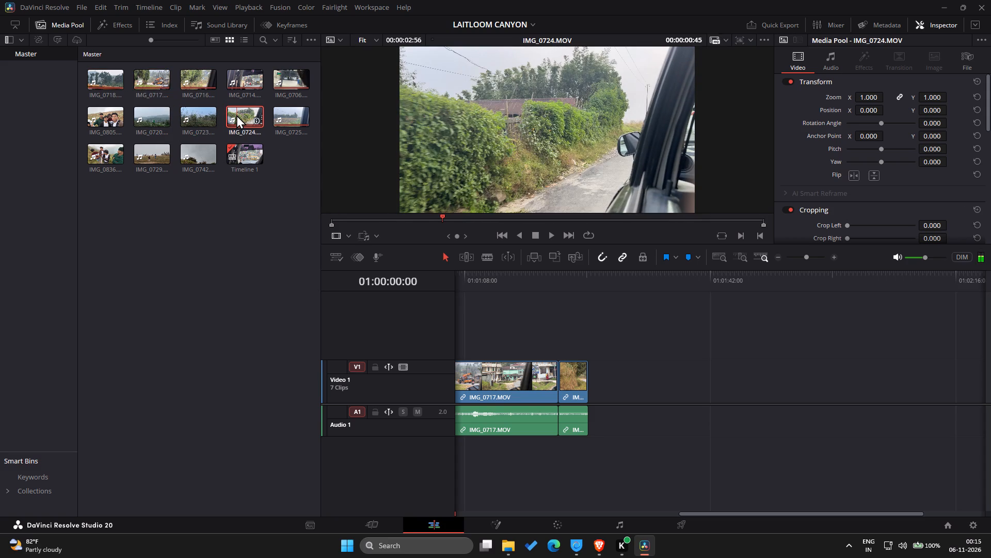
click(152, 112)
drag(152, 112, 595, 369)
drag(233, 212, 204, 181)
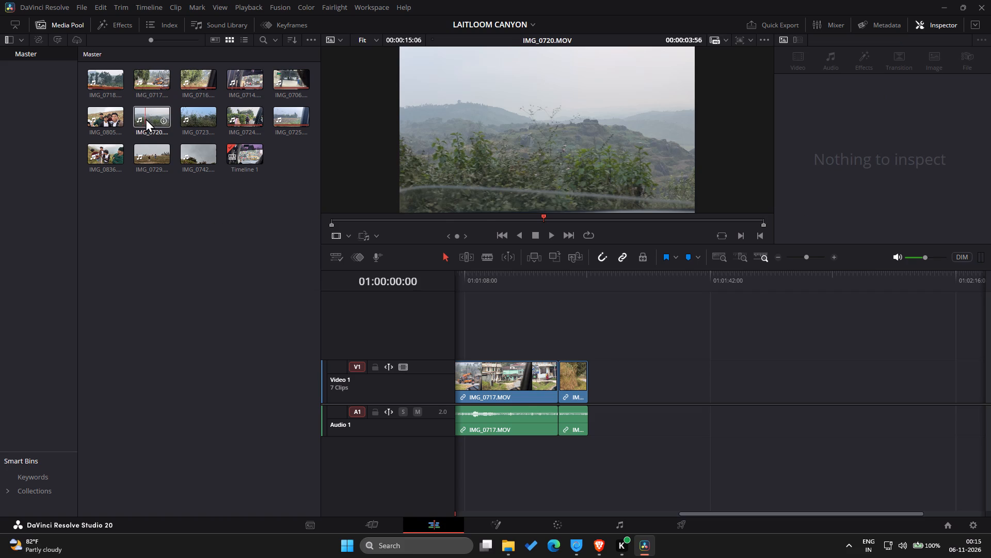
drag(147, 118, 576, 395)
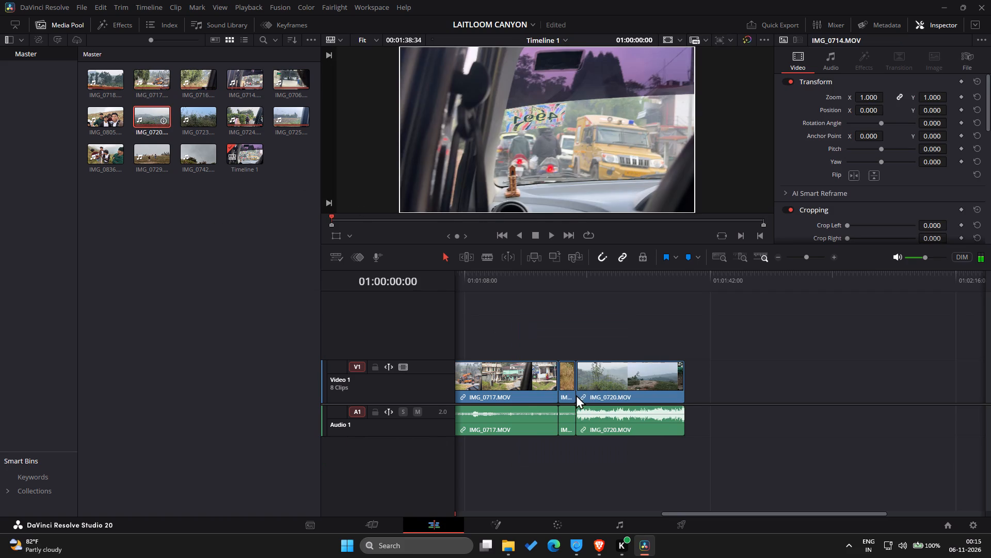
drag(204, 118, 739, 369)
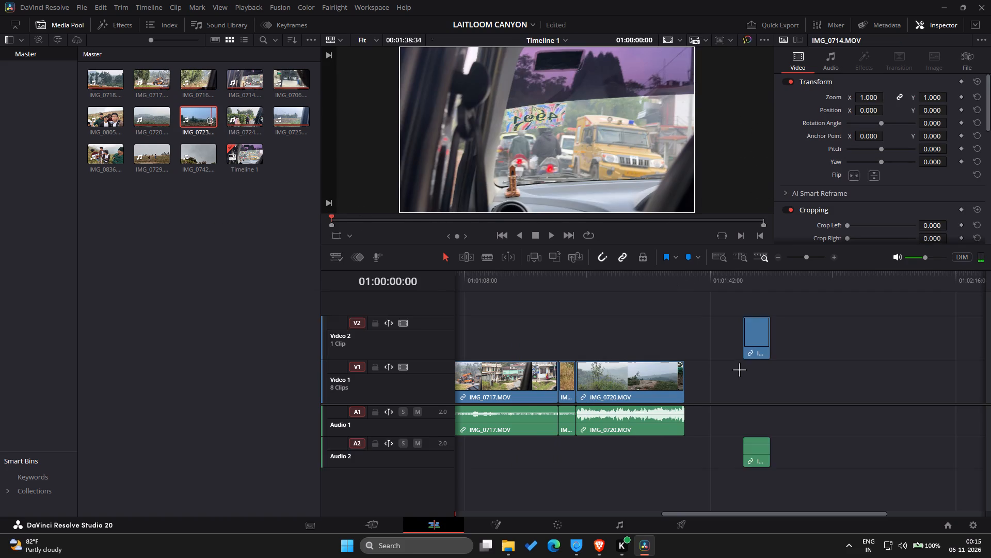
drag(739, 369, 689, 369)
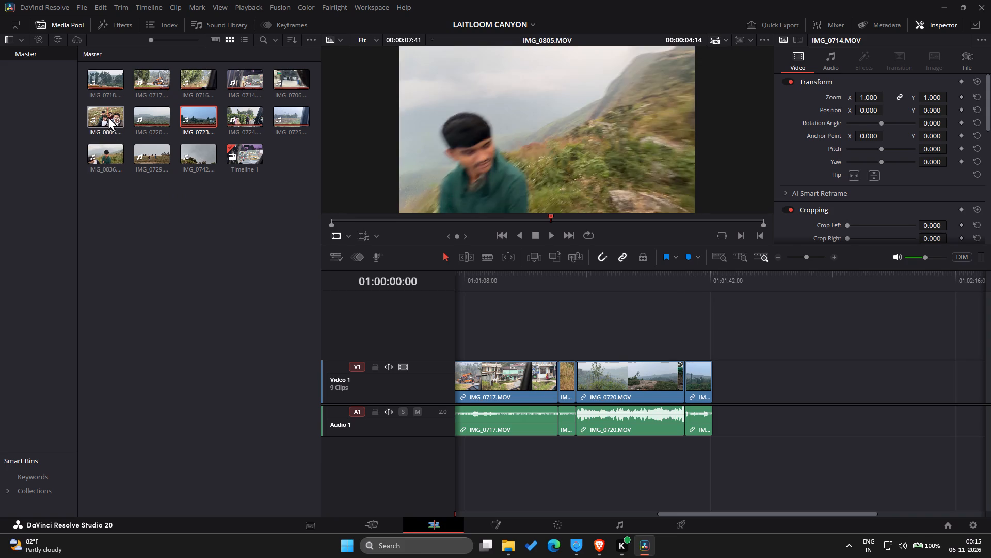
Add IMG_0805 directly after IMG_0723 on Video 1, and IMG_0836 after it with a short gap.
drag(107, 116, 711, 354)
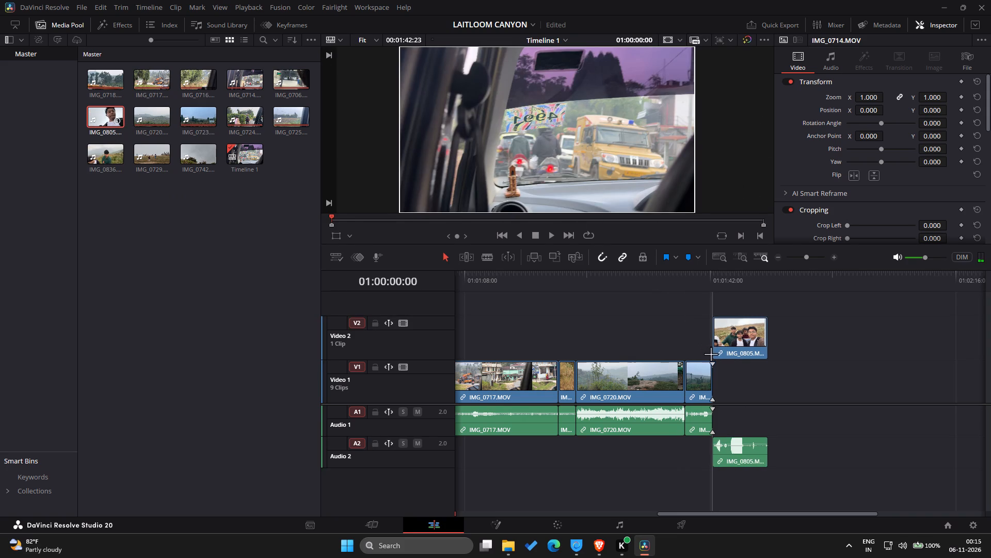
drag(711, 354, 711, 397)
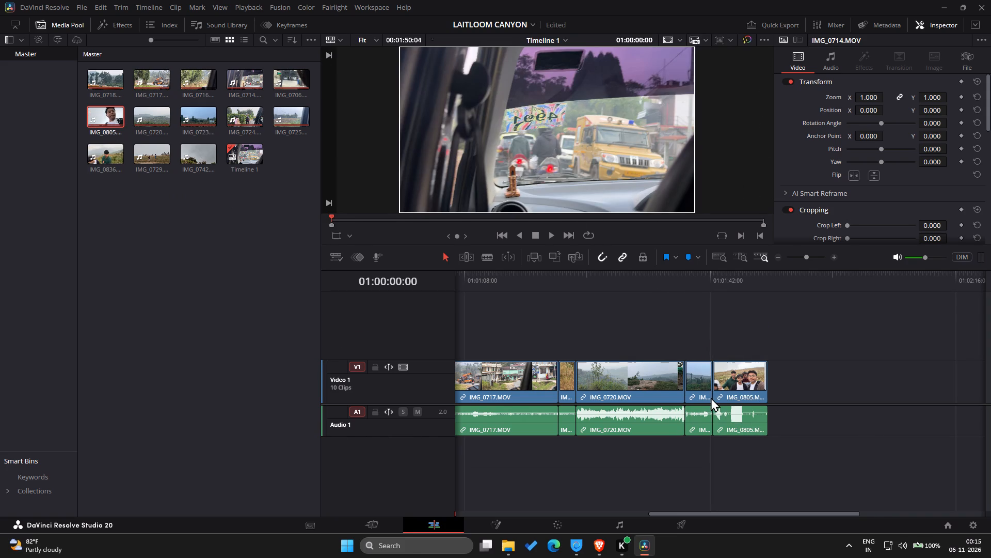
drag(105, 154, 715, 326)
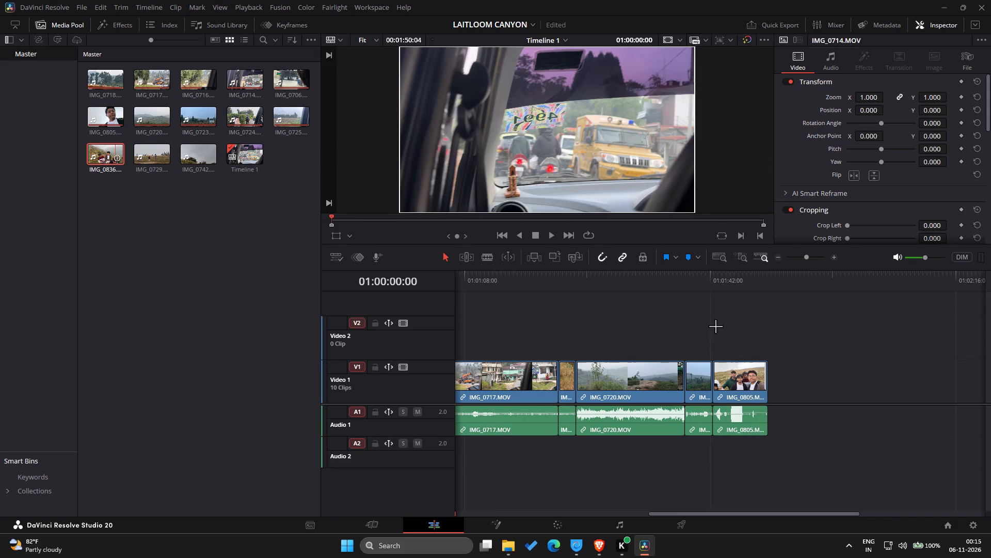
drag(715, 326, 780, 378)
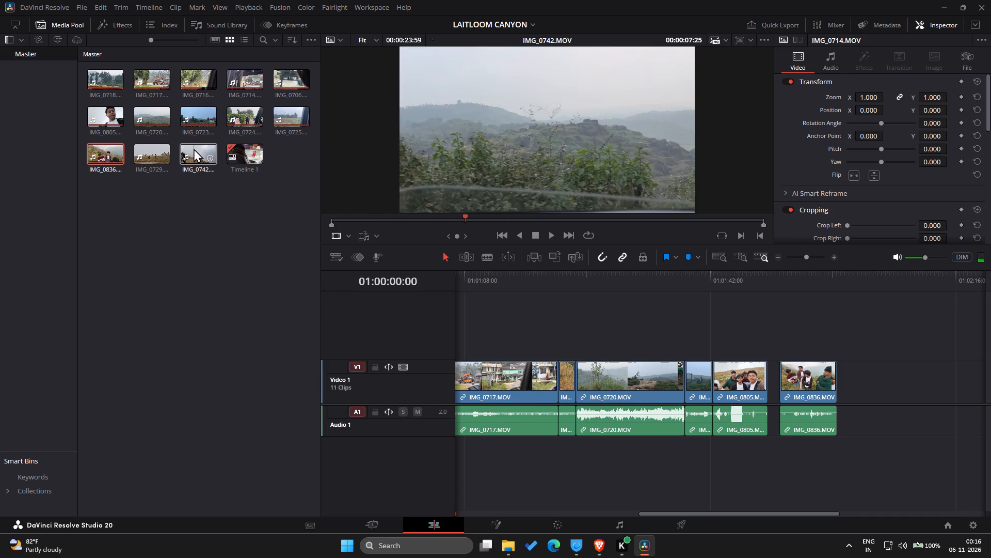
Place clip IMG_0742 on Video 1 directly after IMG_0836.
drag(196, 153, 723, 265)
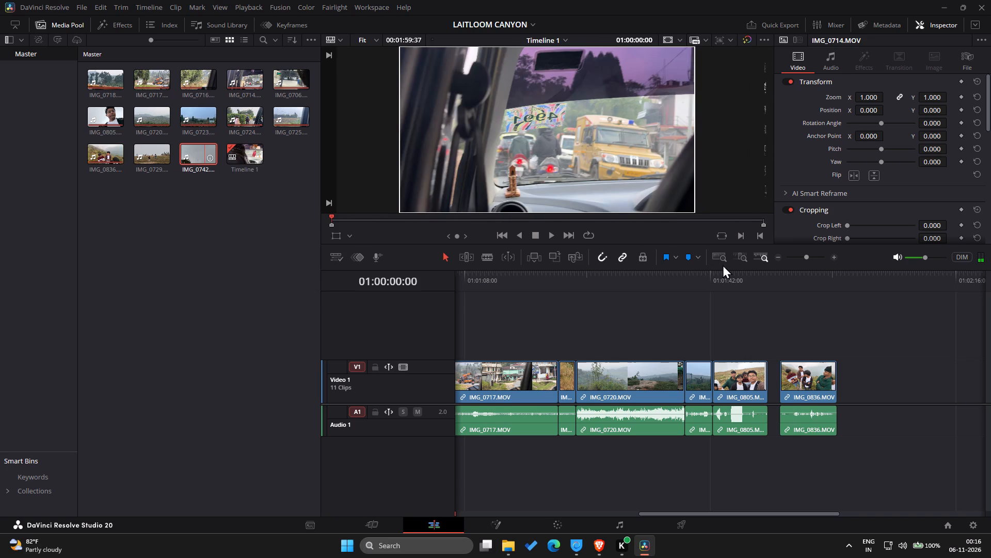
drag(723, 265, 834, 450)
drag(869, 345, 871, 399)
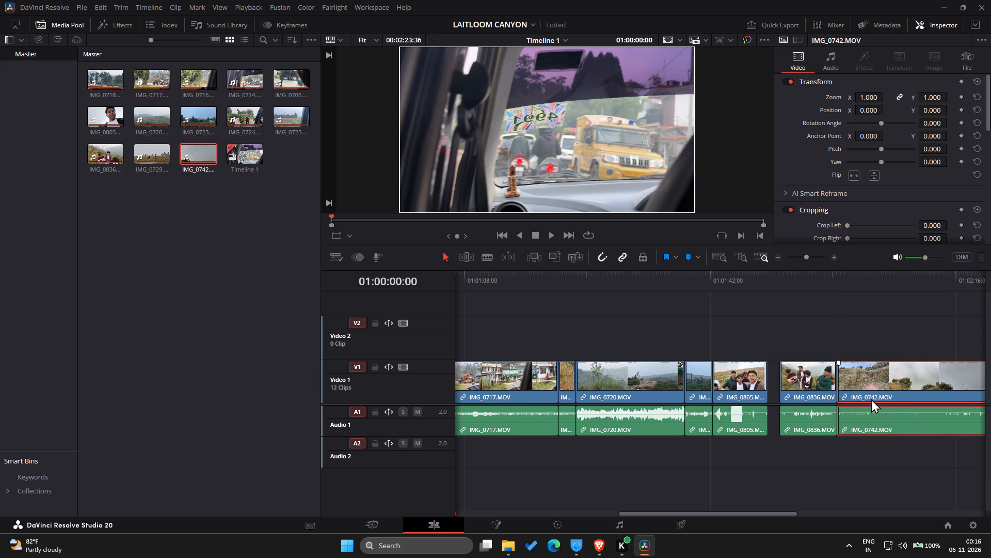
Review the assembled timeline, scrubbing through the opening clips and the closing IMG_0742 clip.
scroll(822, 344, left, 3)
scroll(822, 344, right, 3)
scroll(822, 344, left, 1)
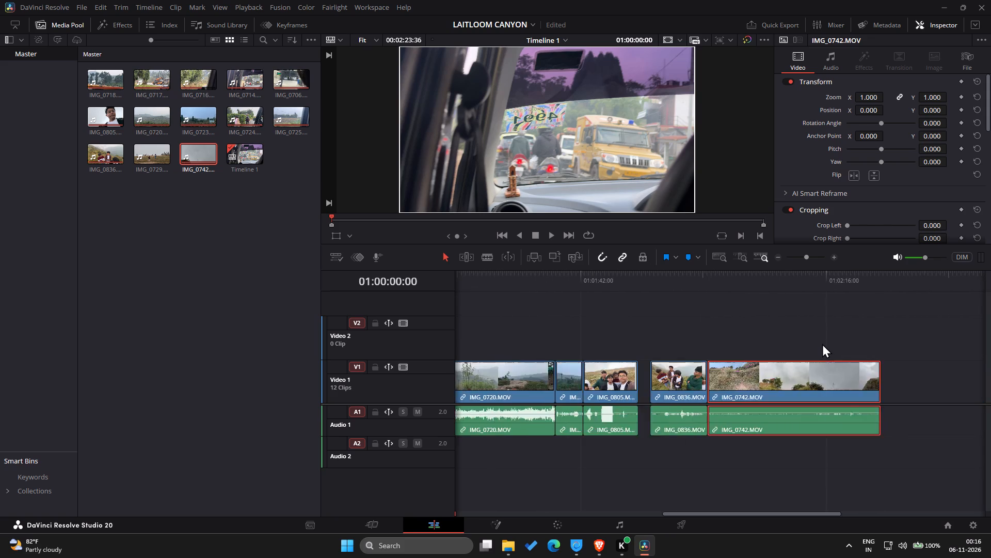
scroll(822, 344, left, 2)
scroll(728, 345, right, 4)
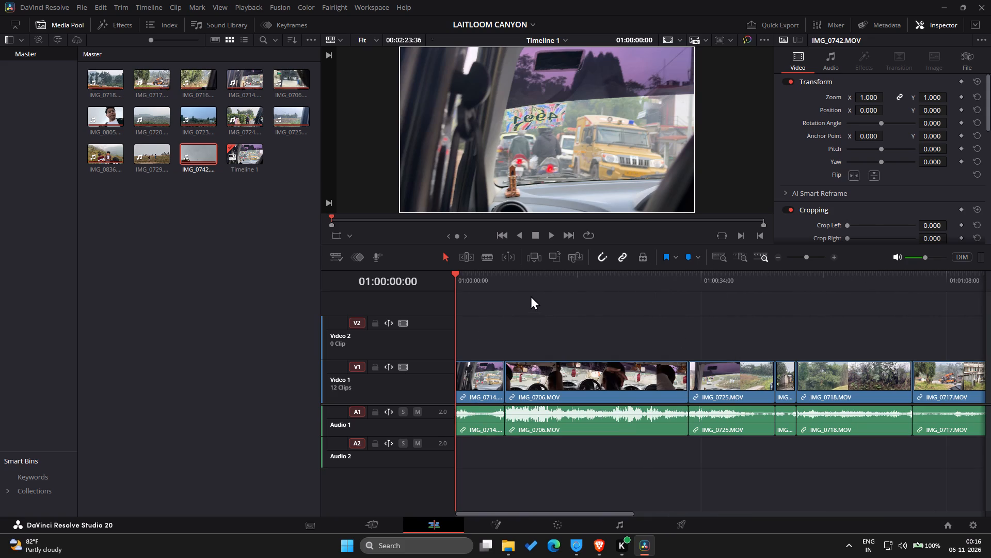
drag(454, 280, 680, 311)
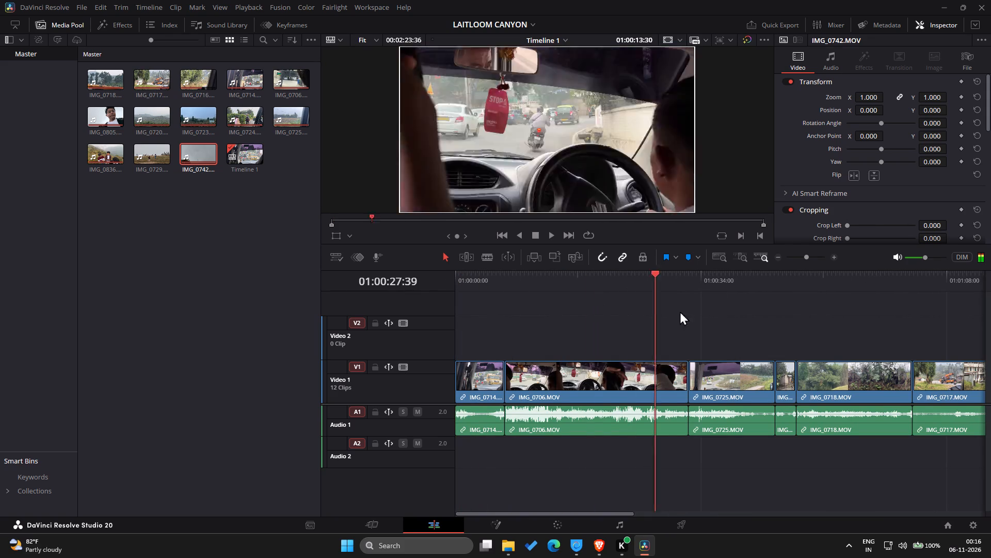
drag(680, 311, 718, 320)
scroll(718, 320, left, 1)
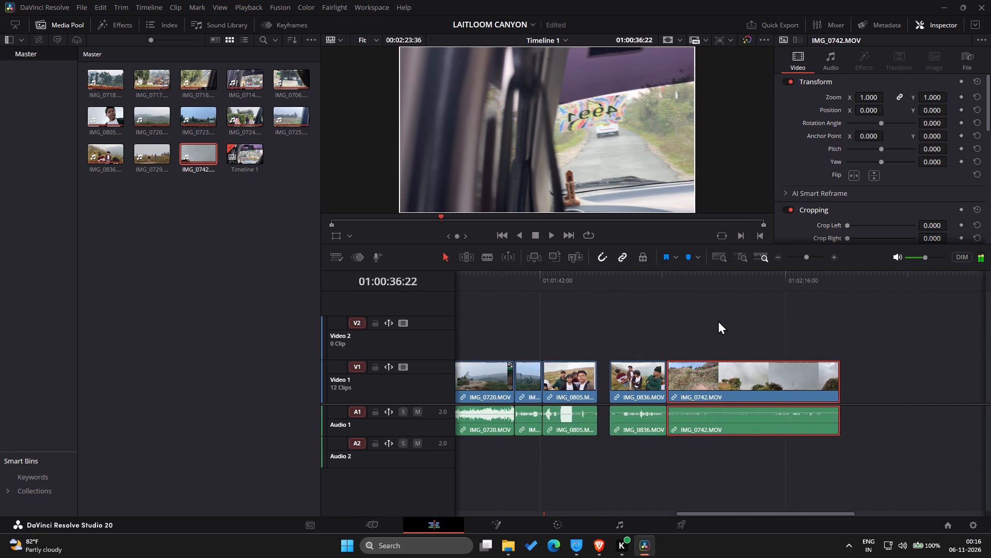
scroll(718, 320, left, 1)
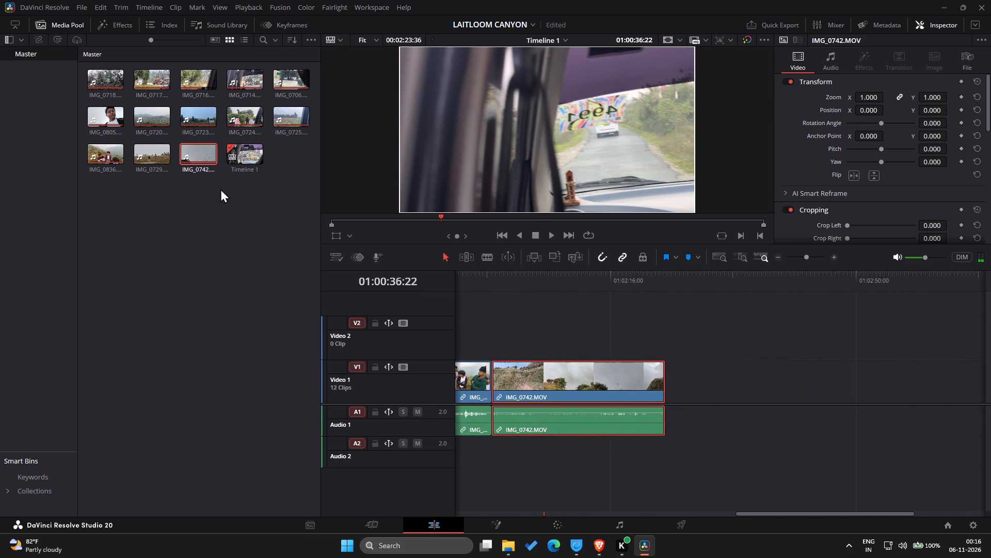
drag(508, 298, 541, 295)
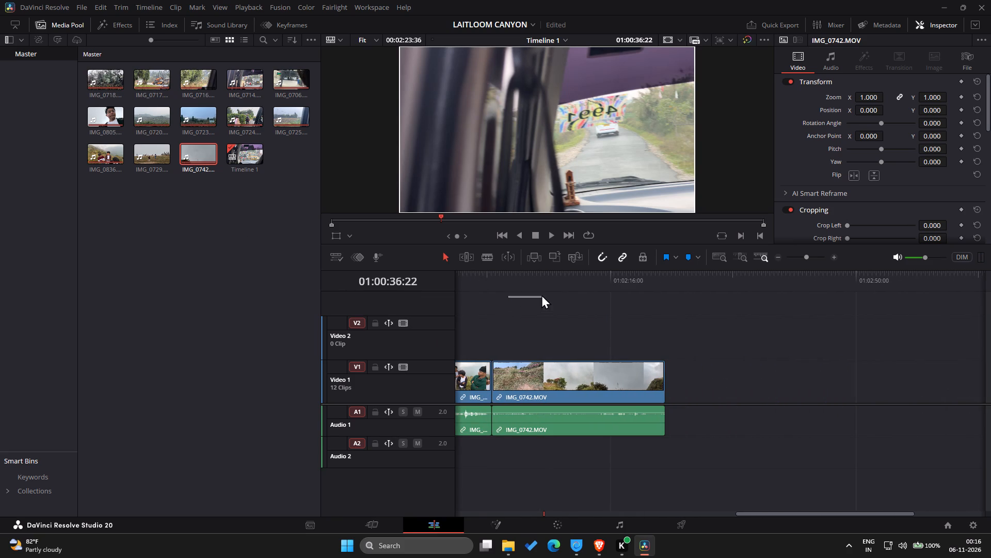
drag(541, 295, 531, 283)
drag(536, 283, 617, 307)
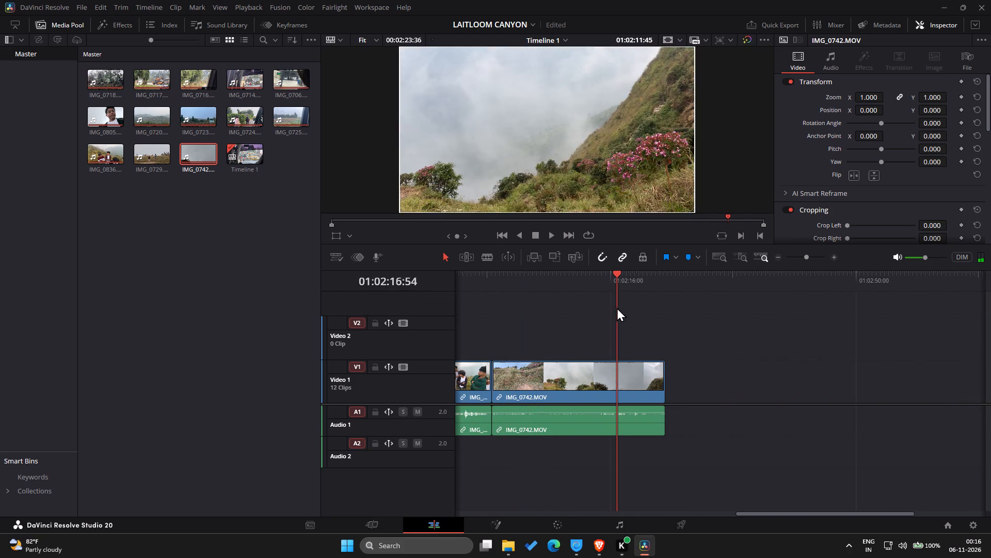
Switch to File Explorer, look through the MEGHALAYA VIDEO EDIT folder's videos, and return to DaVinci Resolve.
click(509, 508)
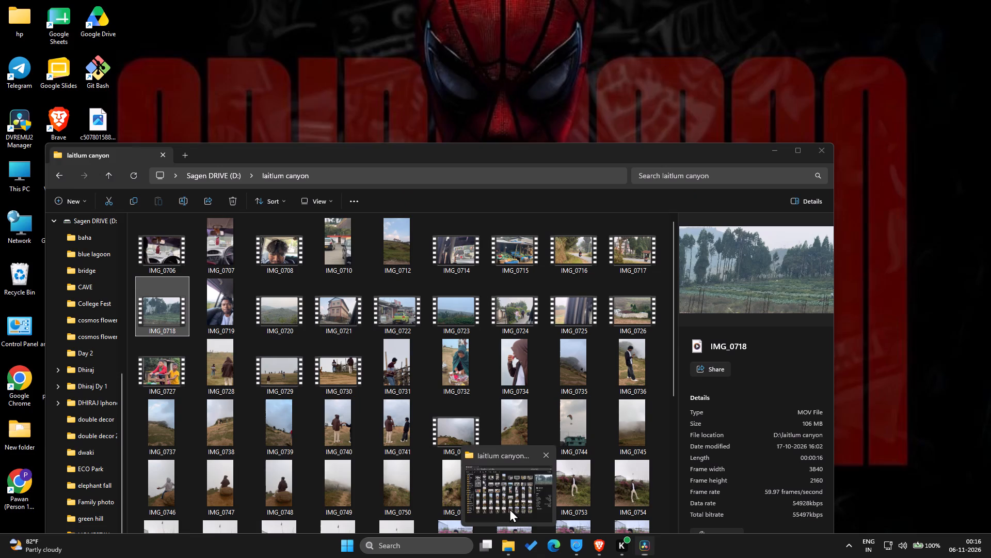
scroll(95, 428, down, 7)
scroll(95, 428, up, 6)
click(85, 417)
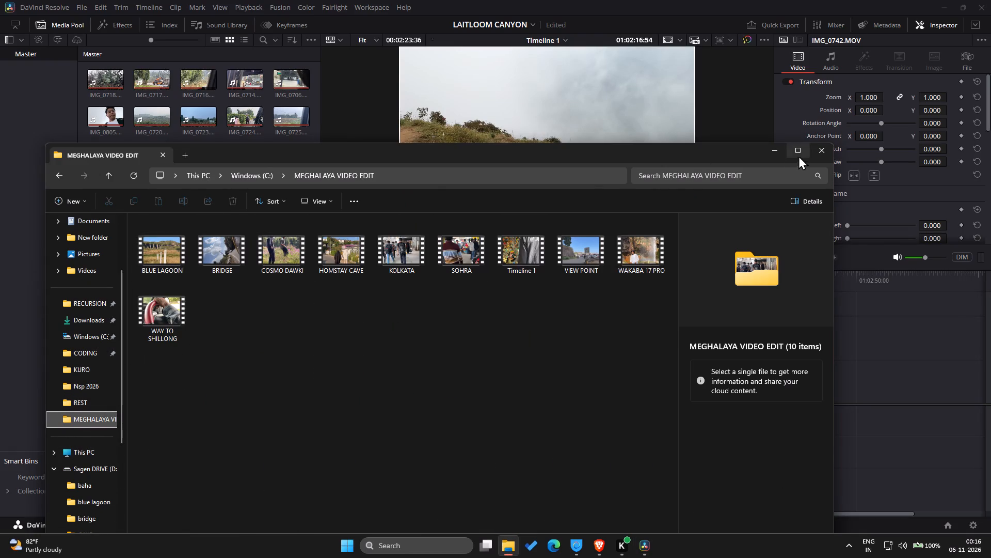
click(777, 152)
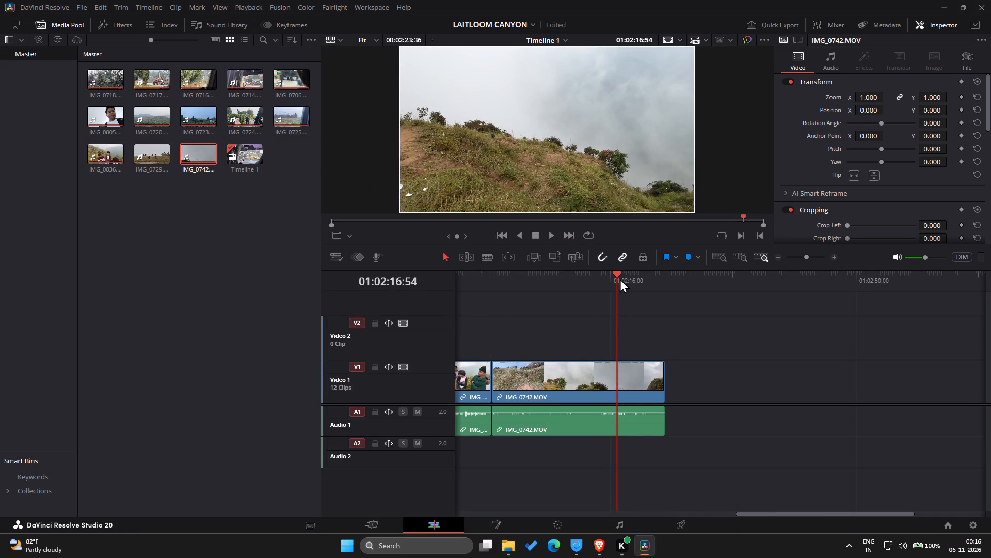
Review closing clips IMG_0742 and IMG_0836, then return to the timeline start and examine opening clips IMG_0714 and IMG_0706.
drag(620, 278, 538, 288)
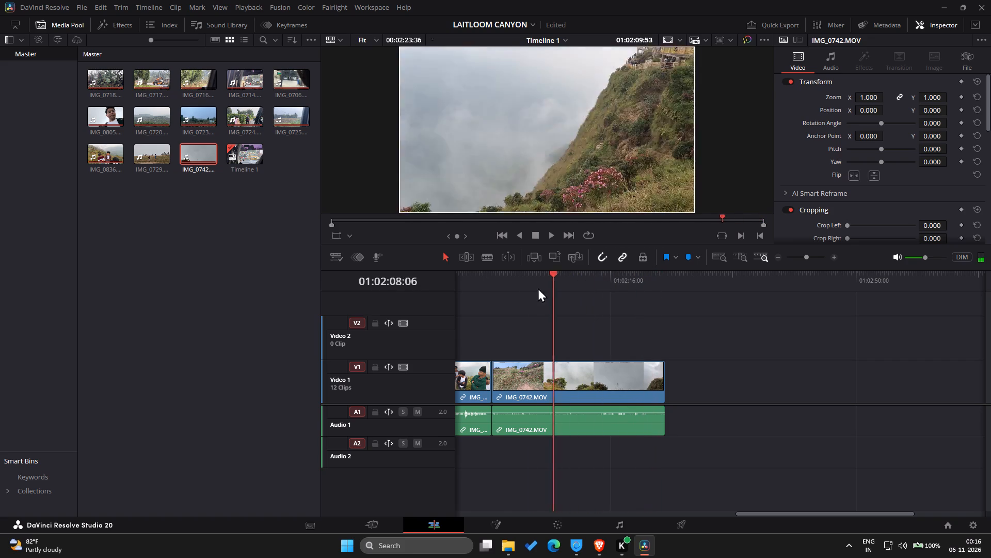
drag(538, 288, 468, 299)
scroll(468, 299, right, 1)
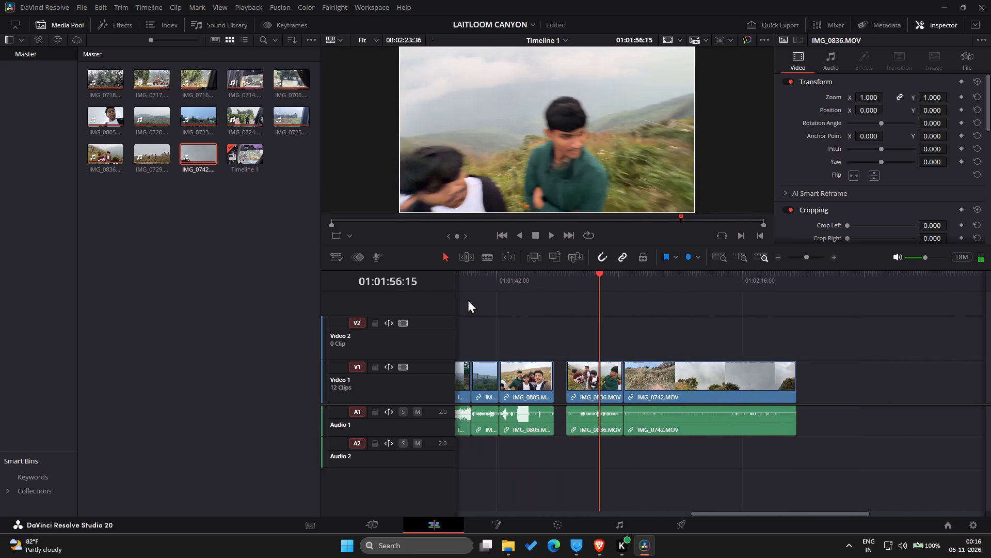
drag(552, 308, 530, 292)
click(530, 292)
drag(595, 280, 514, 318)
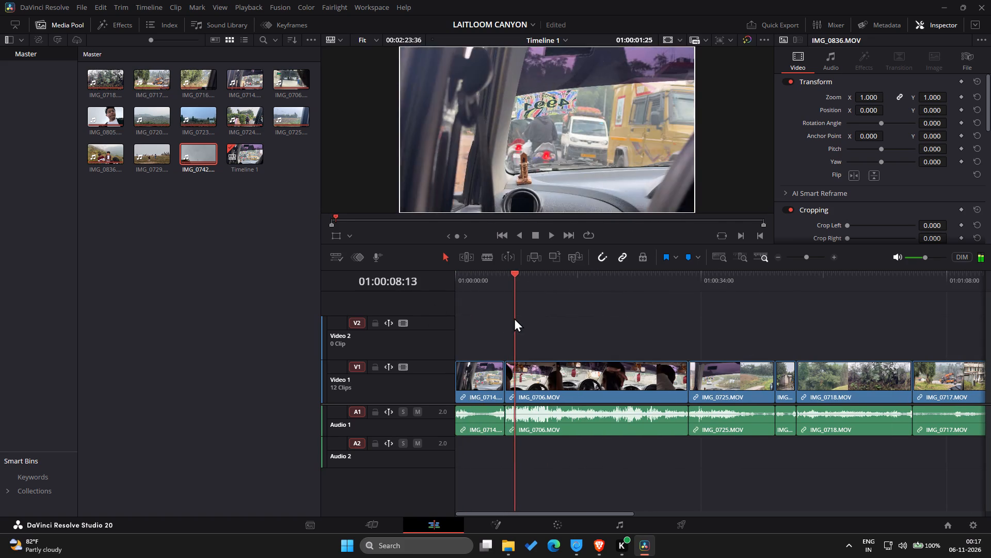
drag(514, 318, 454, 316)
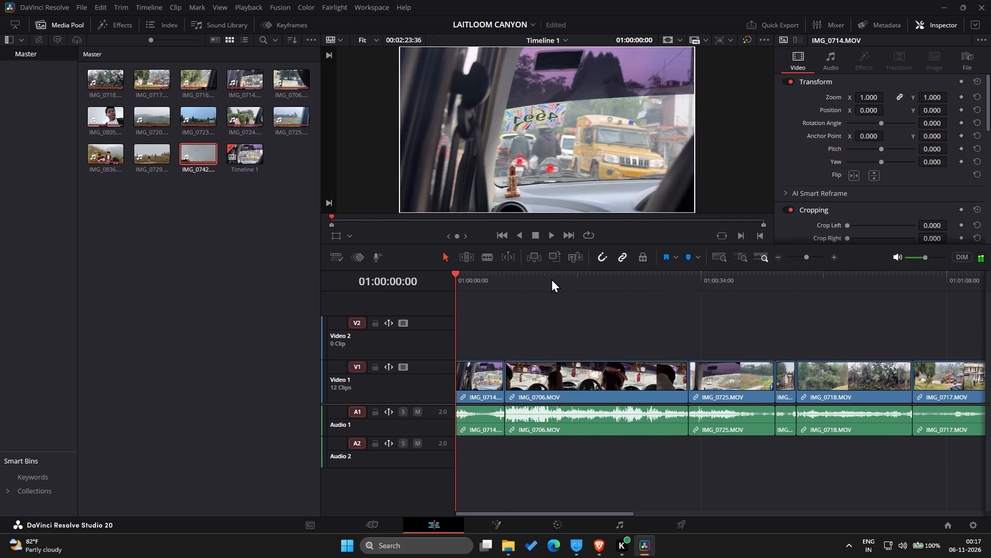
key(space)
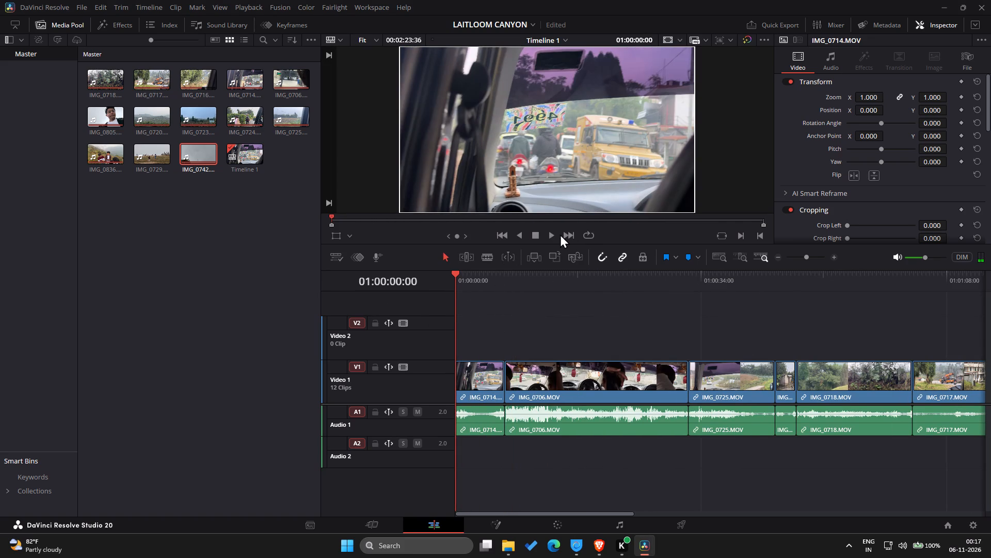
click(551, 232)
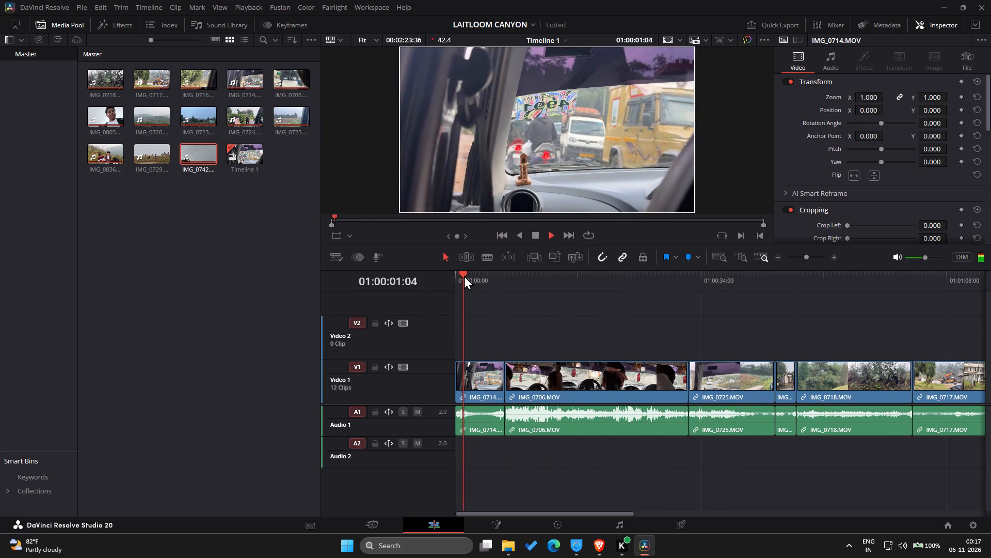
drag(464, 275, 494, 281)
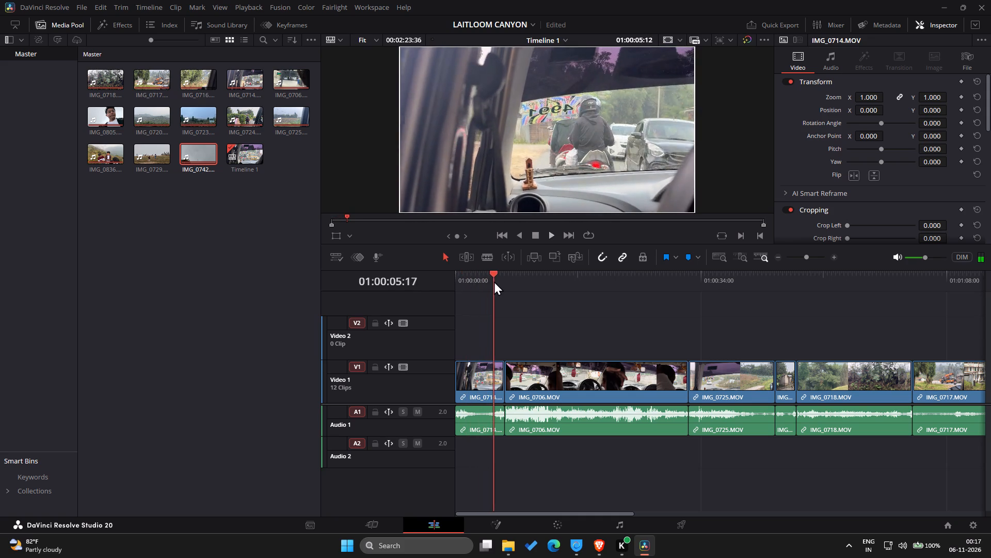
drag(494, 281, 557, 283)
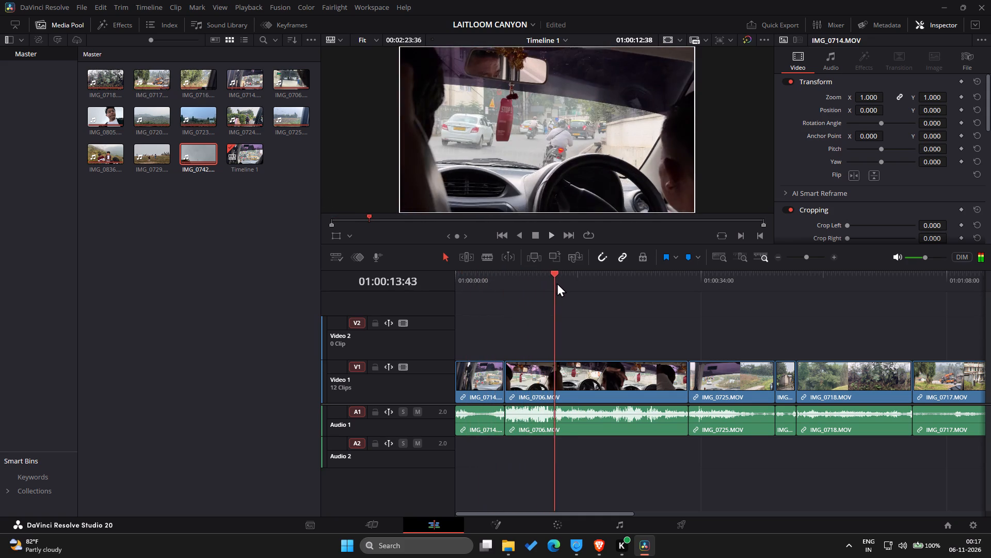
drag(557, 283, 636, 285)
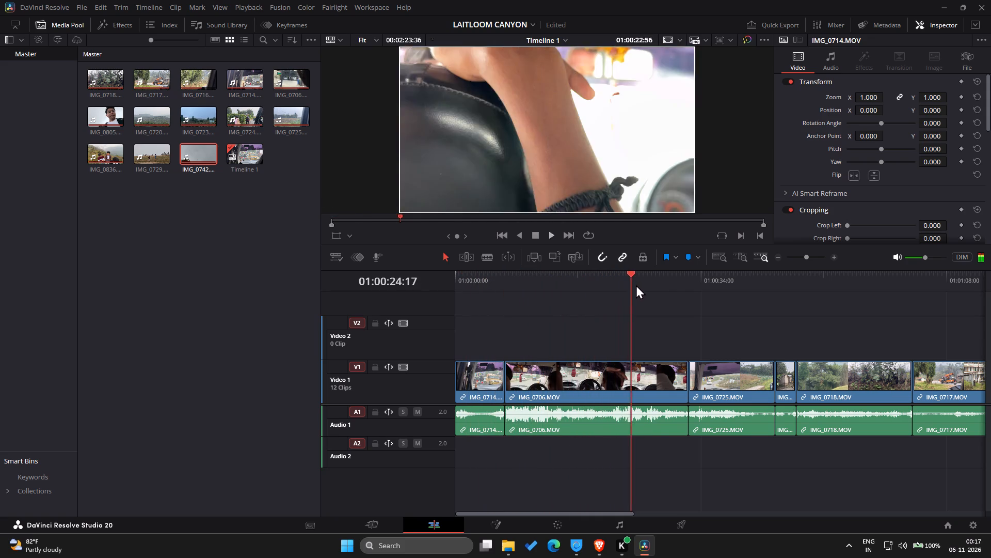
Split clip IMG_0706 on Video 1 at 01:00:16:56 with the Blade tool.
drag(636, 285, 573, 294)
key(space)
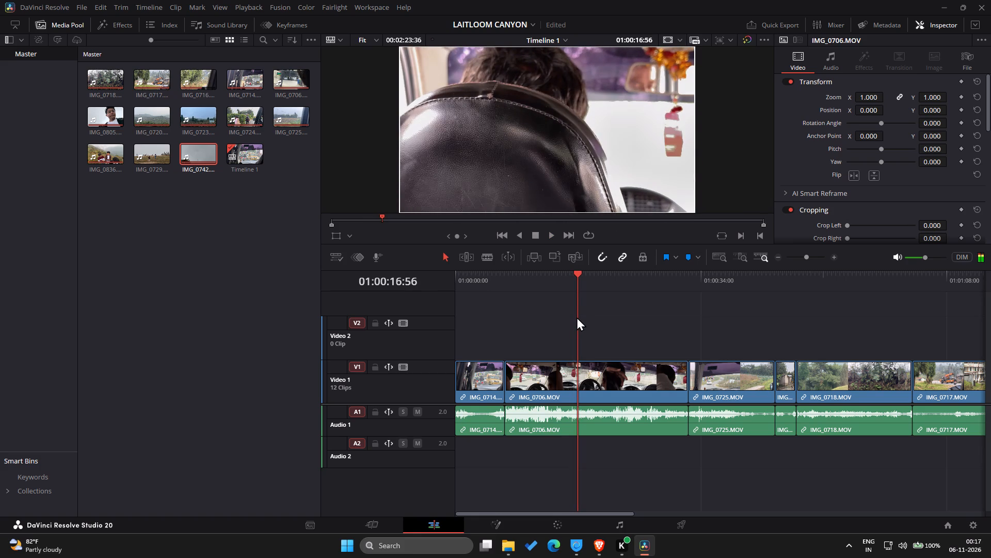
key(b)
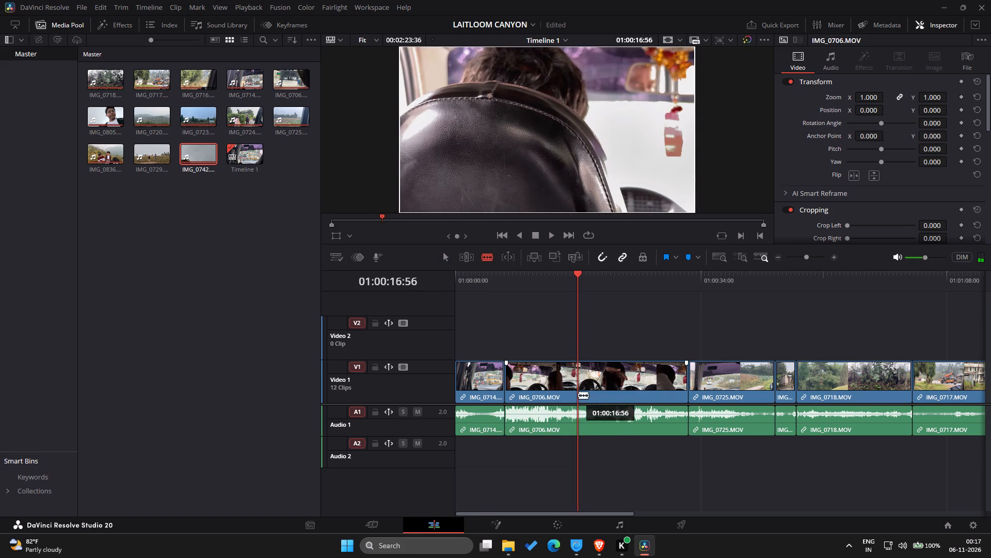
click(578, 391)
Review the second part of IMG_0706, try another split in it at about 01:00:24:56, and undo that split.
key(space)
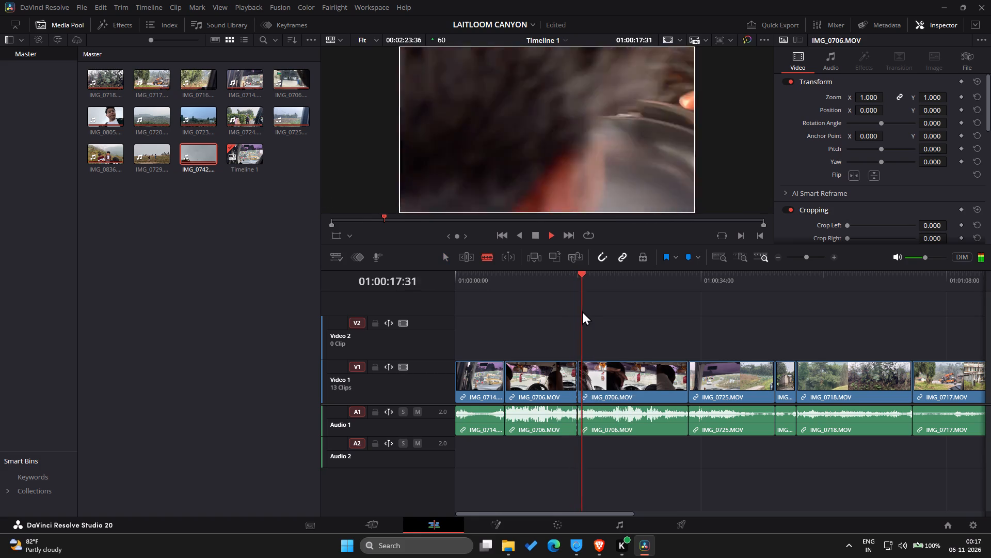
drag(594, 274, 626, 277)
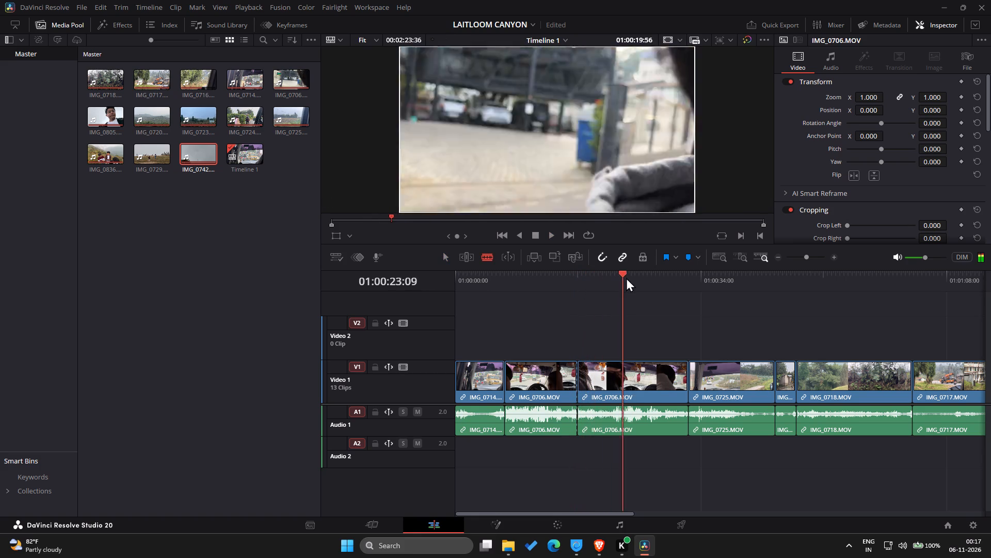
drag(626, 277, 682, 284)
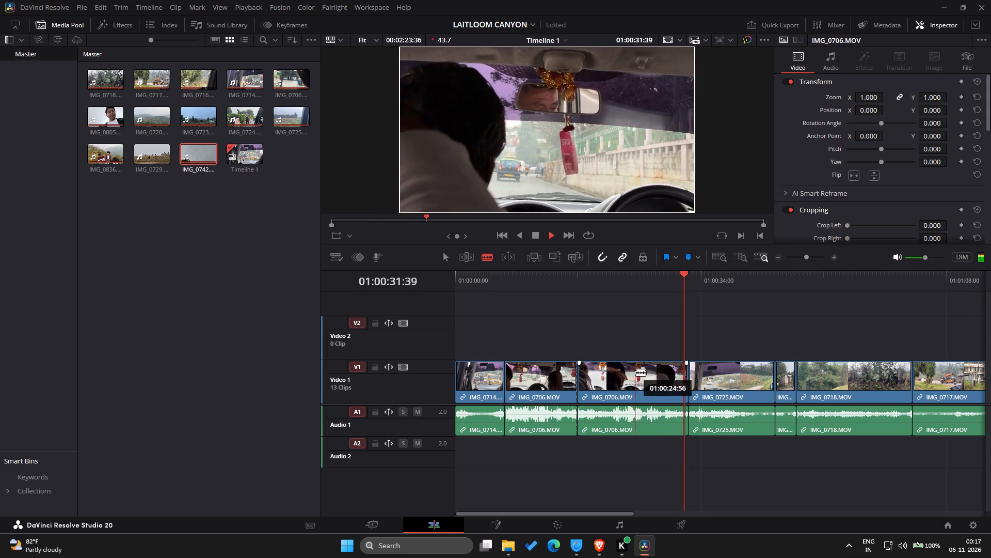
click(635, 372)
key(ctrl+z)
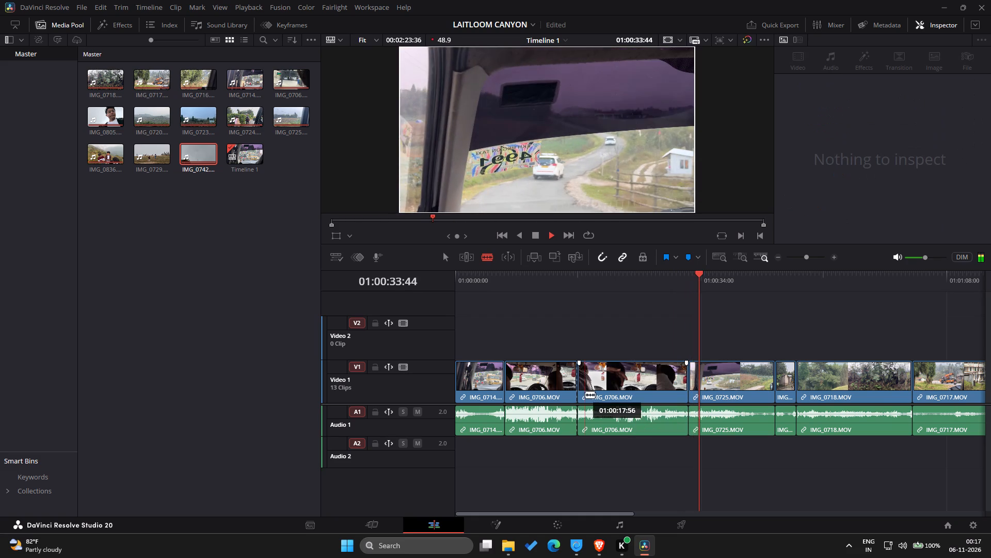
Ripple-delete the second part of IMG_0706 after the cut so IMG_0725 follows directly.
key(a)
click(641, 391)
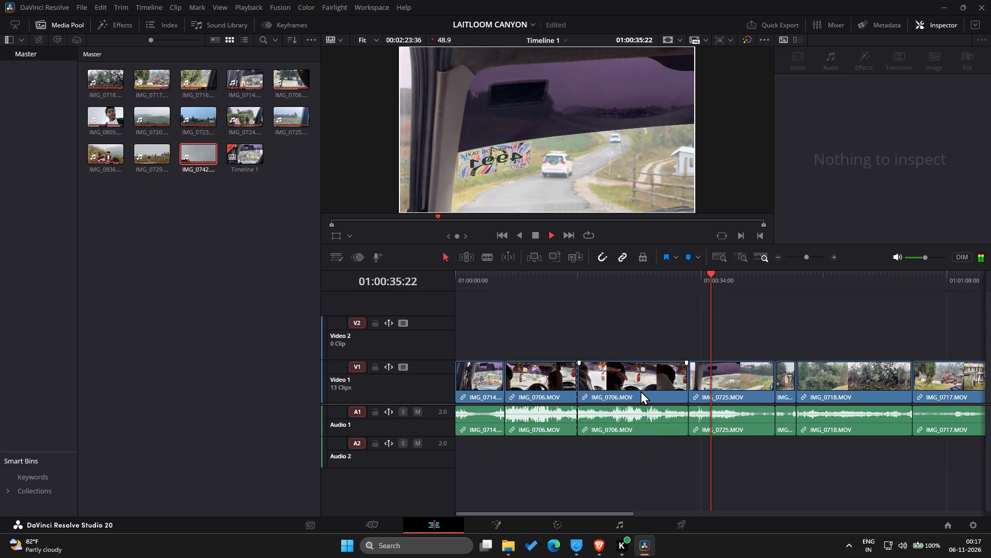
key(shift+BackSpace)
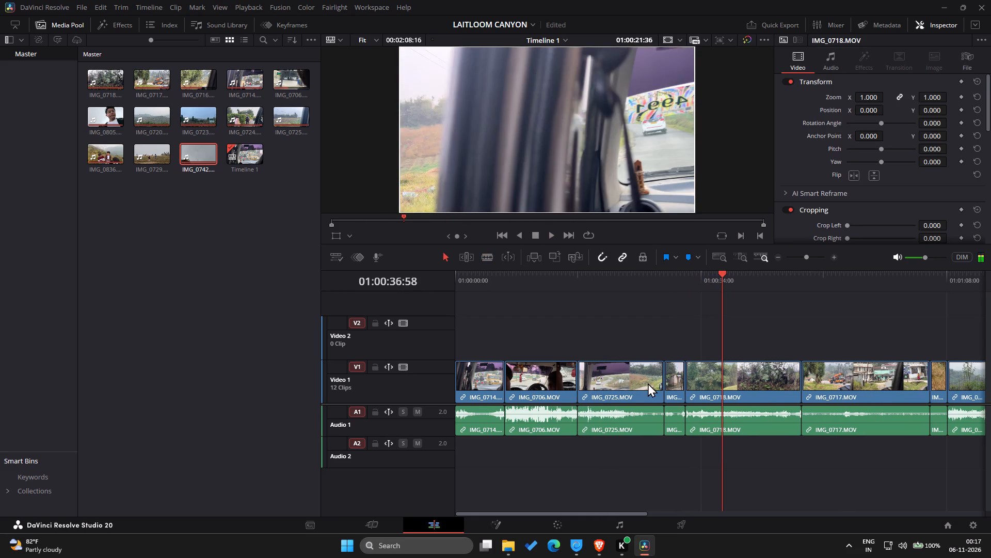
Trim the start of IMG_0725 by splitting it at 01:00:18:55 and ripple-deleting the portion before the cut.
click(581, 276)
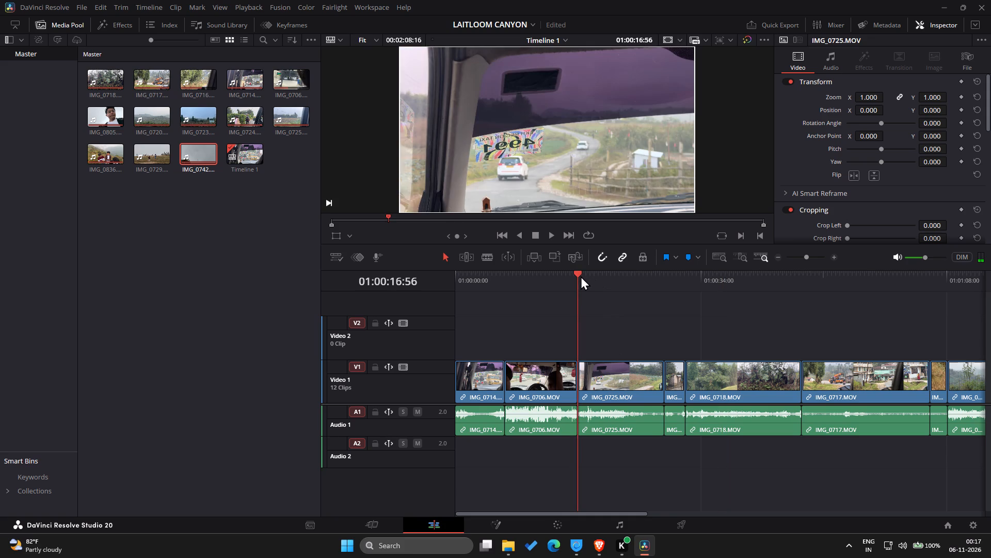
key(space)
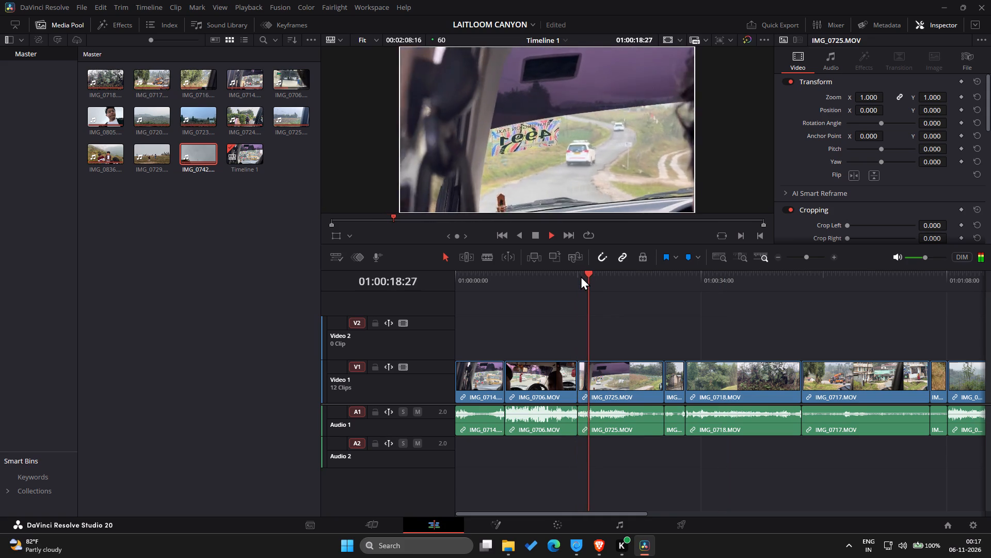
key(space)
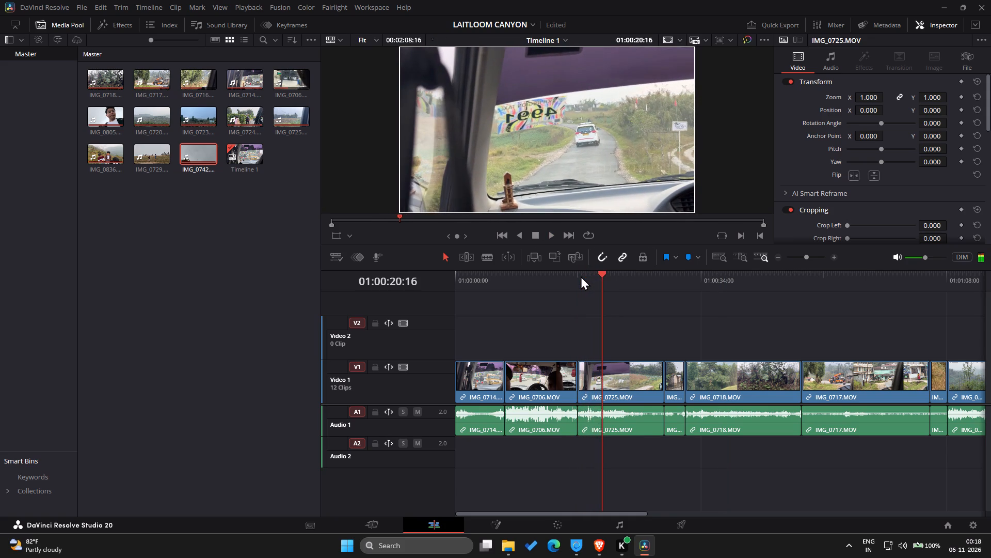
drag(602, 279, 587, 279)
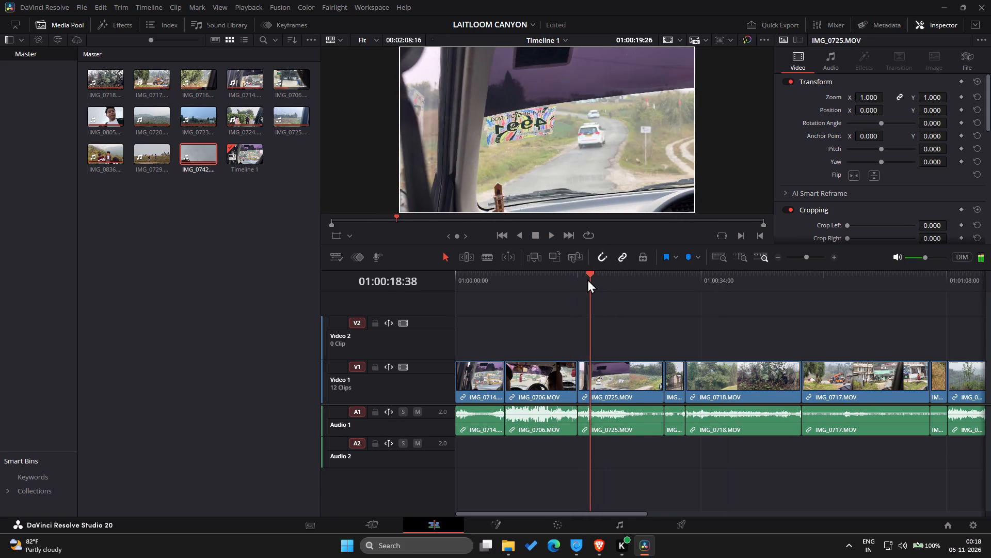
drag(587, 279, 589, 279)
key(space)
key(space)
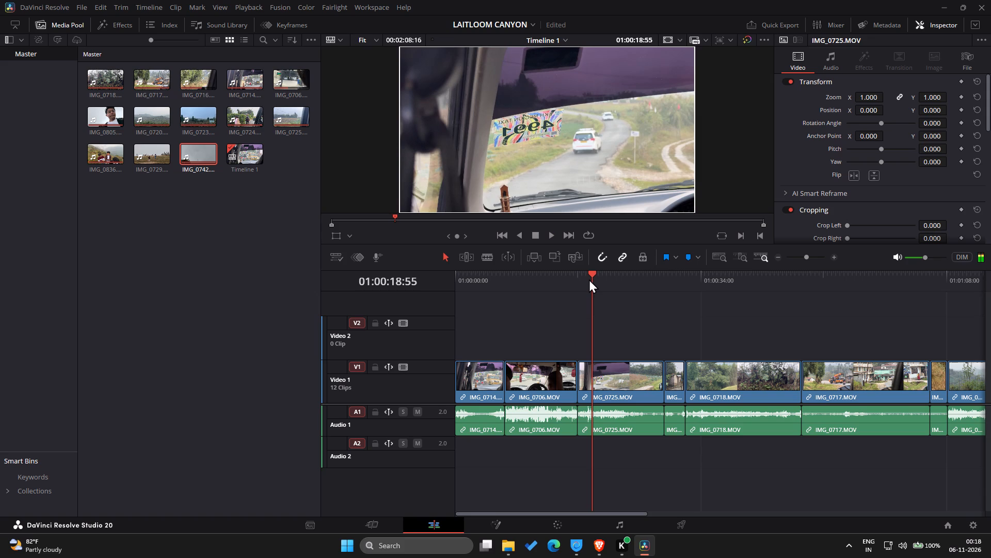
key(b)
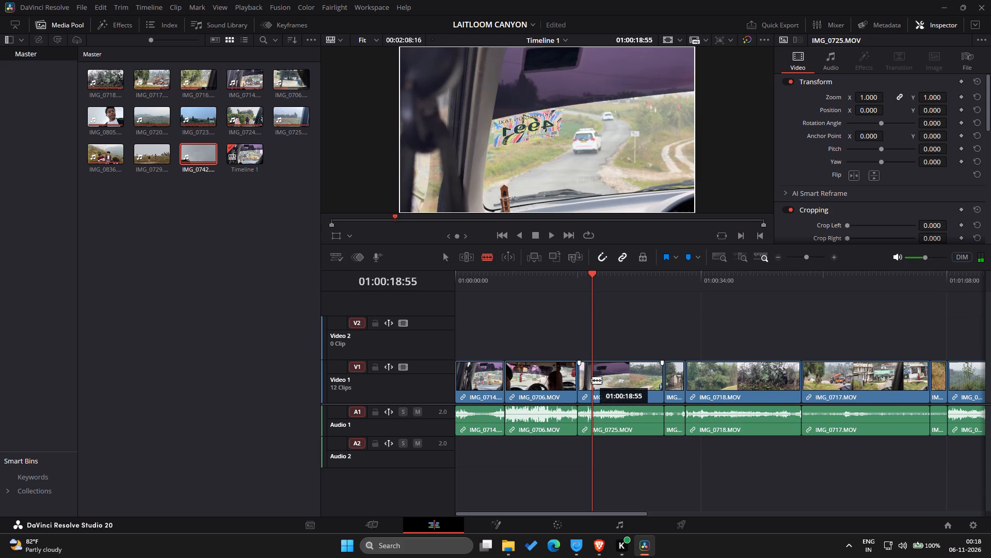
click(592, 380)
key(a)
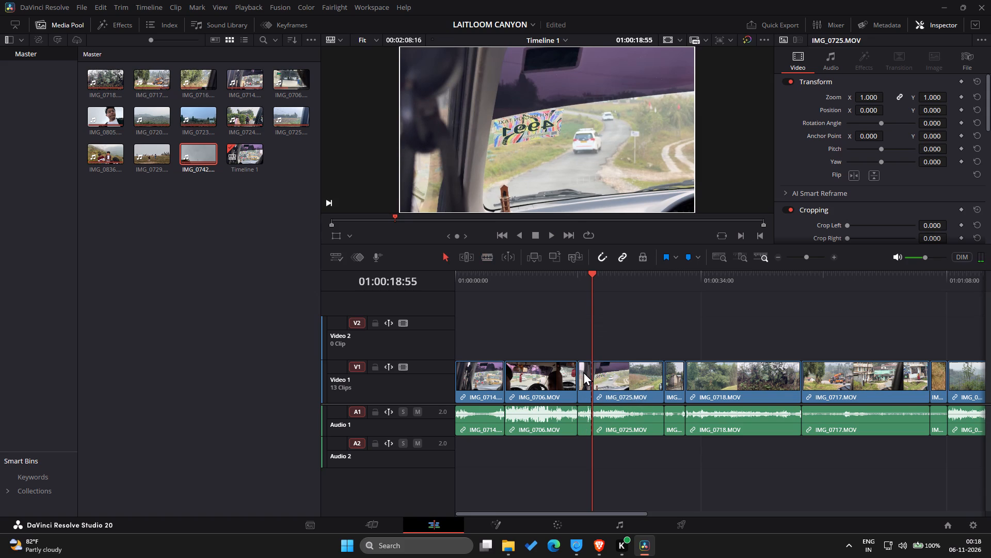
click(583, 371)
key(shift+BackSpace)
Play and scrub through the following clips from IMG_0725 to the gap after IMG_0805, examining their content.
key(space)
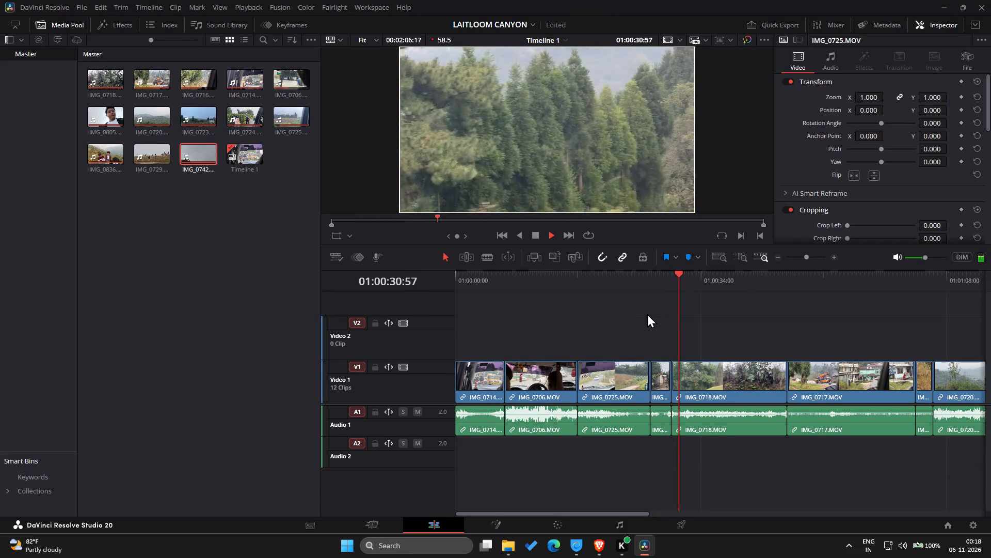
scroll(752, 339, left, 1)
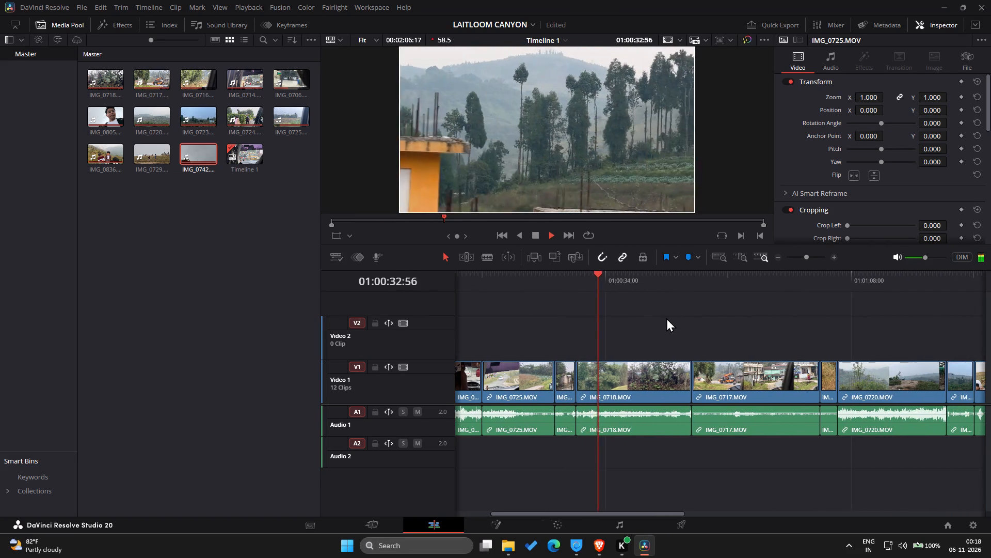
drag(608, 279, 636, 280)
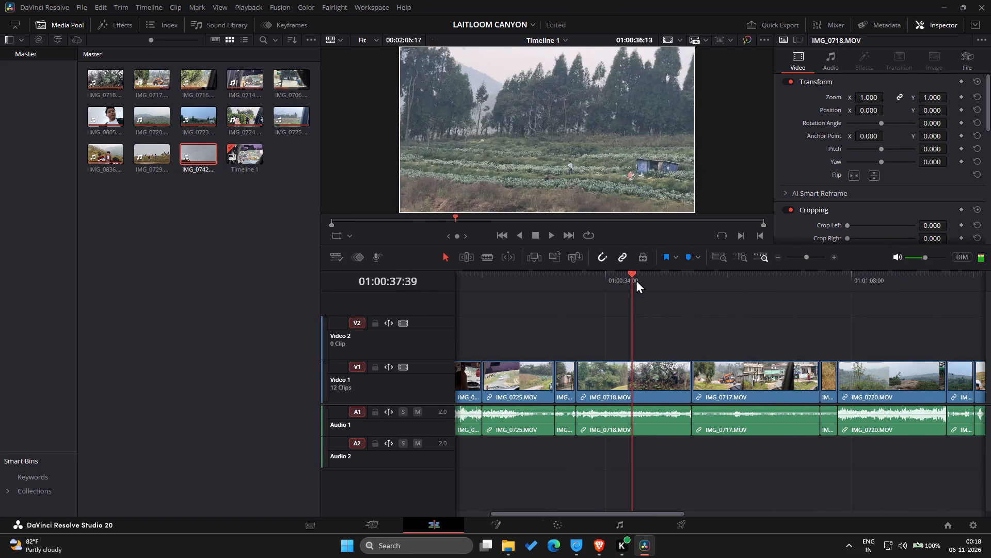
drag(636, 280, 677, 283)
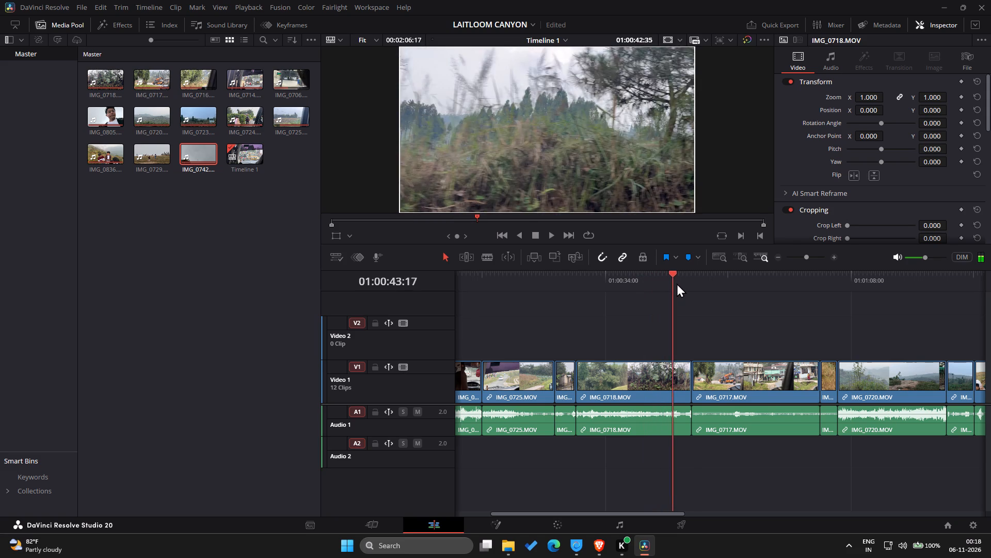
drag(677, 283, 732, 285)
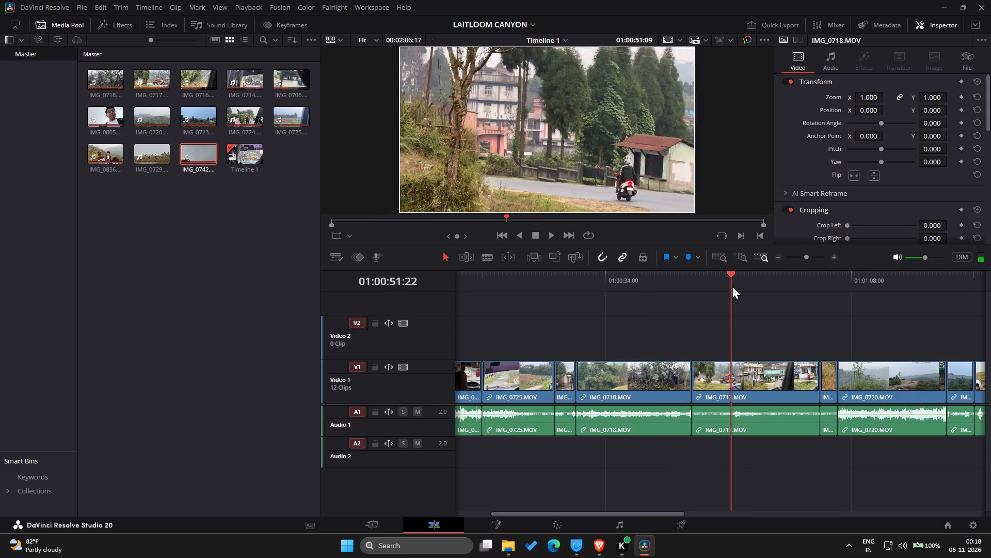
drag(732, 285, 764, 287)
scroll(764, 287, left, 1)
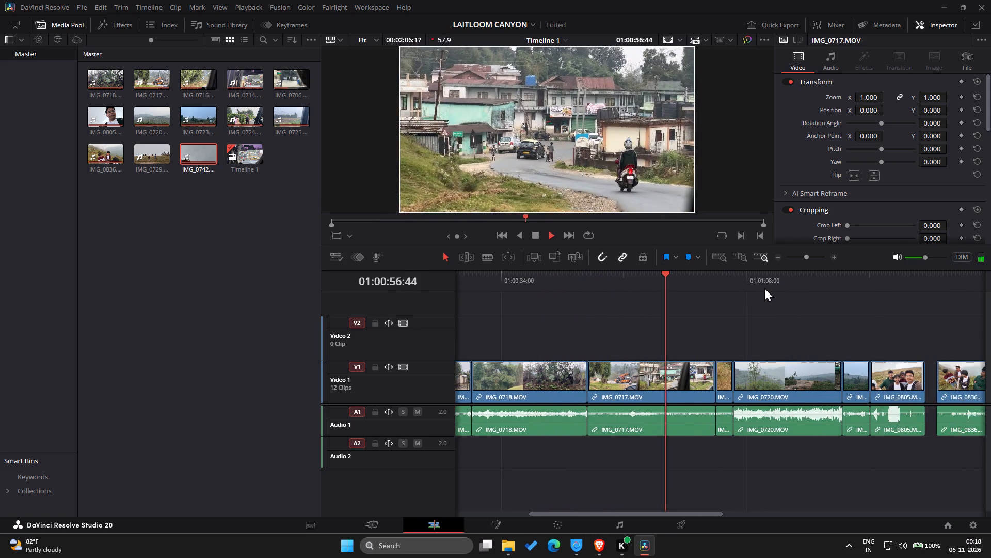
scroll(764, 287, left, 1)
drag(568, 280, 603, 281)
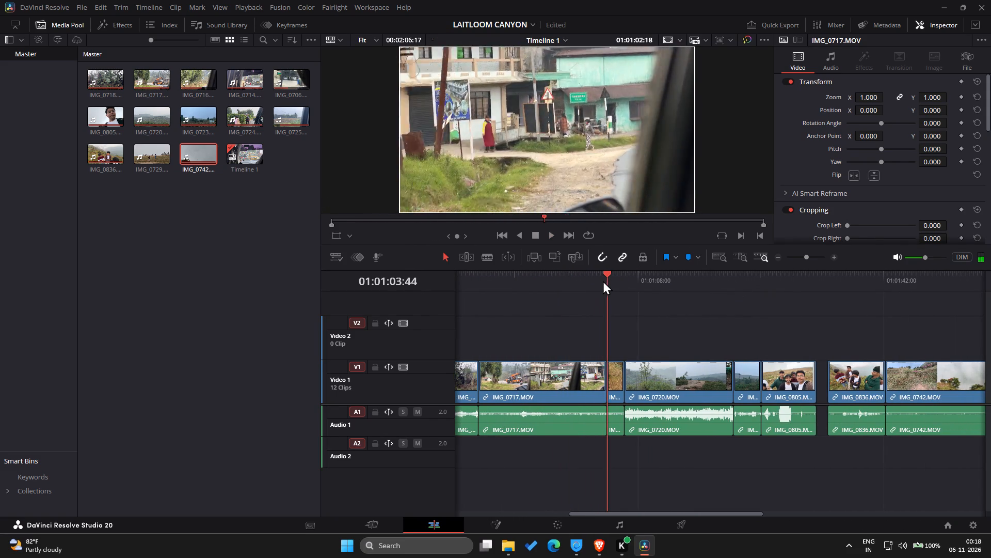
drag(603, 281, 608, 281)
key(space)
key(space)
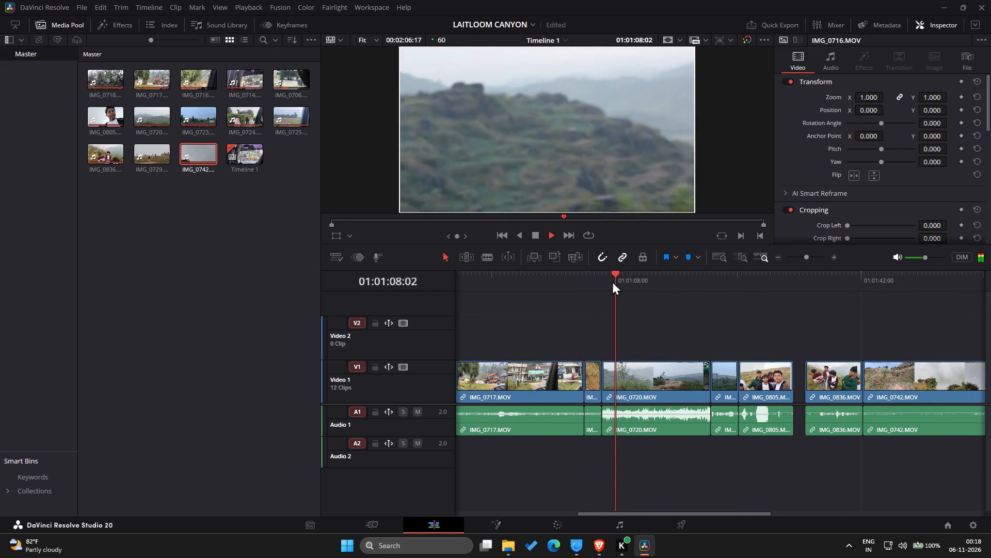
scroll(613, 281, left, 1)
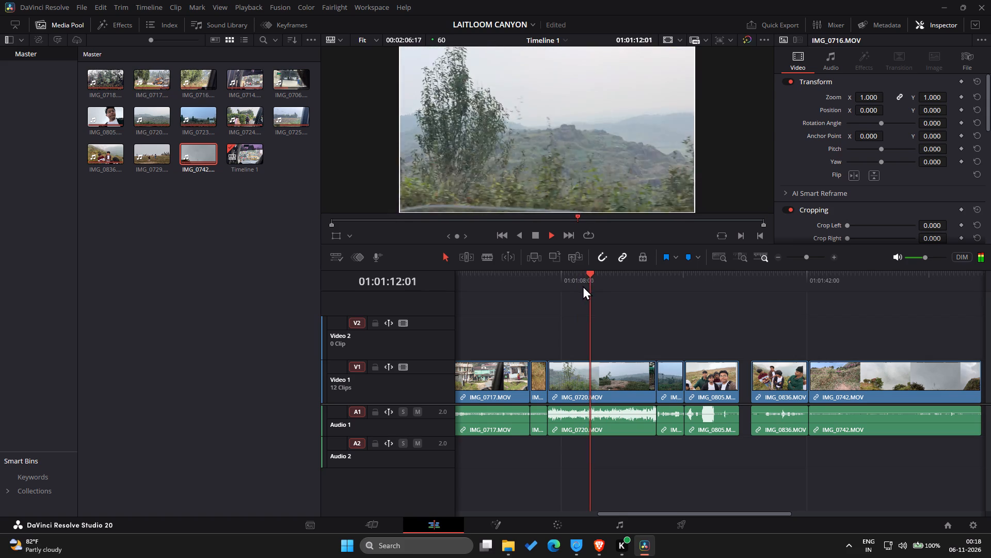
drag(583, 285, 635, 292)
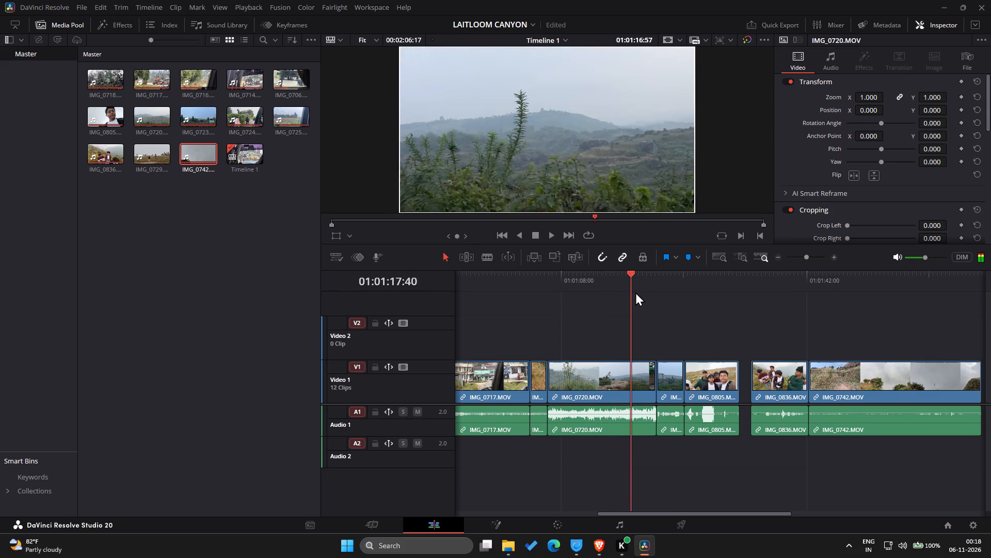
drag(635, 292, 674, 297)
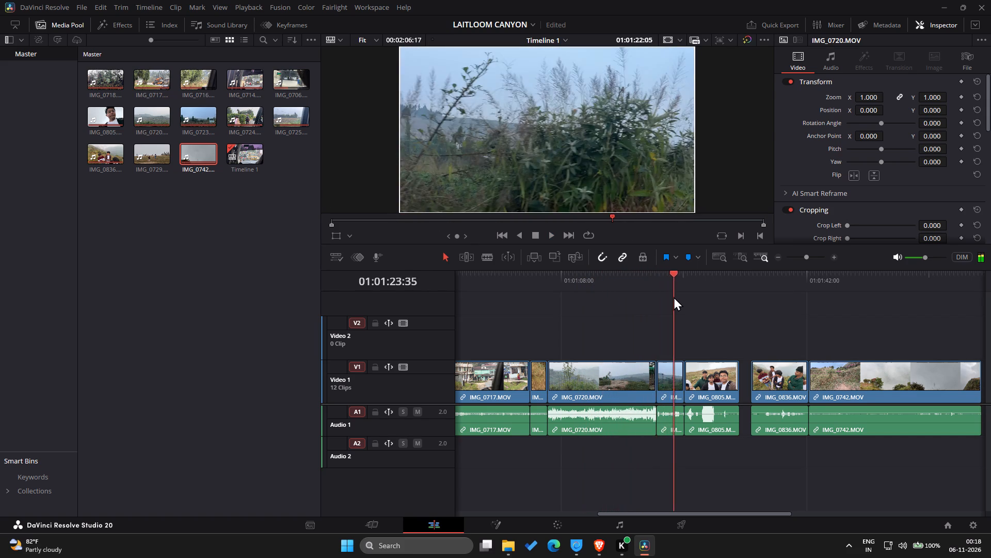
drag(674, 297, 713, 298)
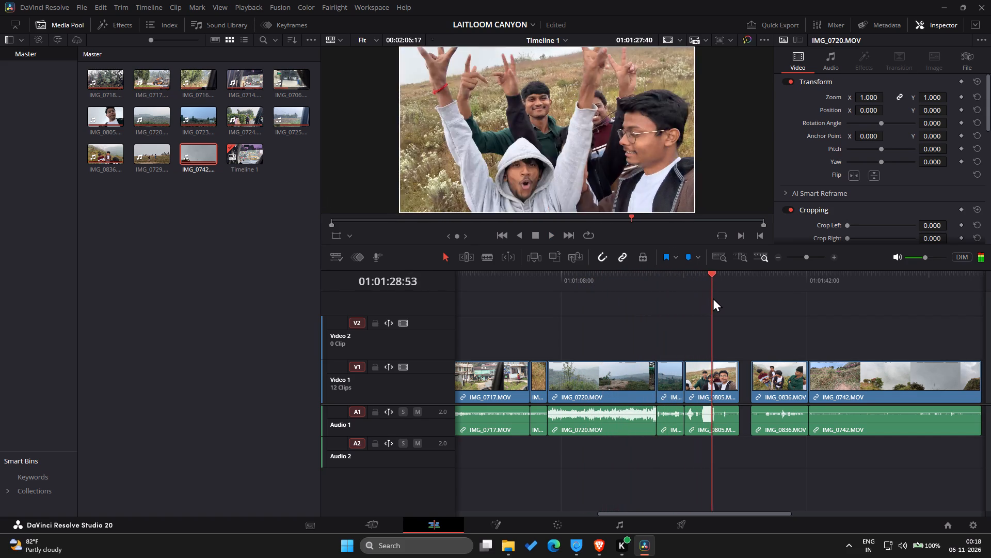
drag(713, 298, 736, 296)
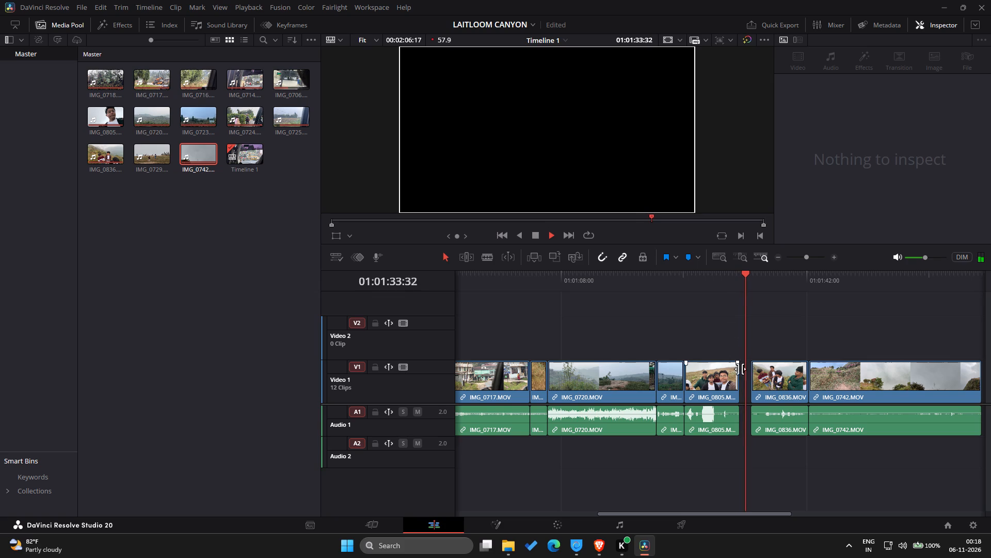